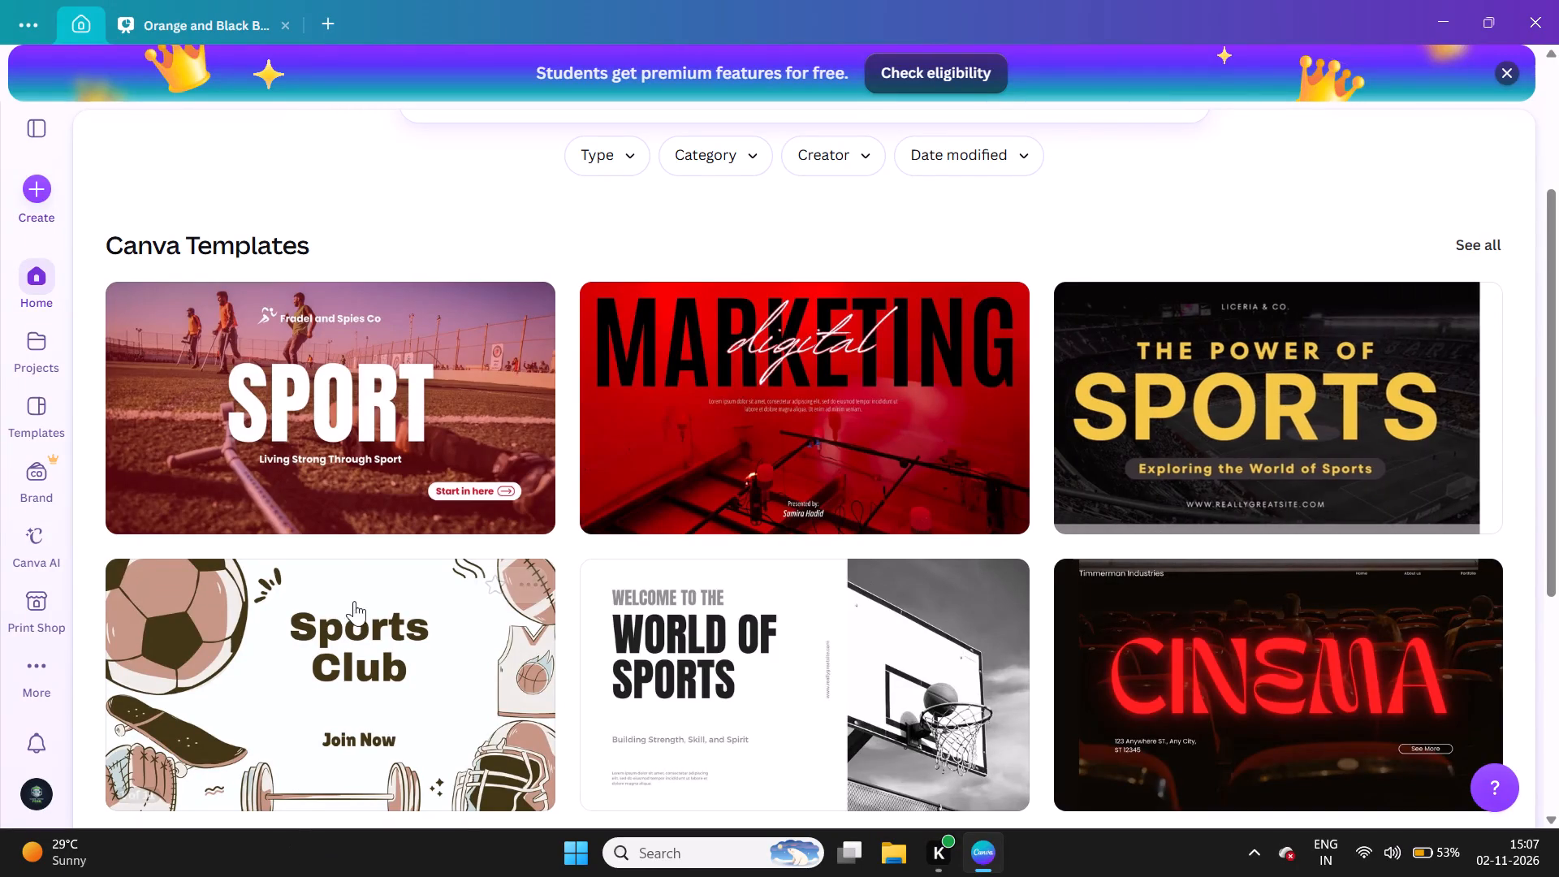
Open the Red Black Neon Cinema Presentation template from the presentation results and customise all 10 pages.
scroll(356, 581, down, 3)
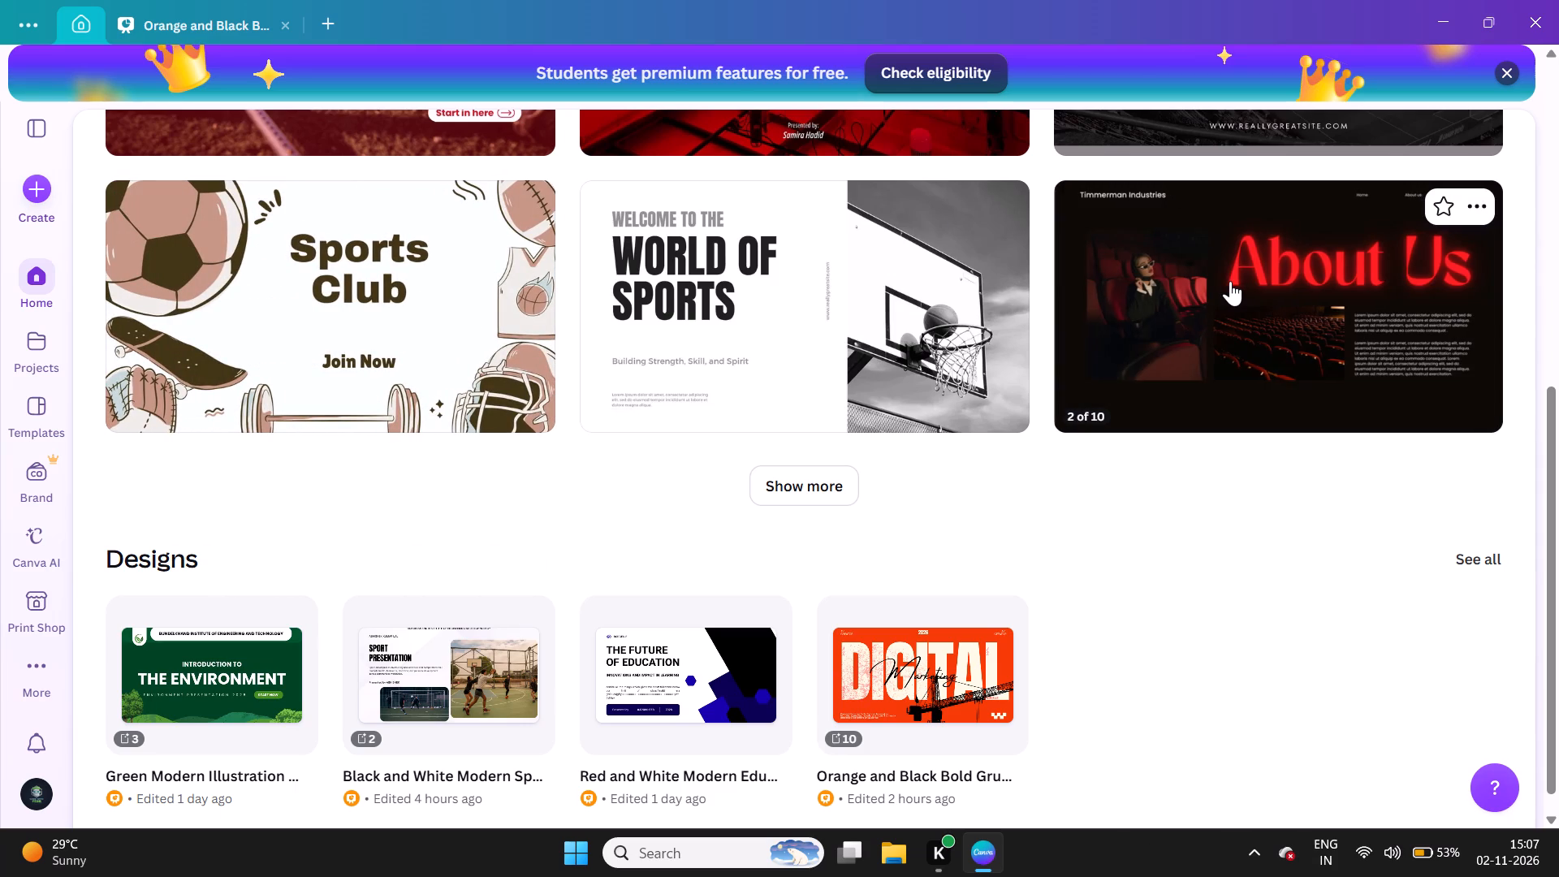
scroll(939, 498, up, 1)
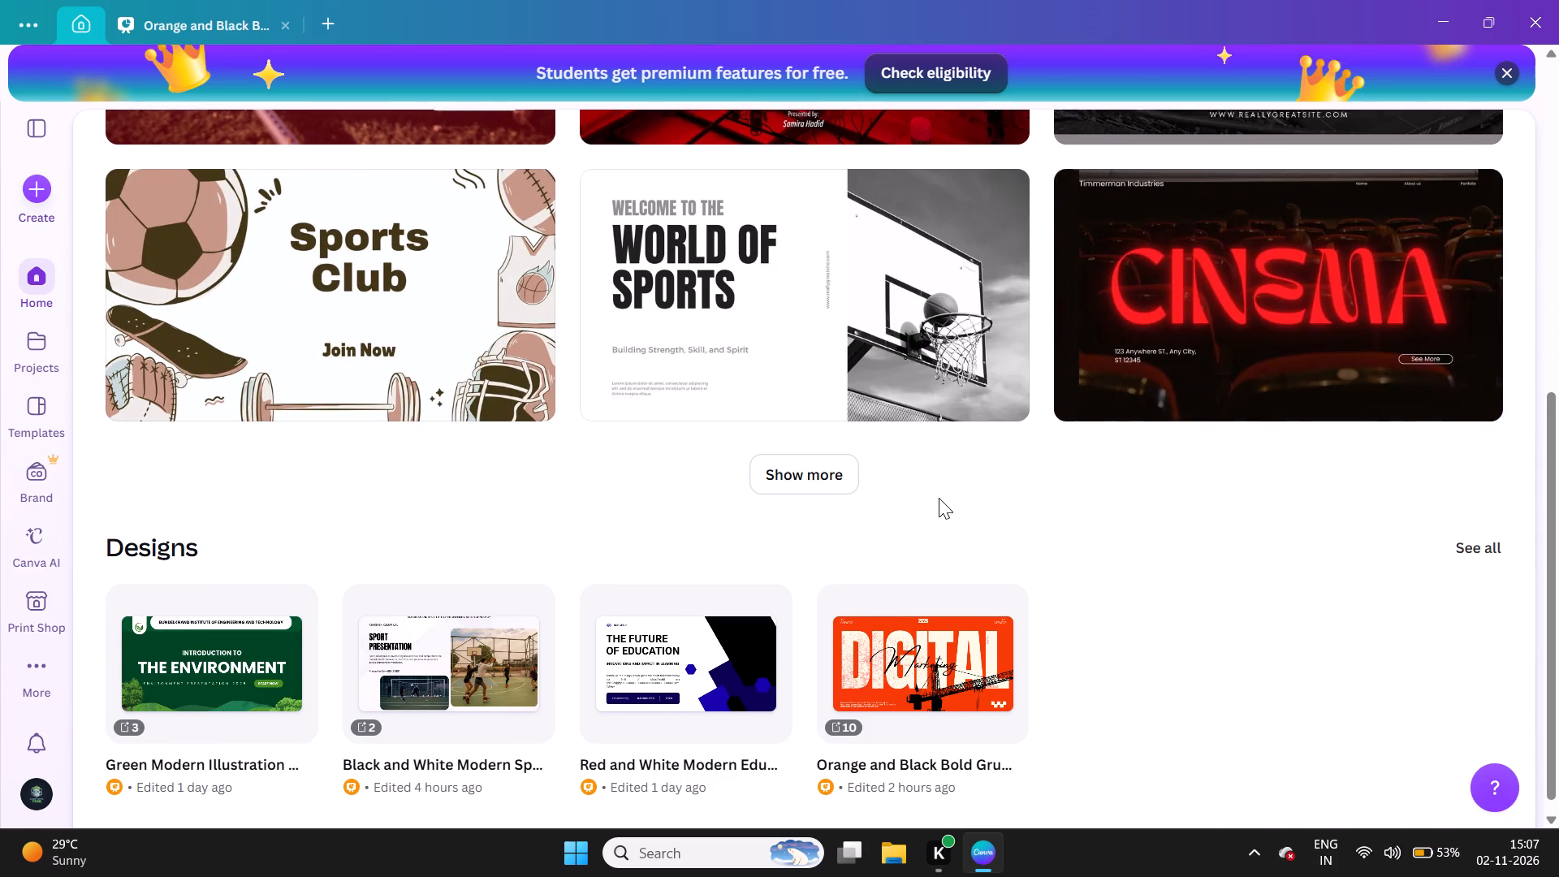
scroll(939, 498, up, 2)
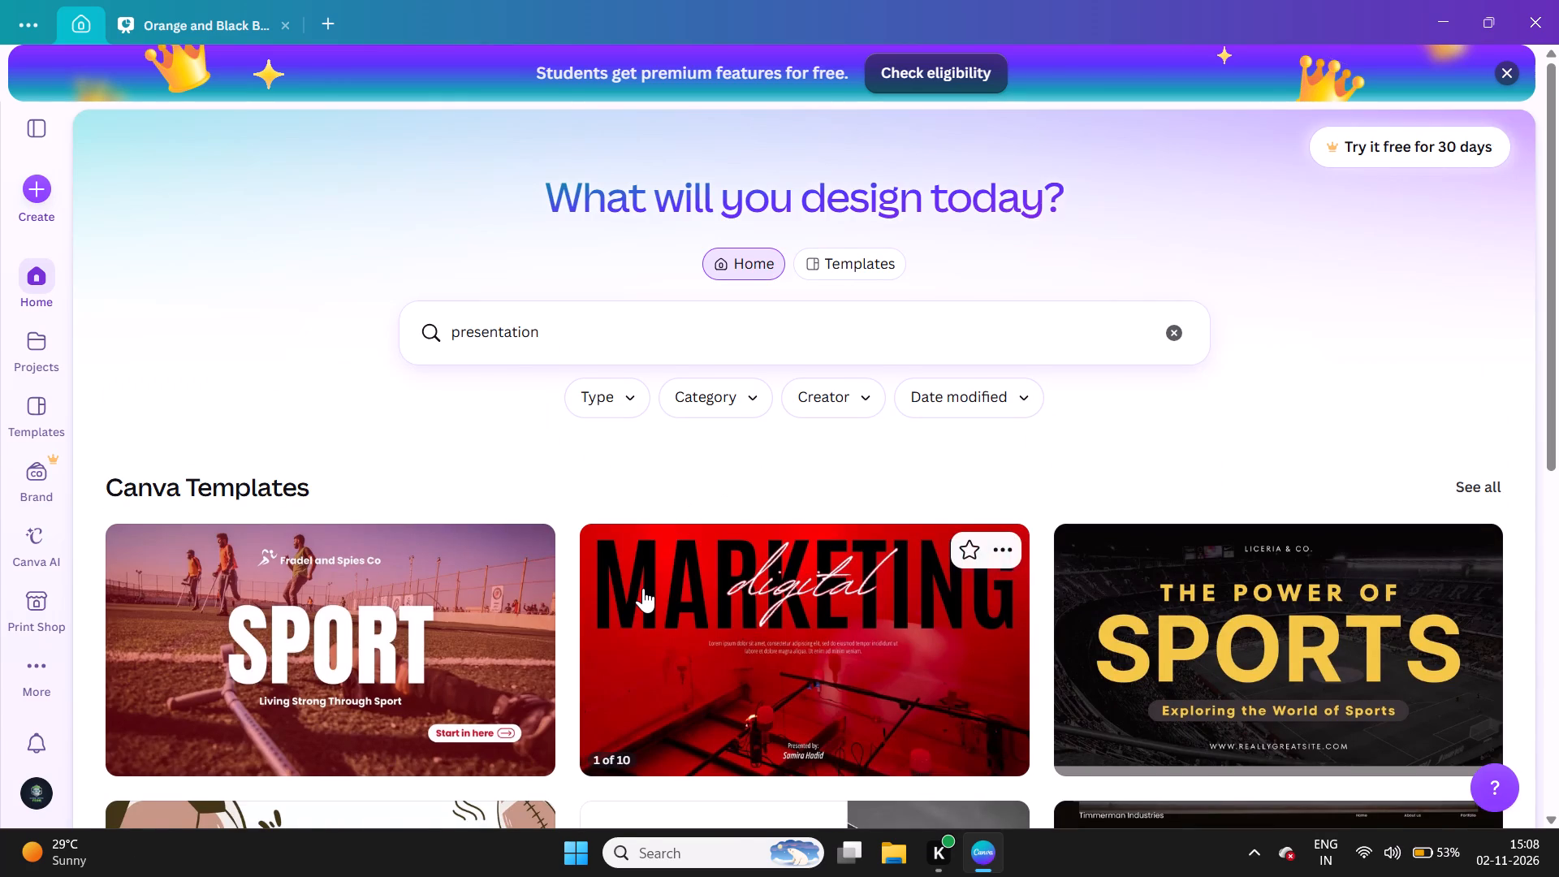
scroll(643, 588, down, 1)
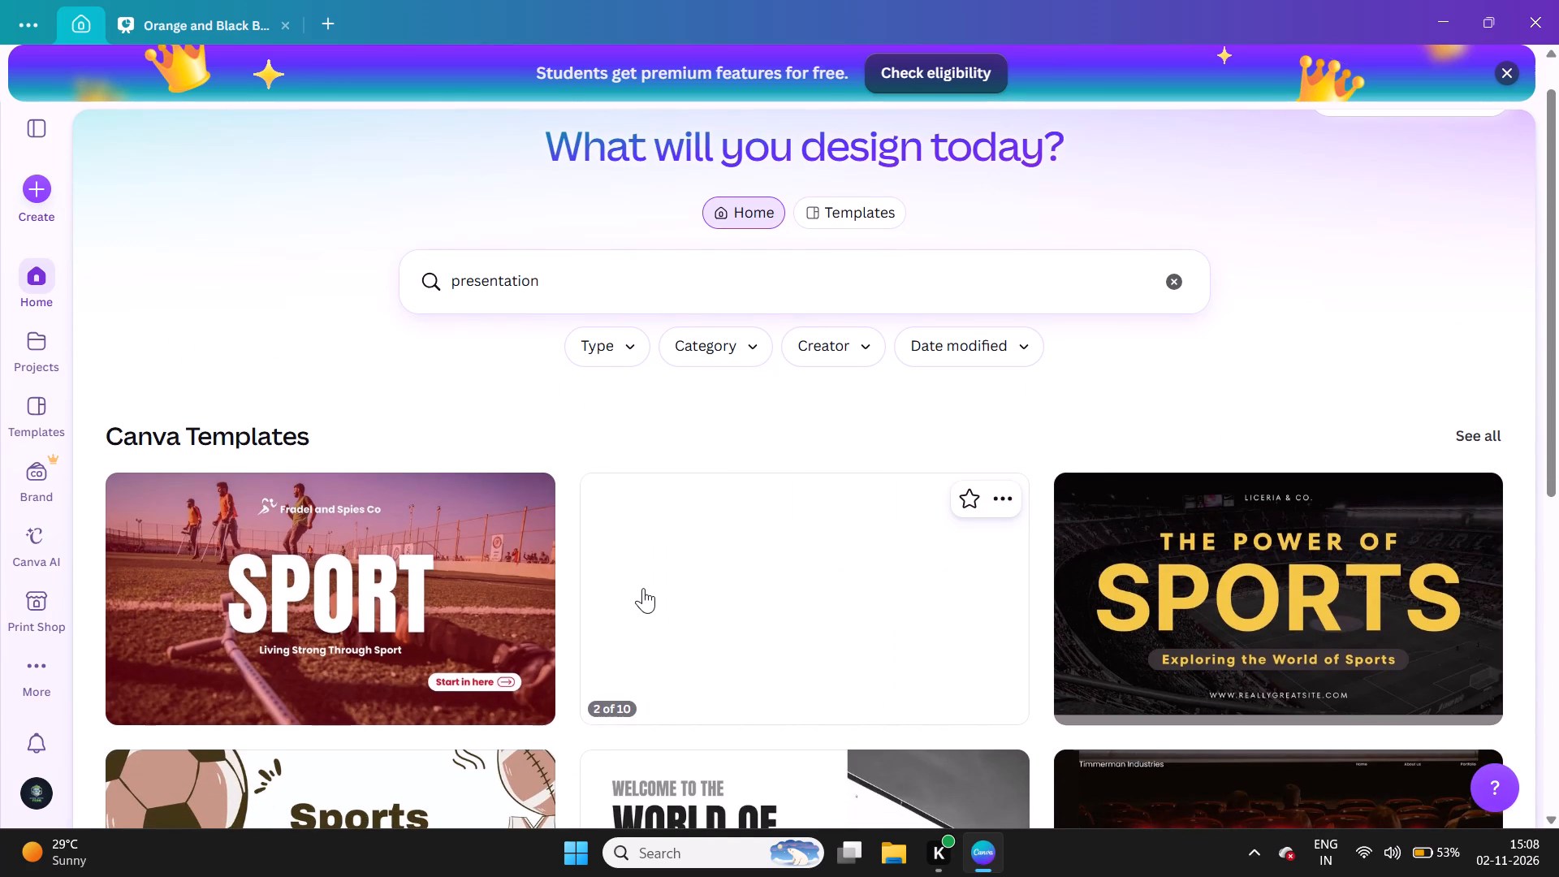
scroll(643, 588, down, 1)
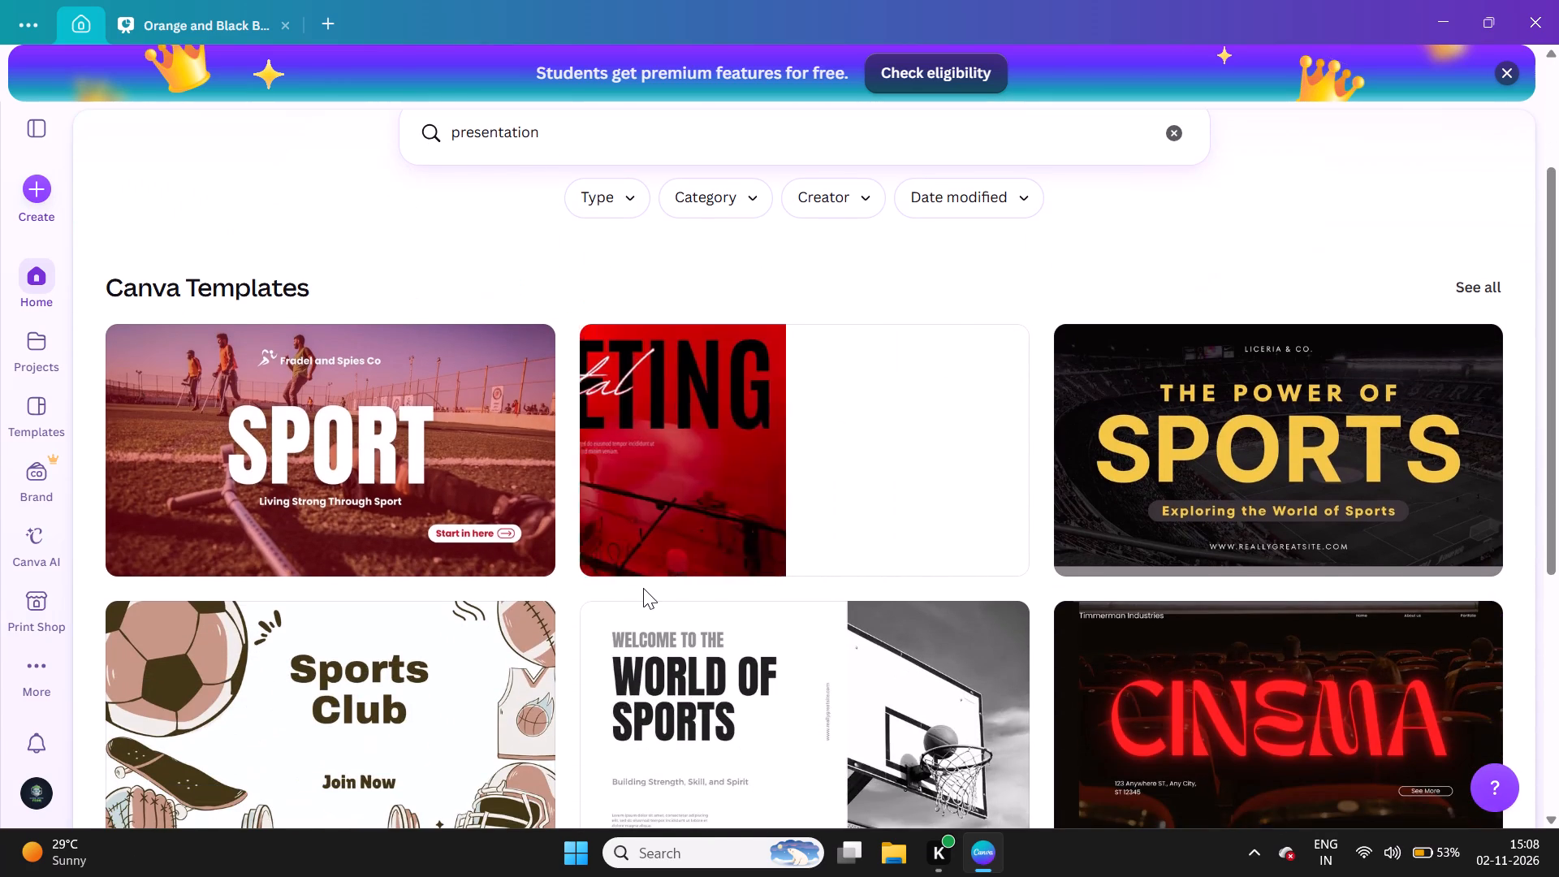
click(1131, 727)
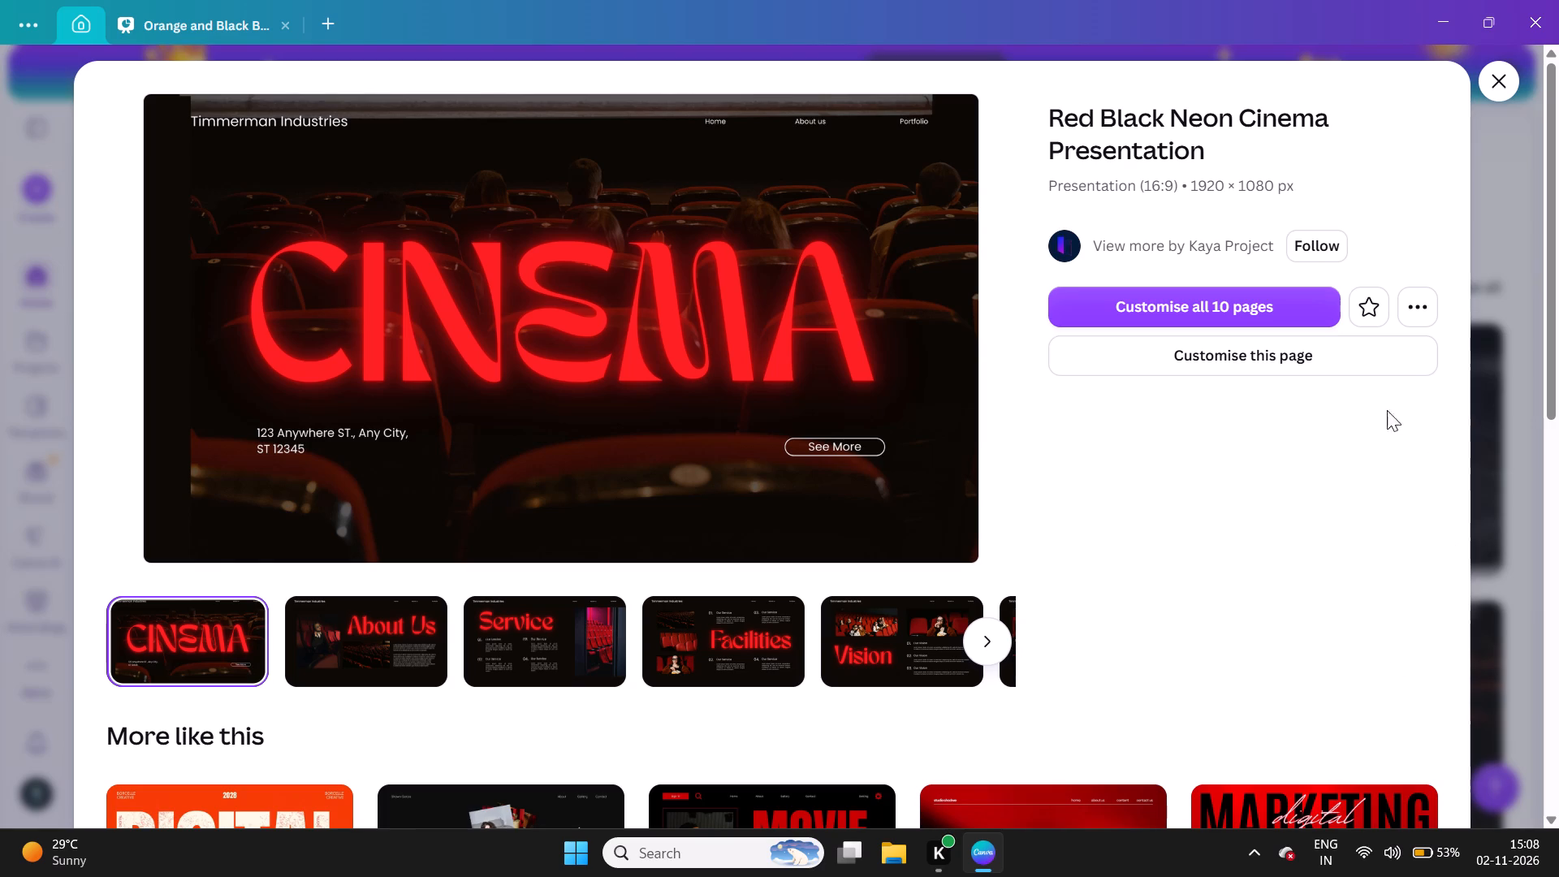
click(1291, 323)
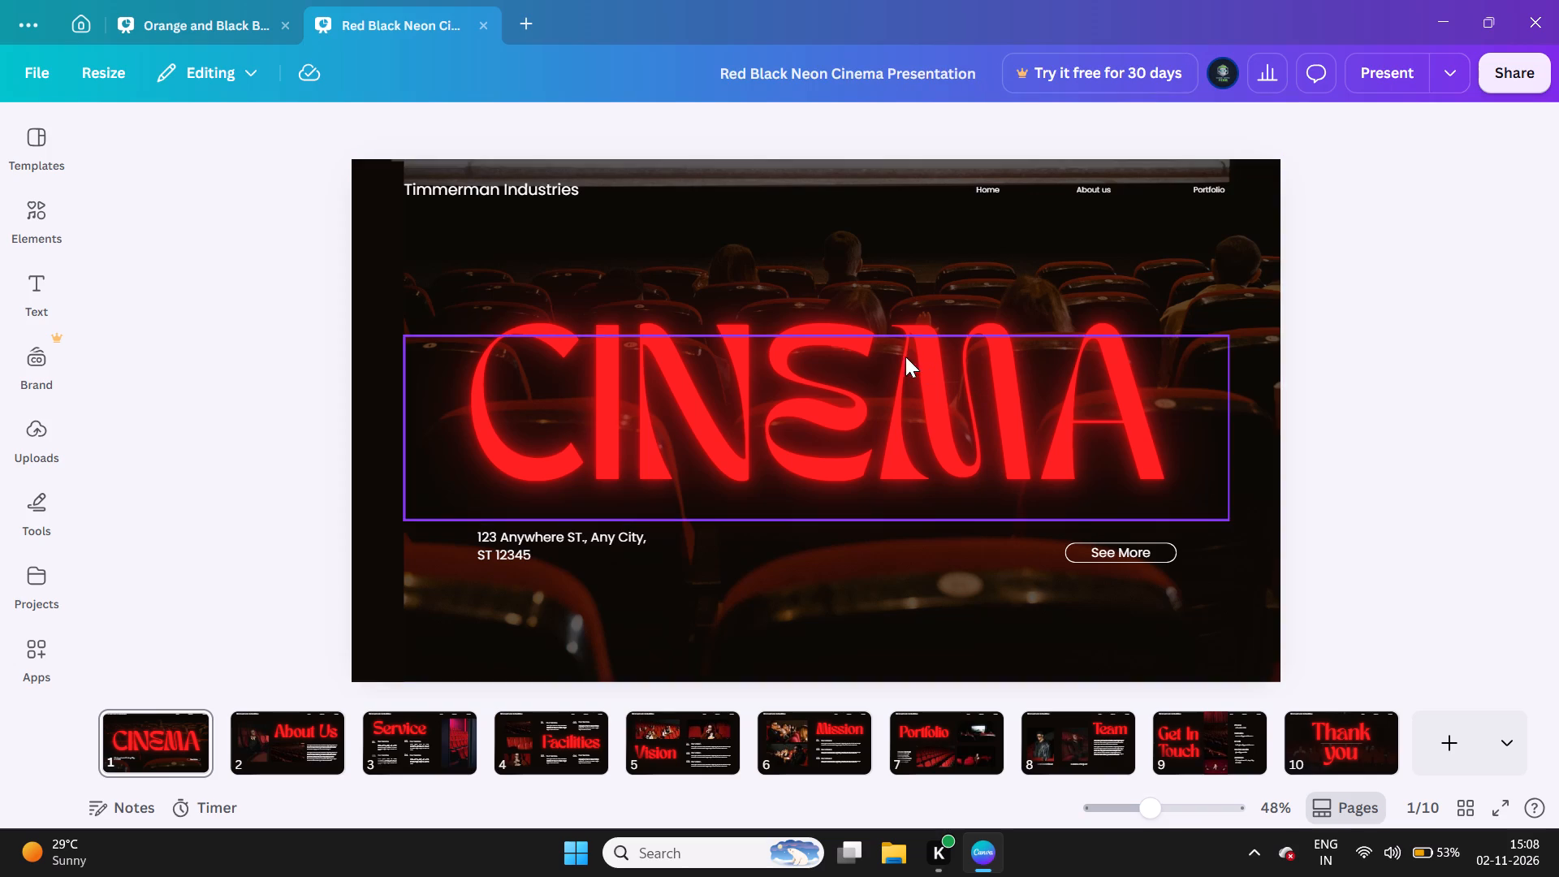
Replace "Timmerman" with "avixex" in the company name on page 1 so the header reads "avixex Industries".
click(520, 188)
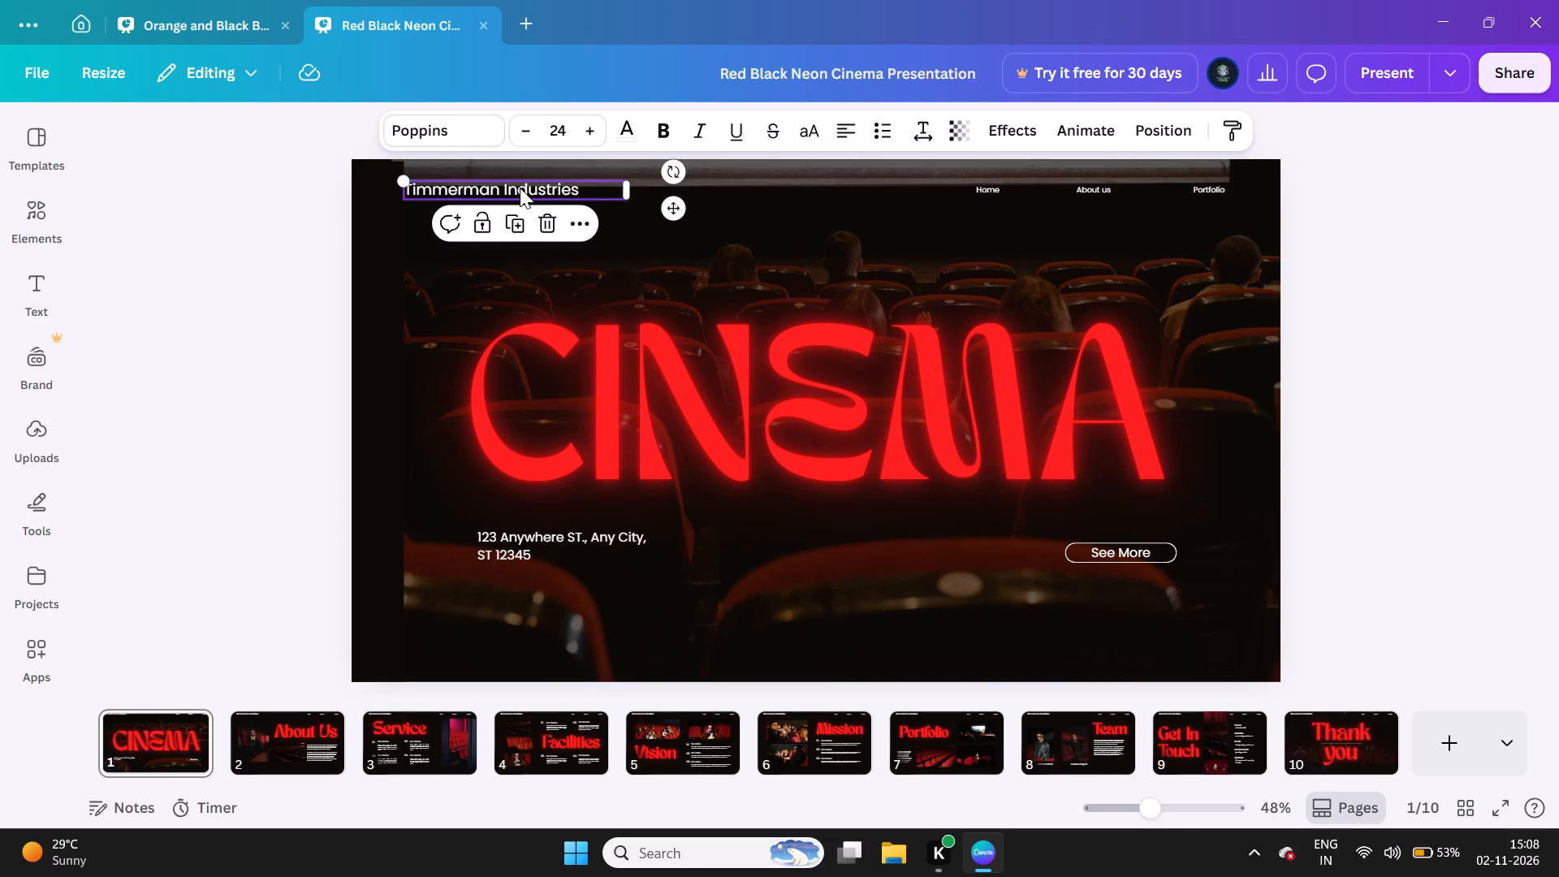
click(520, 188)
click(598, 185)
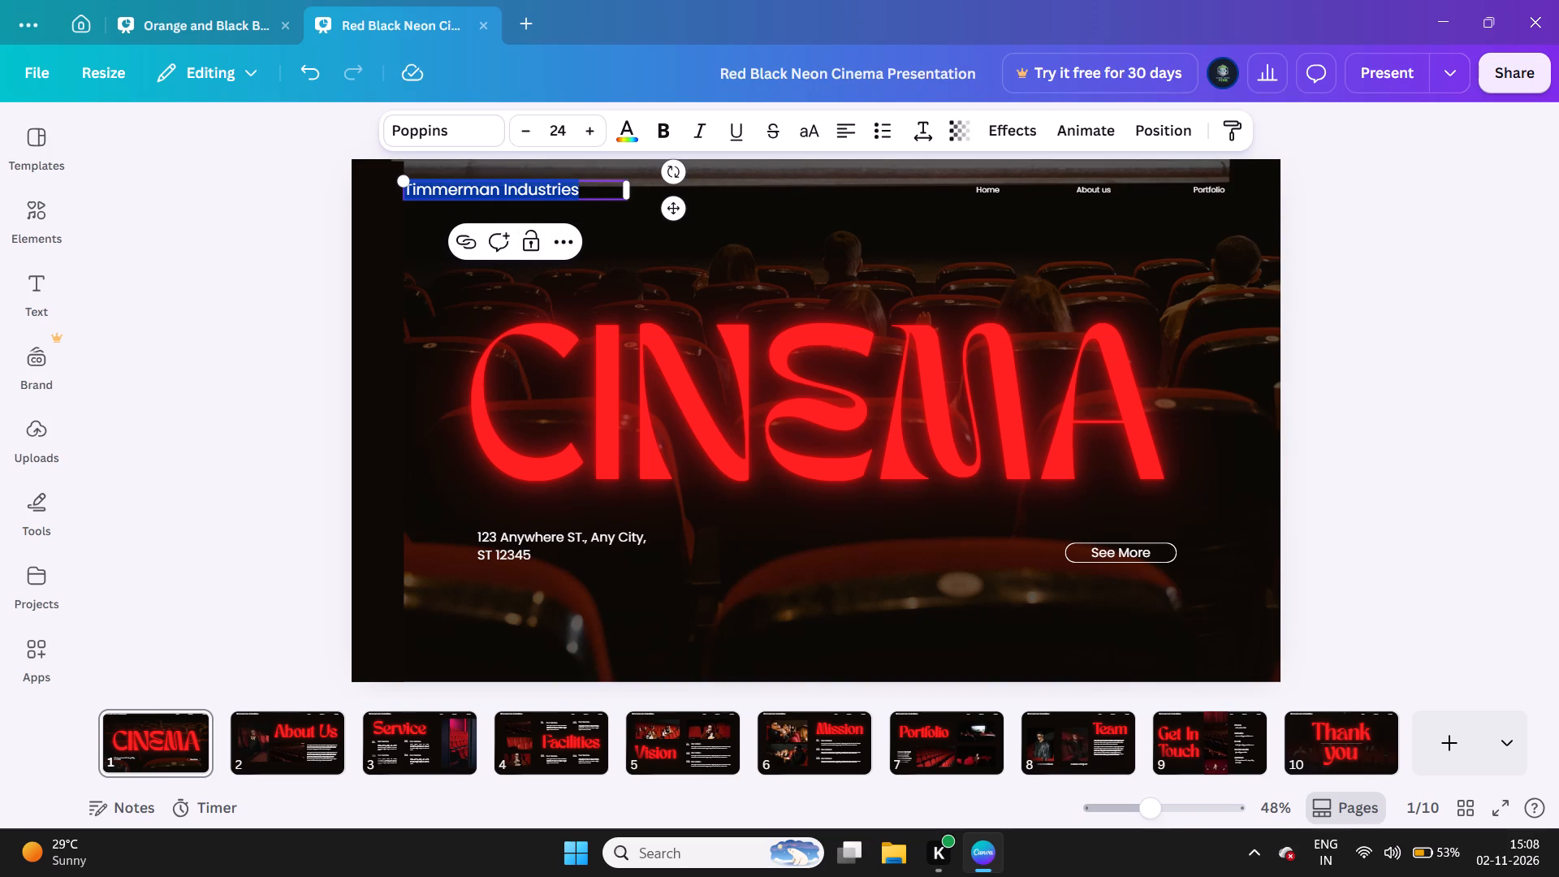
click(499, 192)
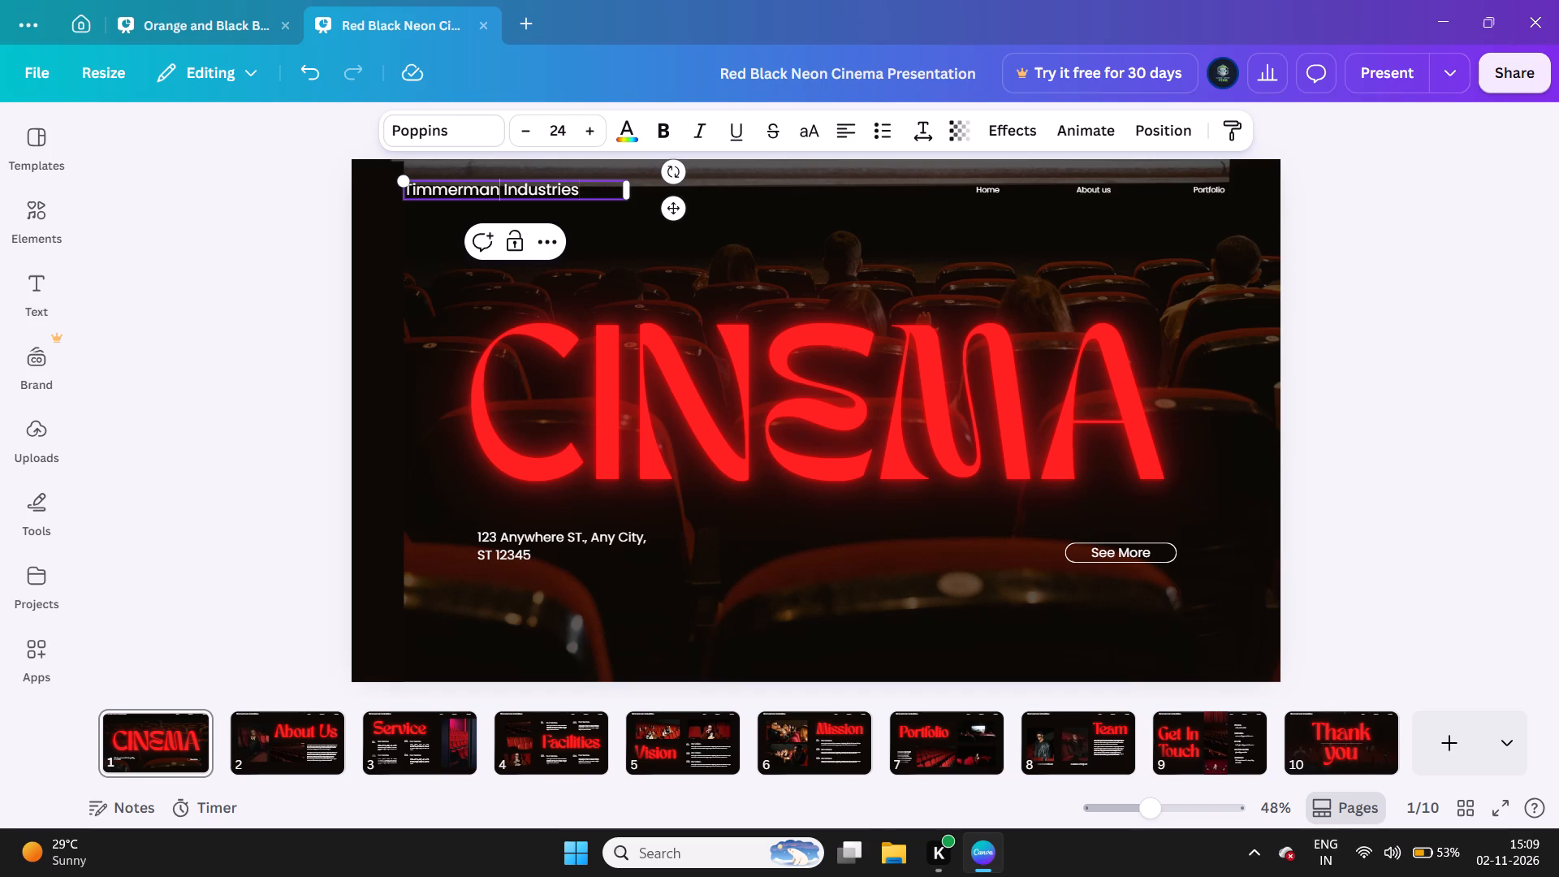
key(BackSpace)
key(BackSpace)
key(BackSpace)
key(BackSpace)
key(BackSpace)
key(BackSpace)
key(BackSpace)
key(BackSpace)
key(BackSpace)
key(BackSpace)
key(BackSpace)
key(BackSpace)
key(BackSpace)
key(BackSpace)
key(BackSpace)
key(BackSpace)
key(BackSpace)
key(BackSpace)
key(BackSpace)
key(BackSpace)
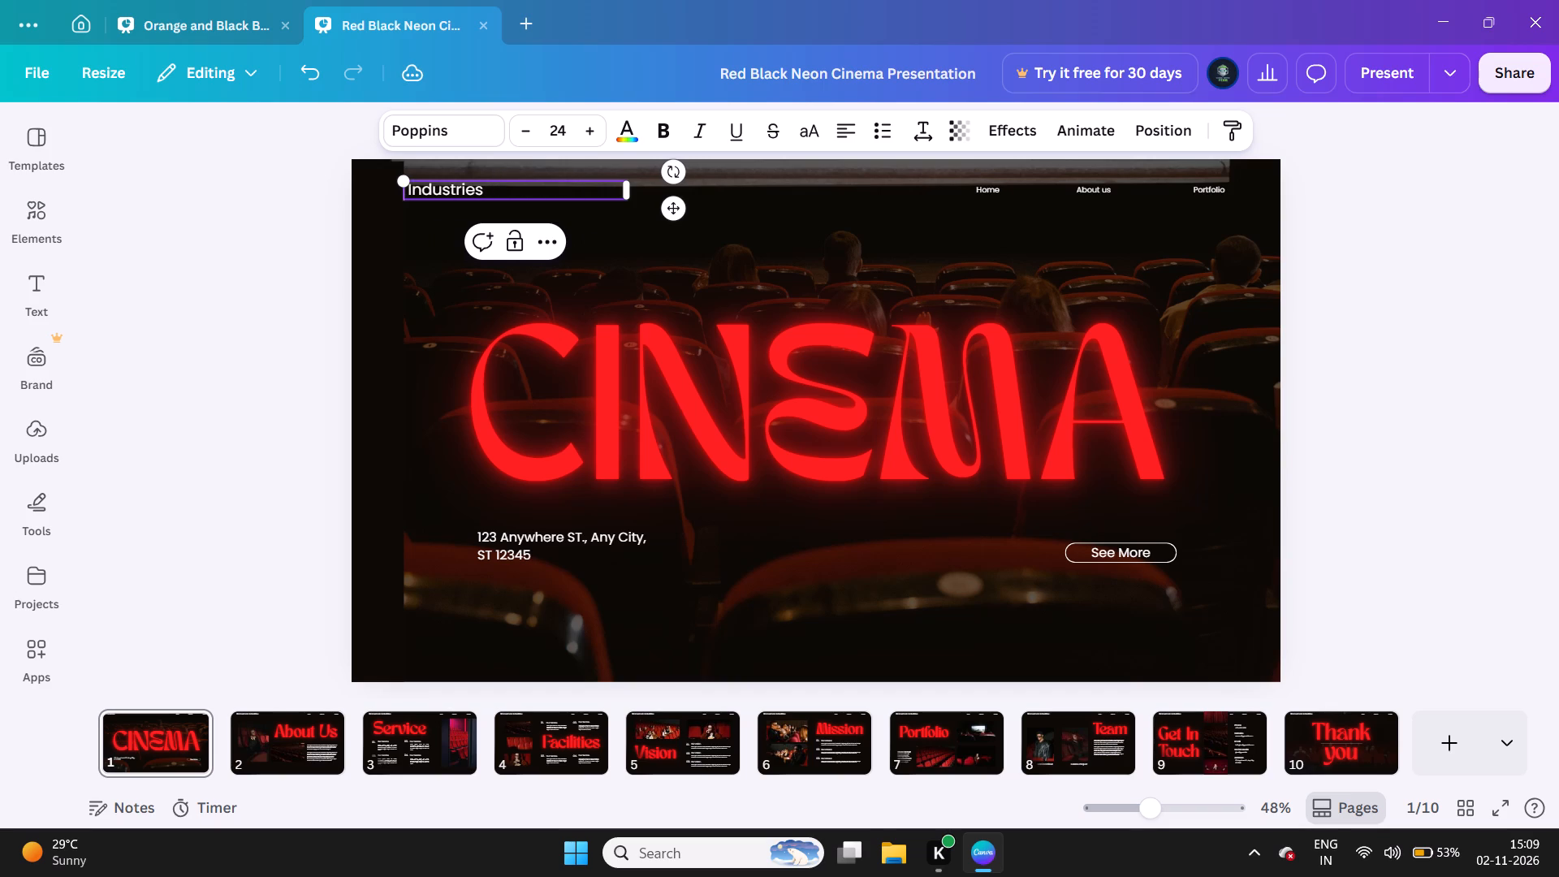
text(avi)
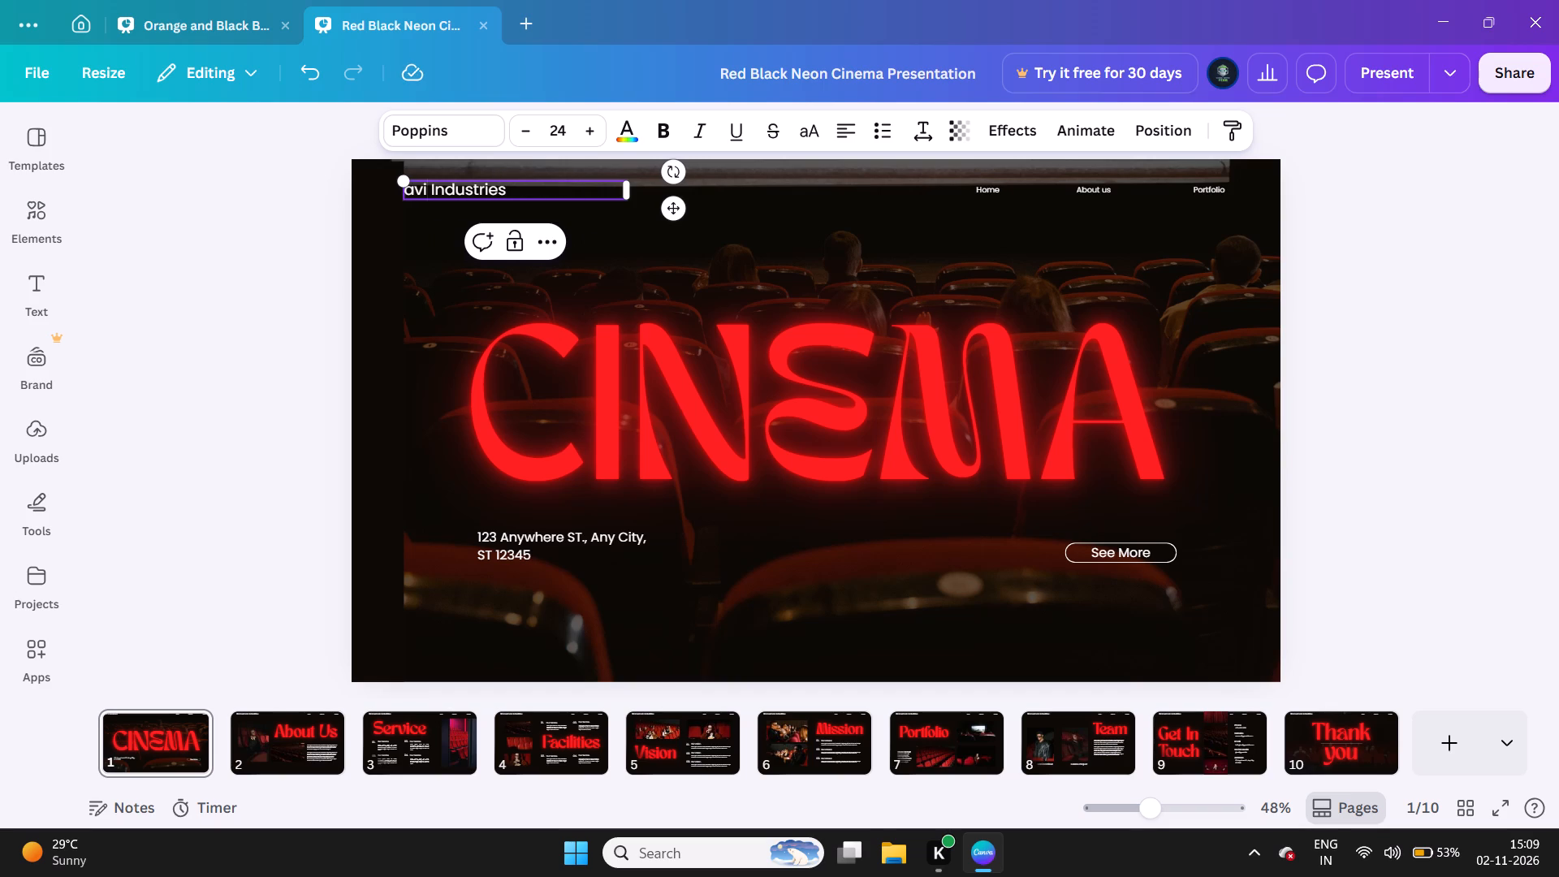
text(xex)
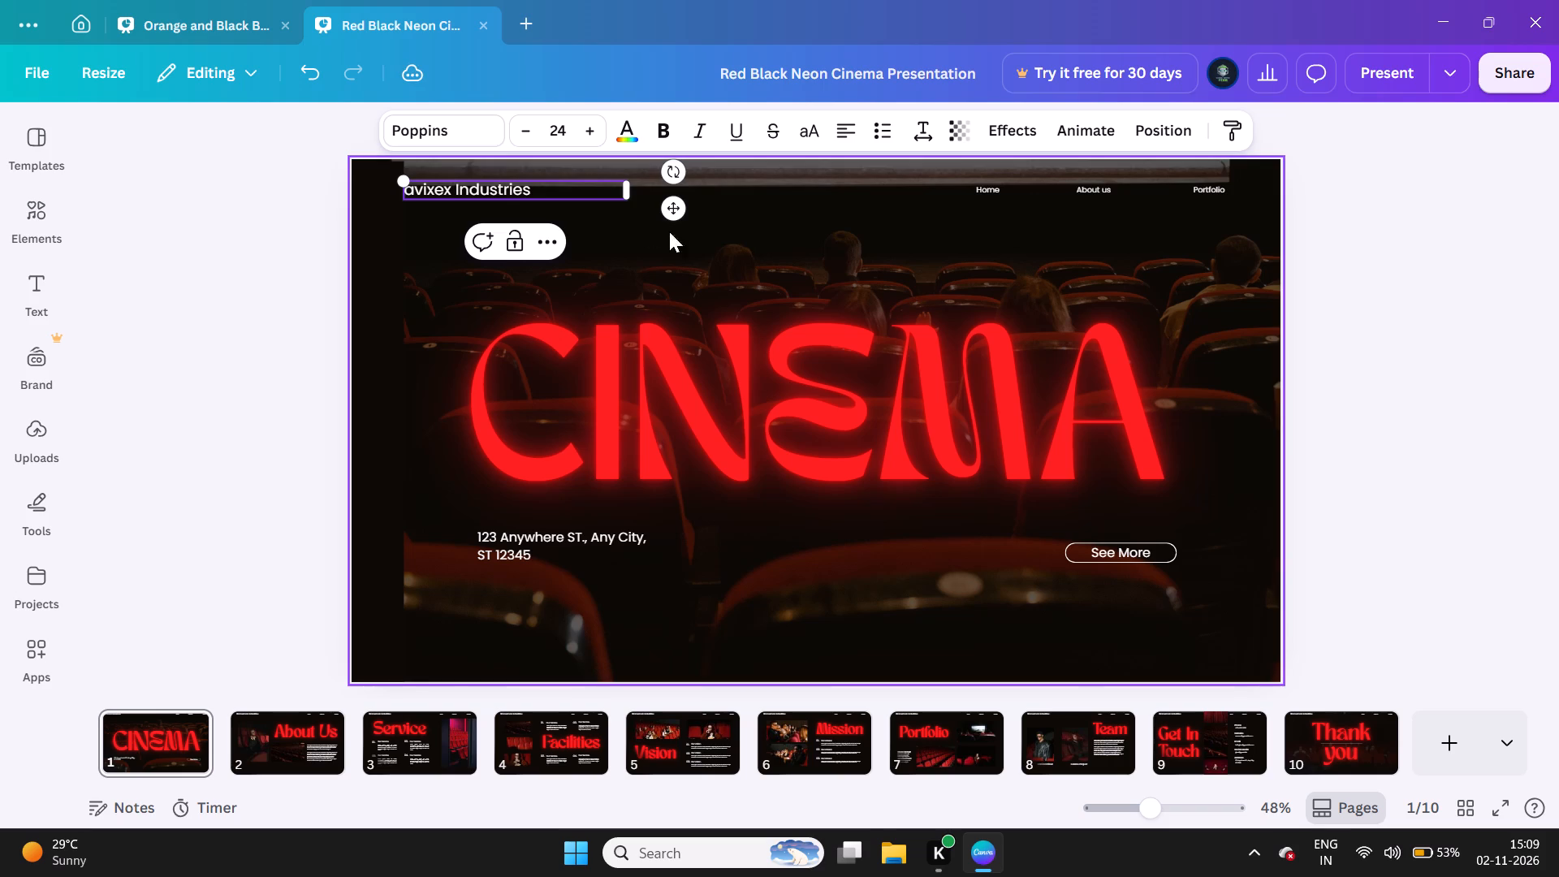
click(1308, 252)
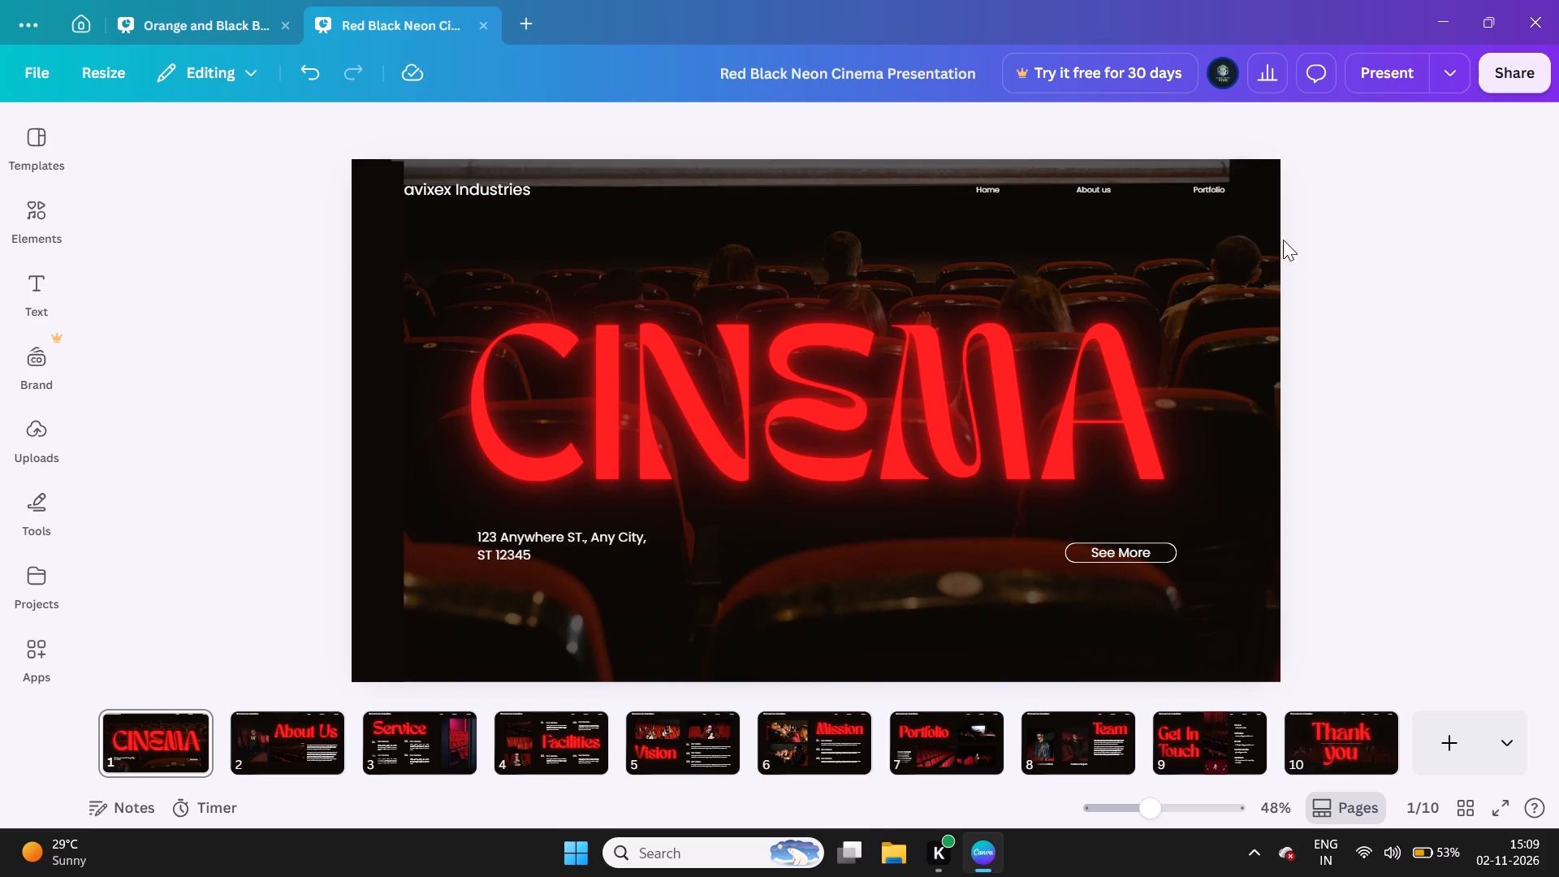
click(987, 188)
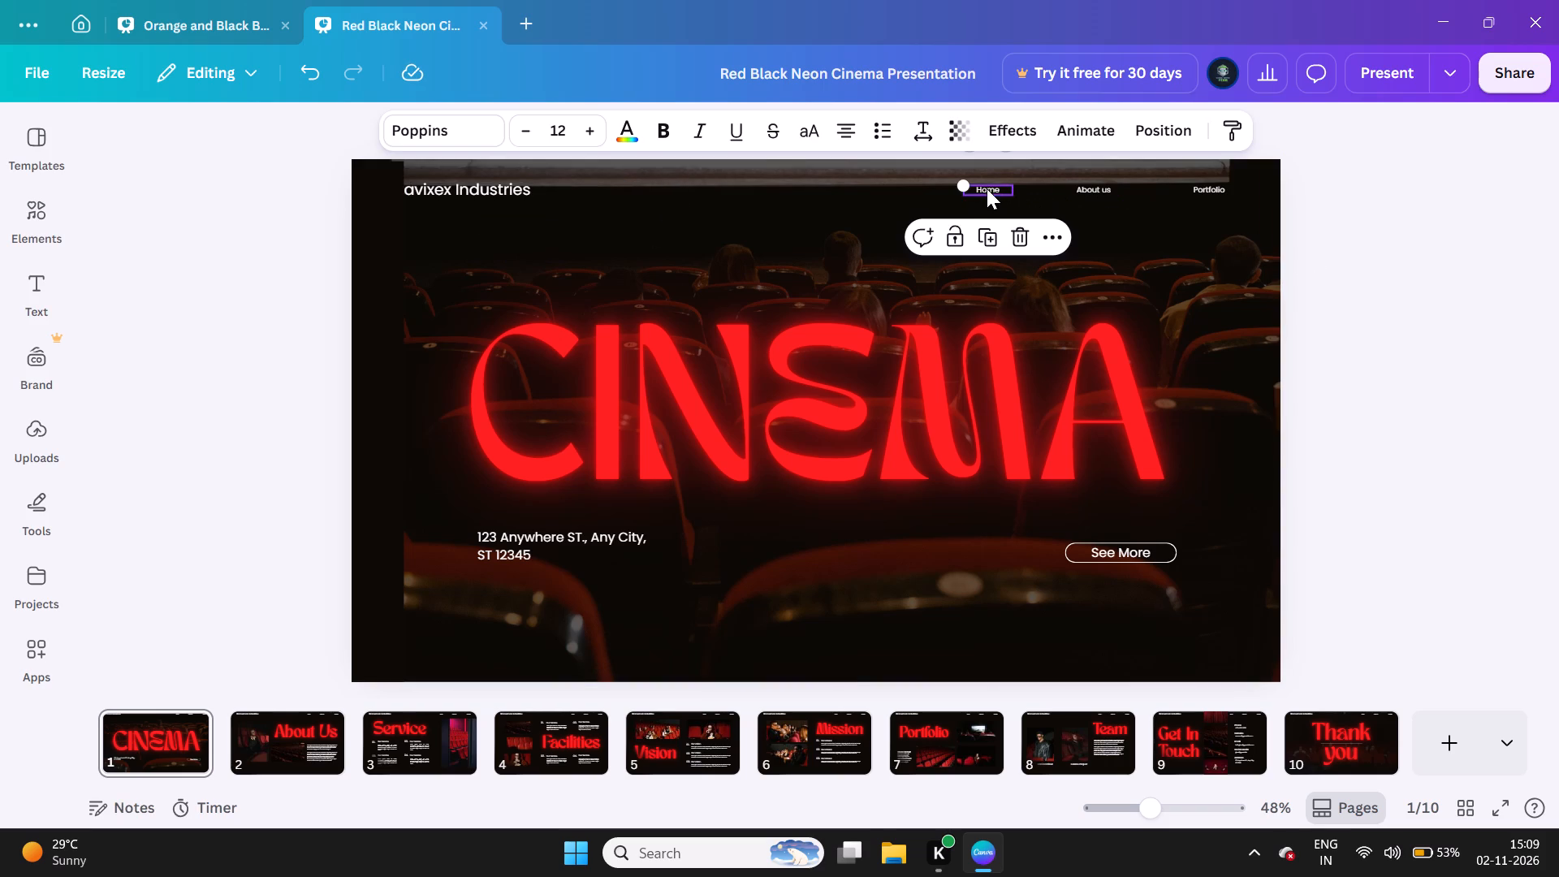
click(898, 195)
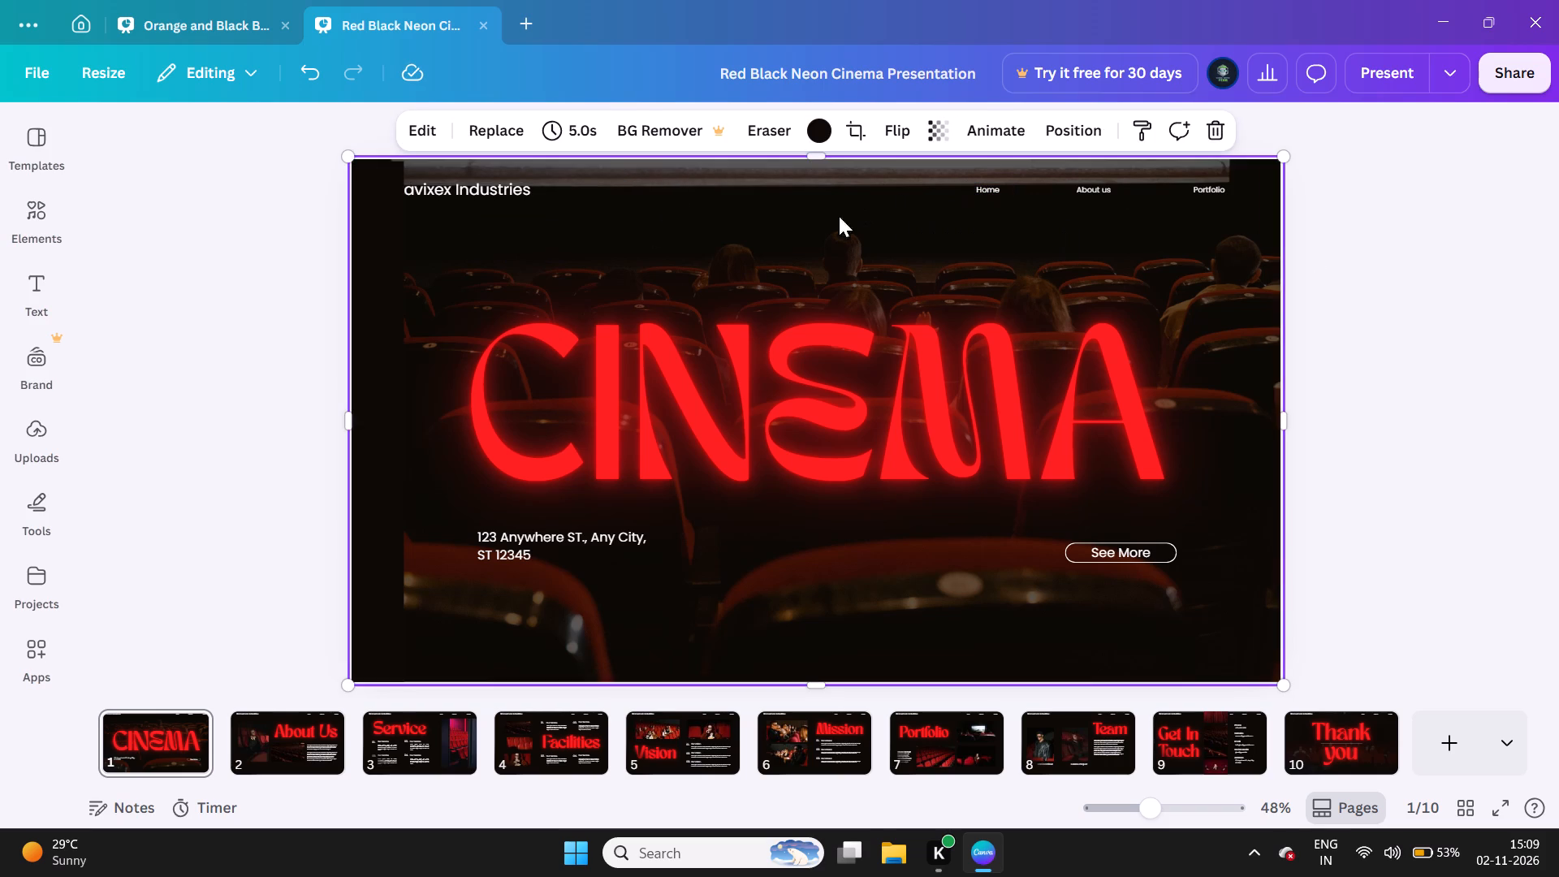
Move the CINEMA title on page 1 up to just below the header line.
click(758, 412)
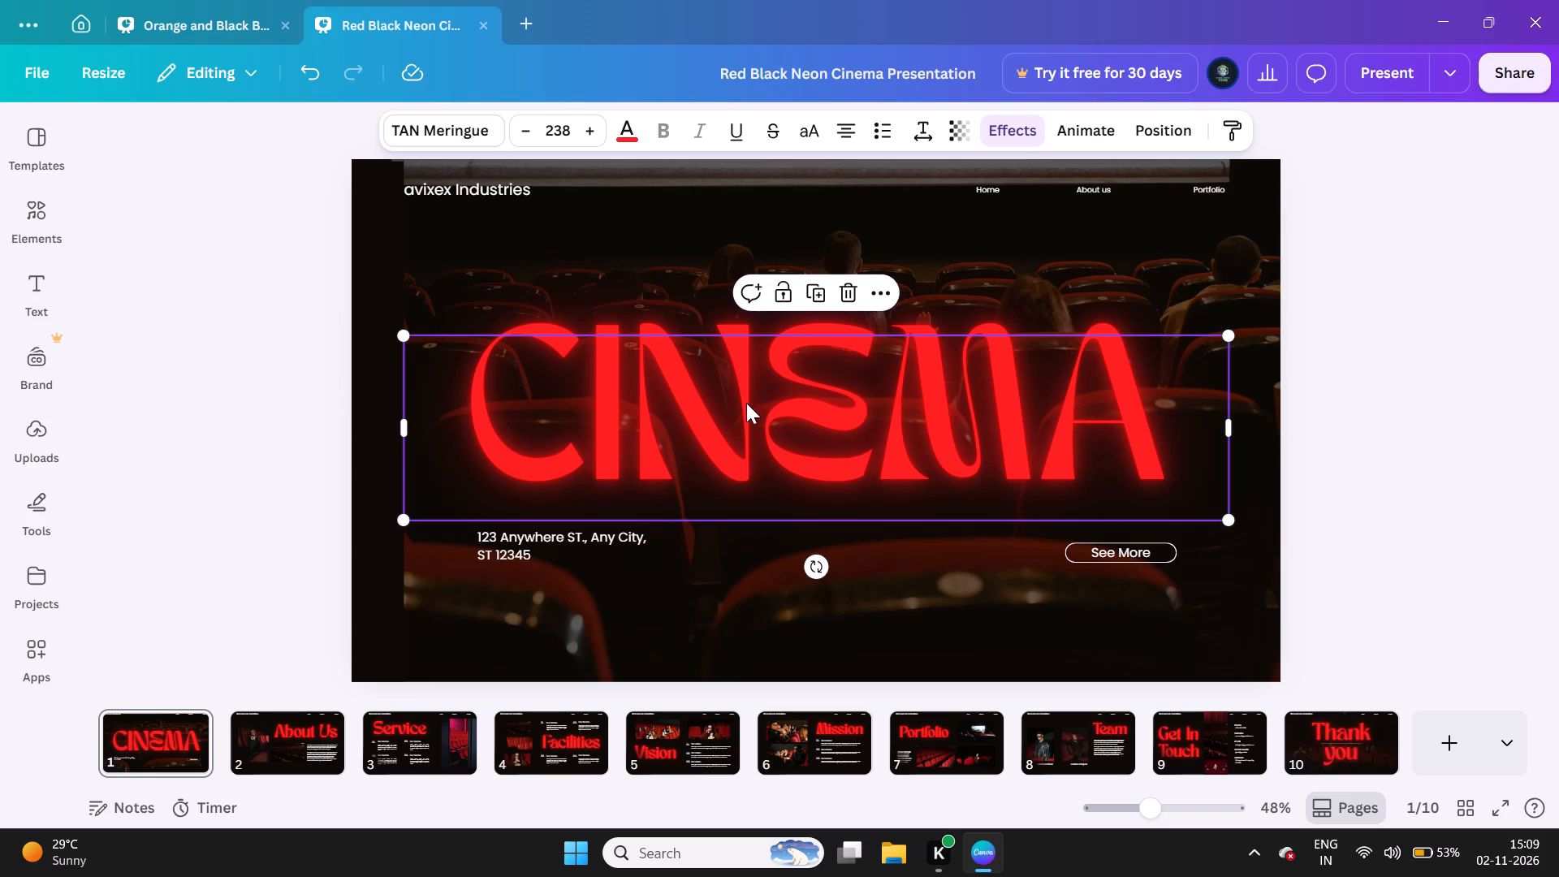
drag(705, 387, 697, 316)
drag(697, 316, 702, 309)
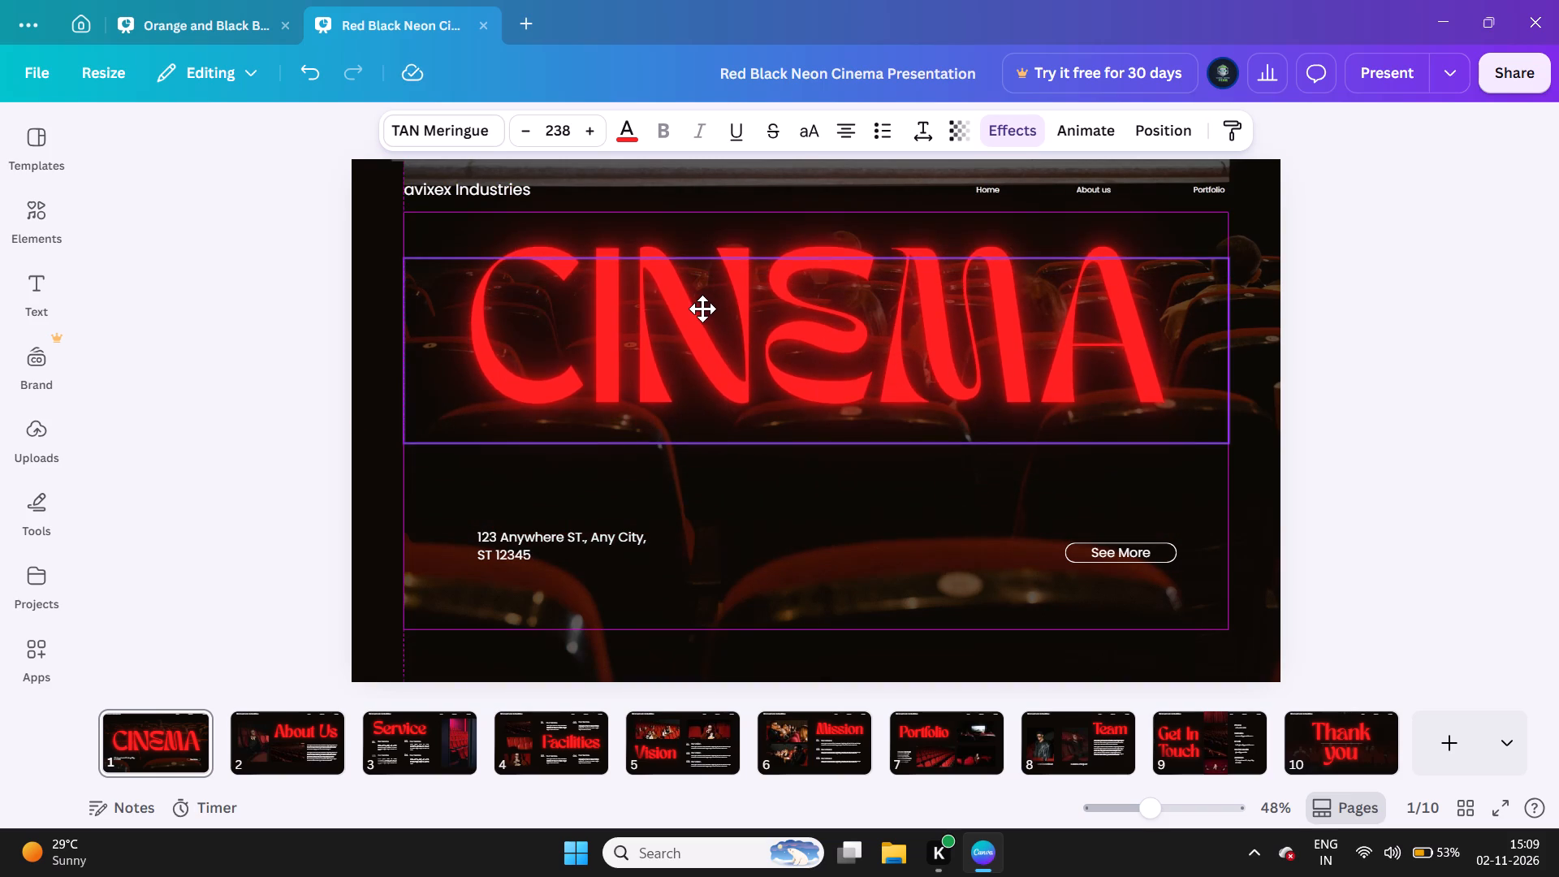
drag(702, 309, 693, 204)
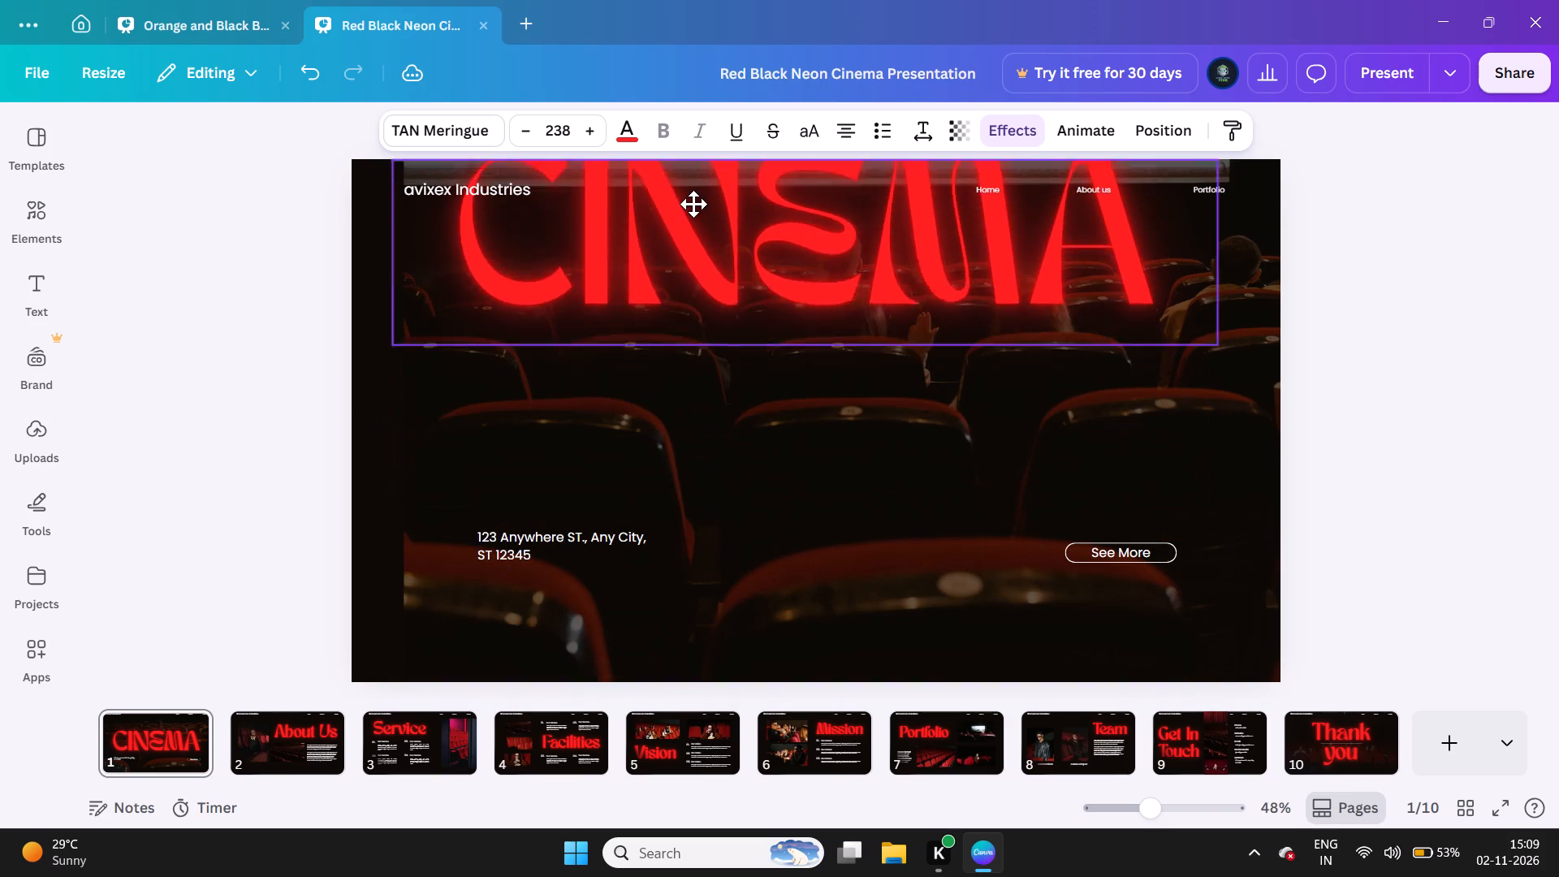
drag(693, 204, 684, 299)
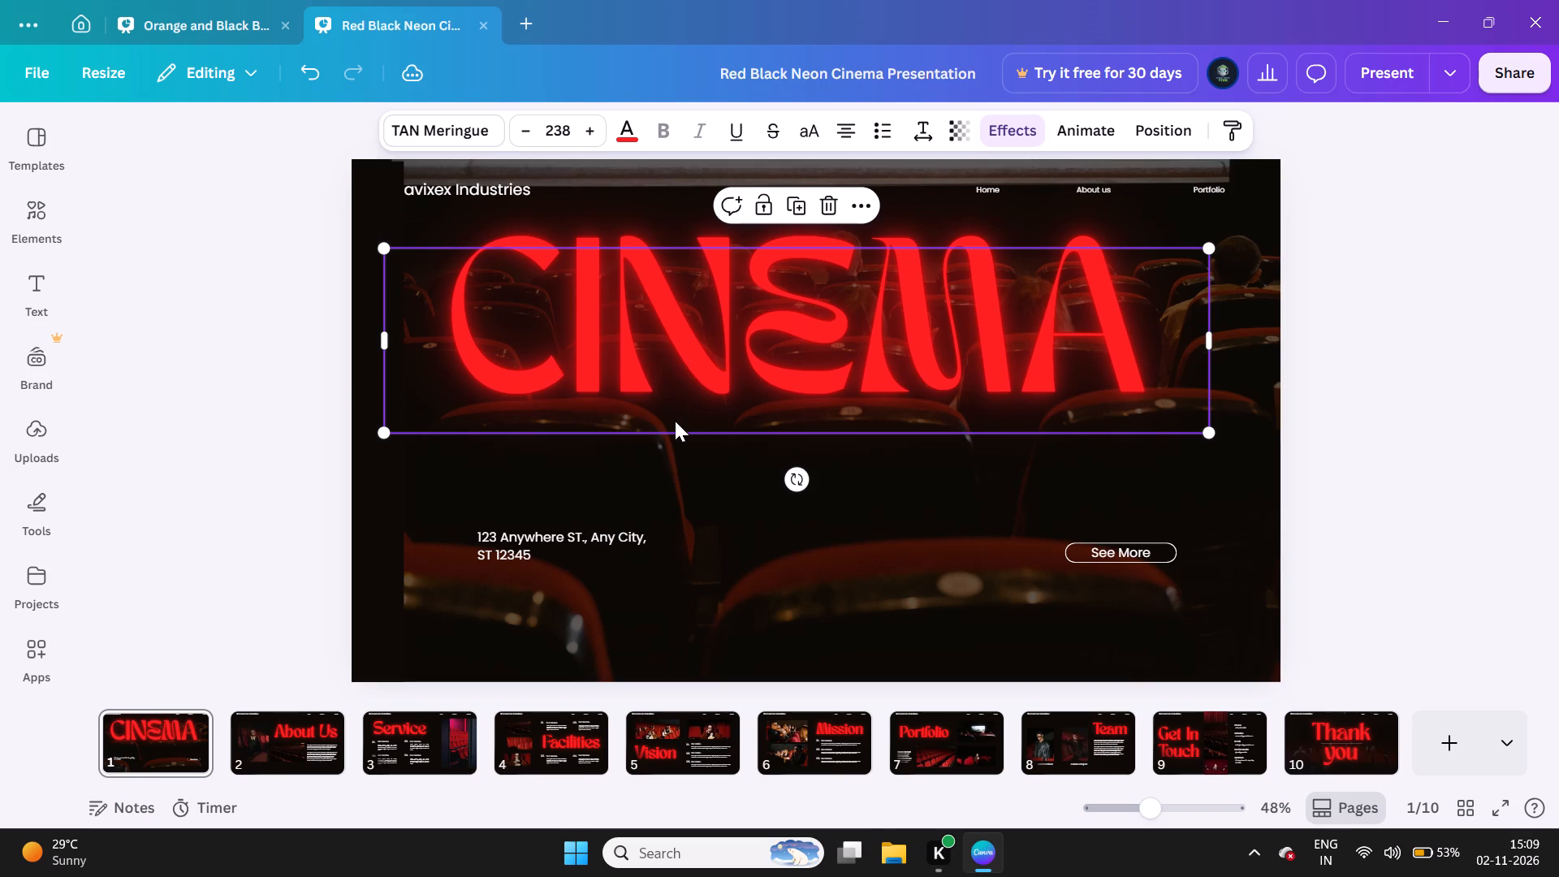
Move the address text up to just beneath the CINEMA title.
drag(529, 552, 522, 503)
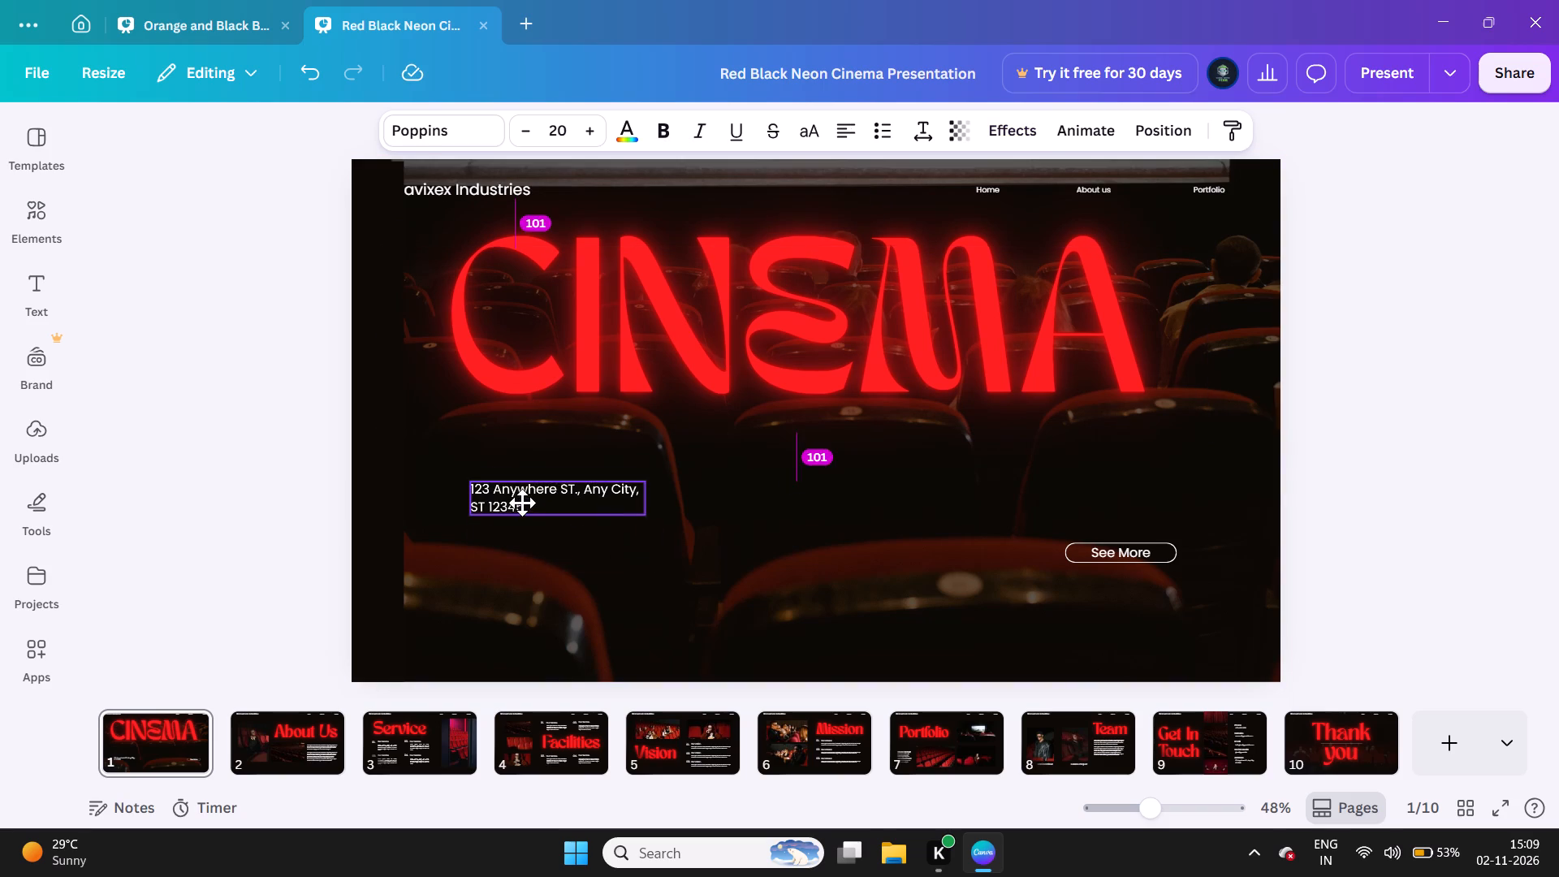
drag(522, 503, 529, 466)
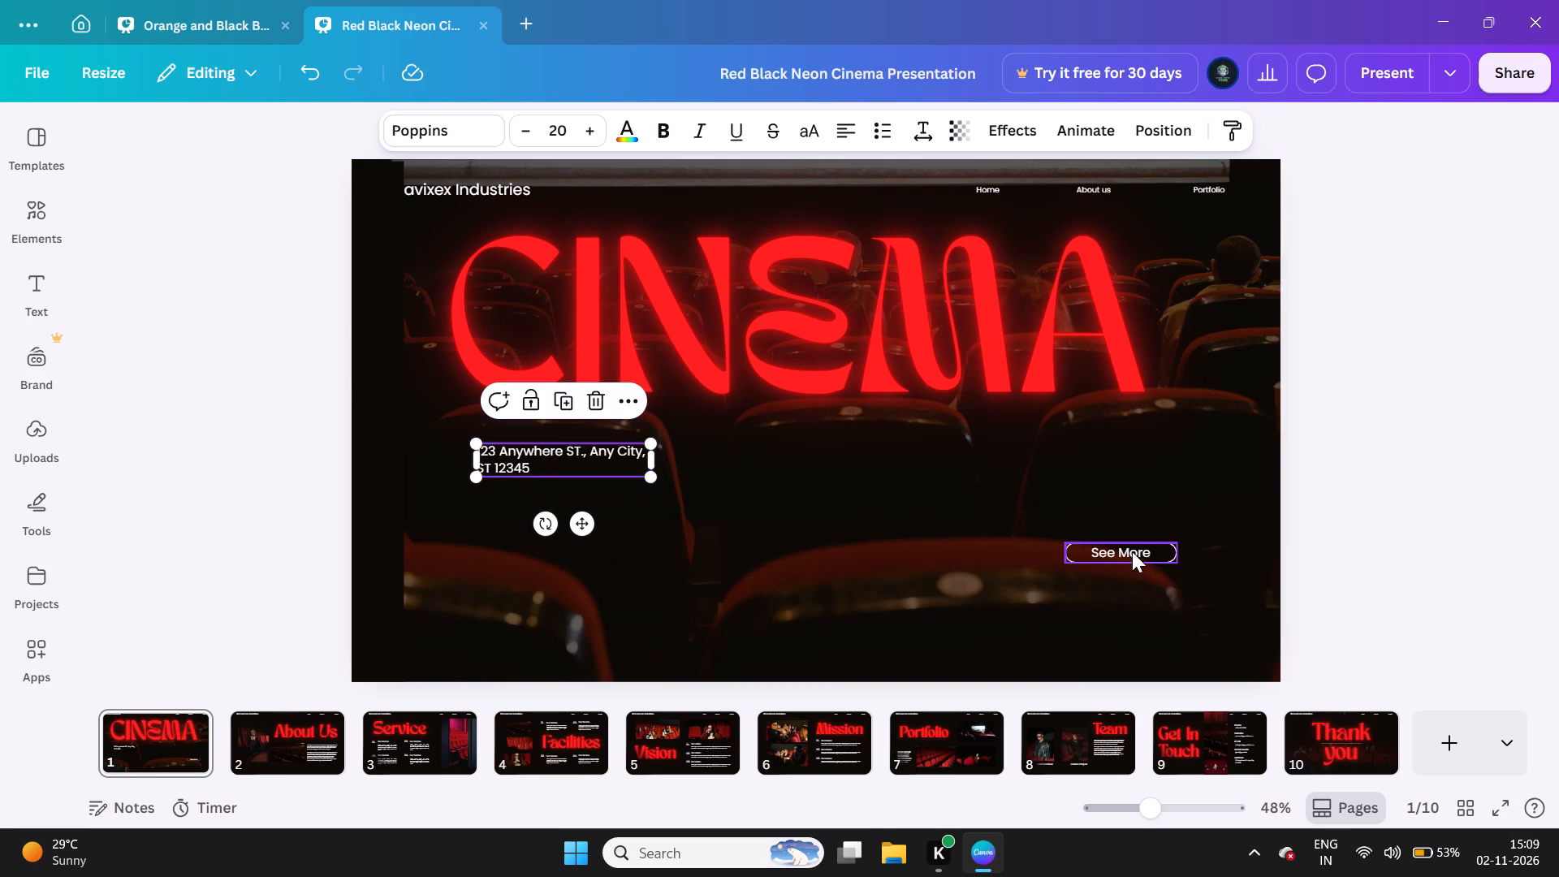
Move the "See More" label and its rounded outline closer to the slide's centre, keeping the label inside the outline.
drag(1132, 551, 943, 569)
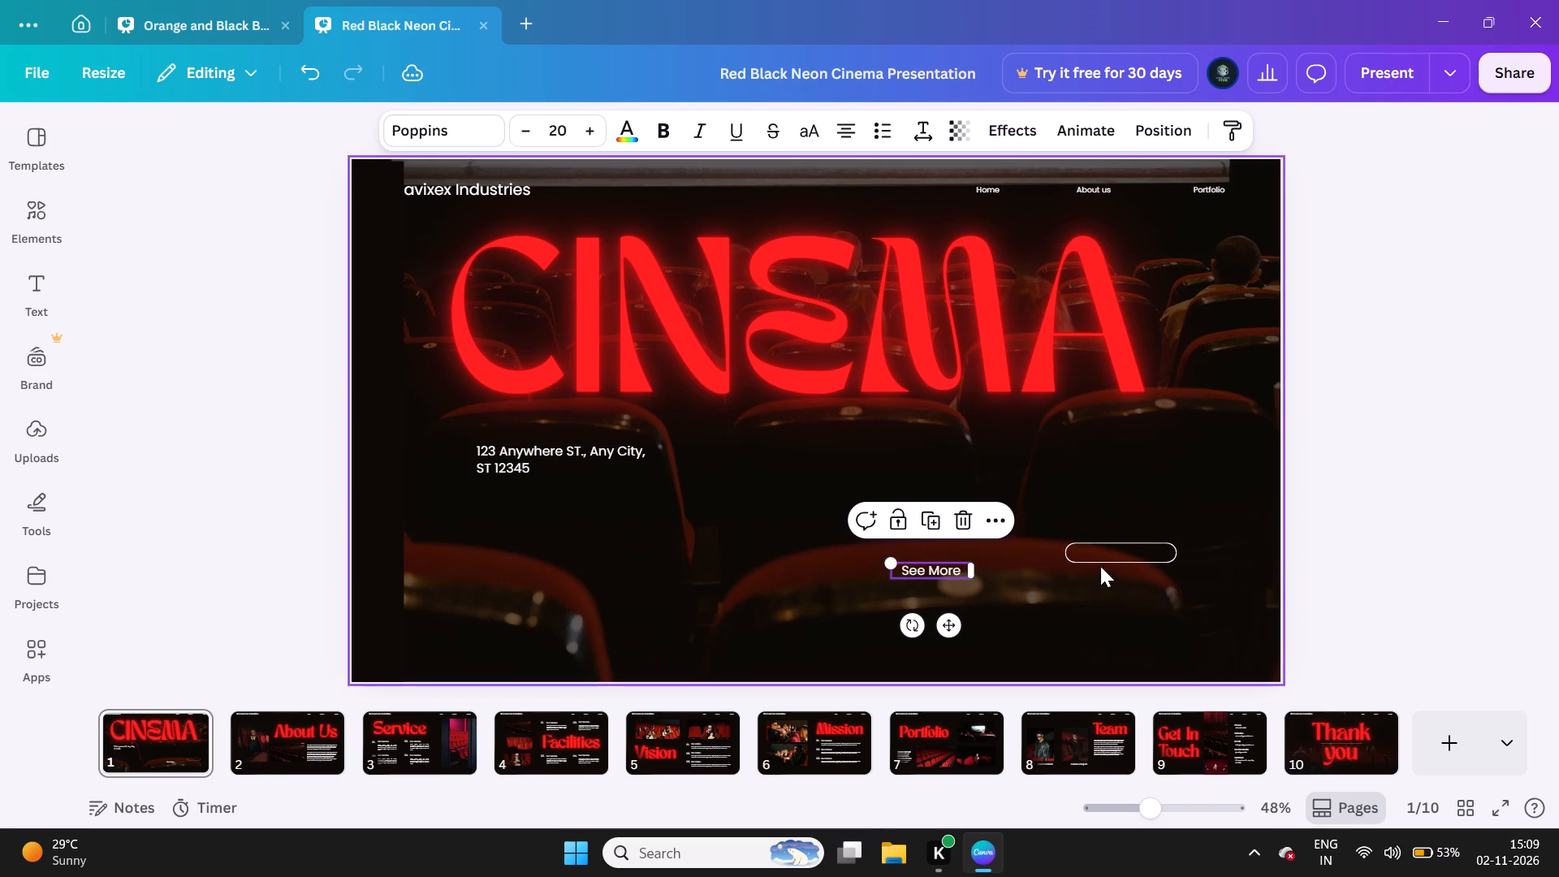
drag(1085, 550, 914, 596)
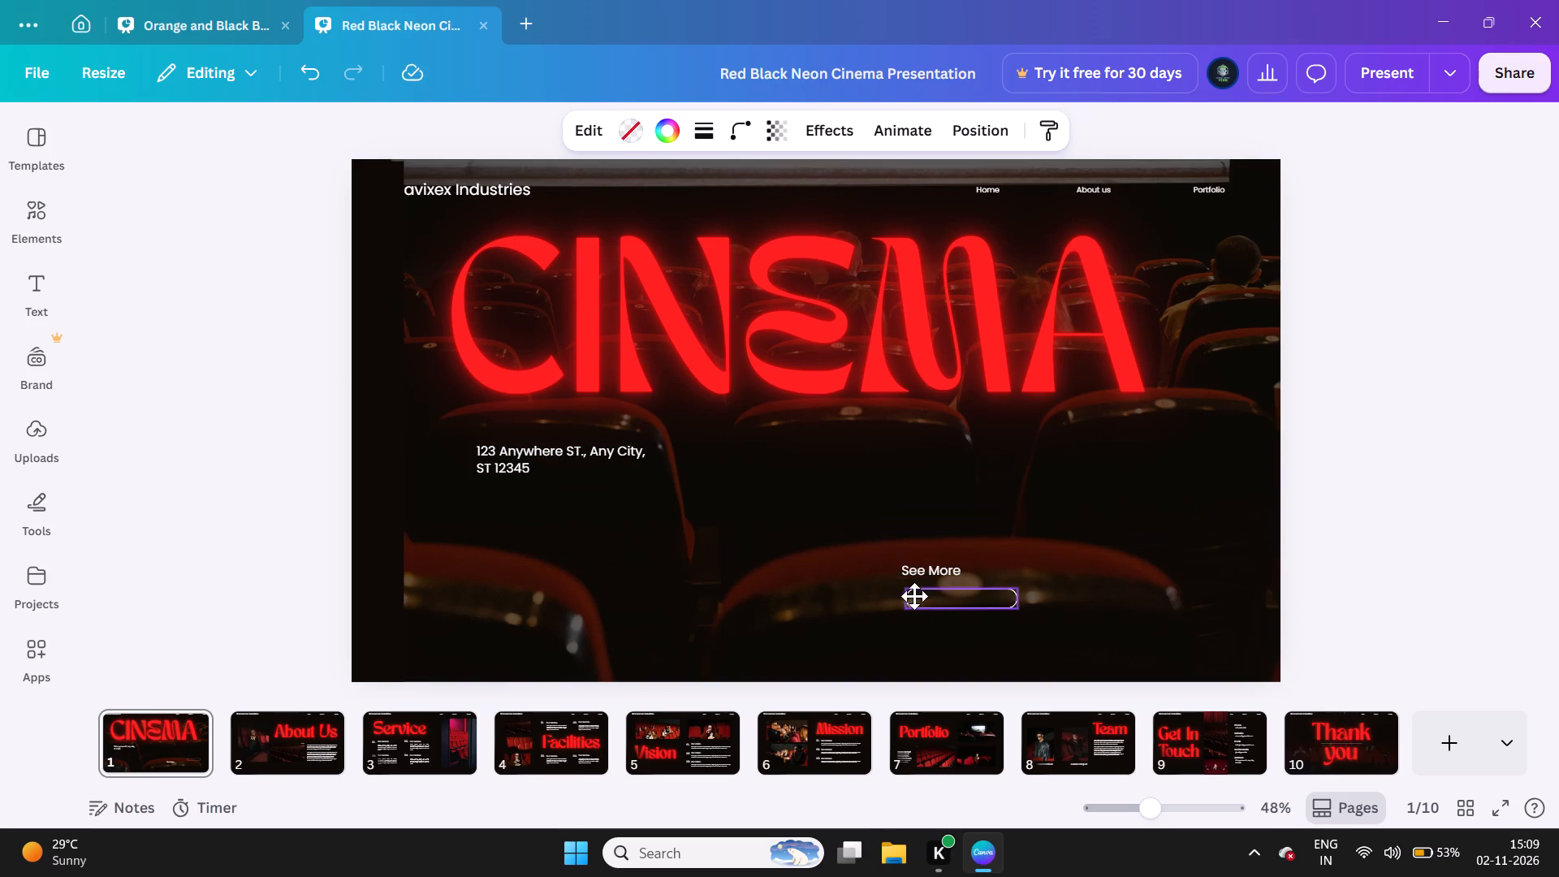
drag(914, 596, 900, 567)
click(1481, 150)
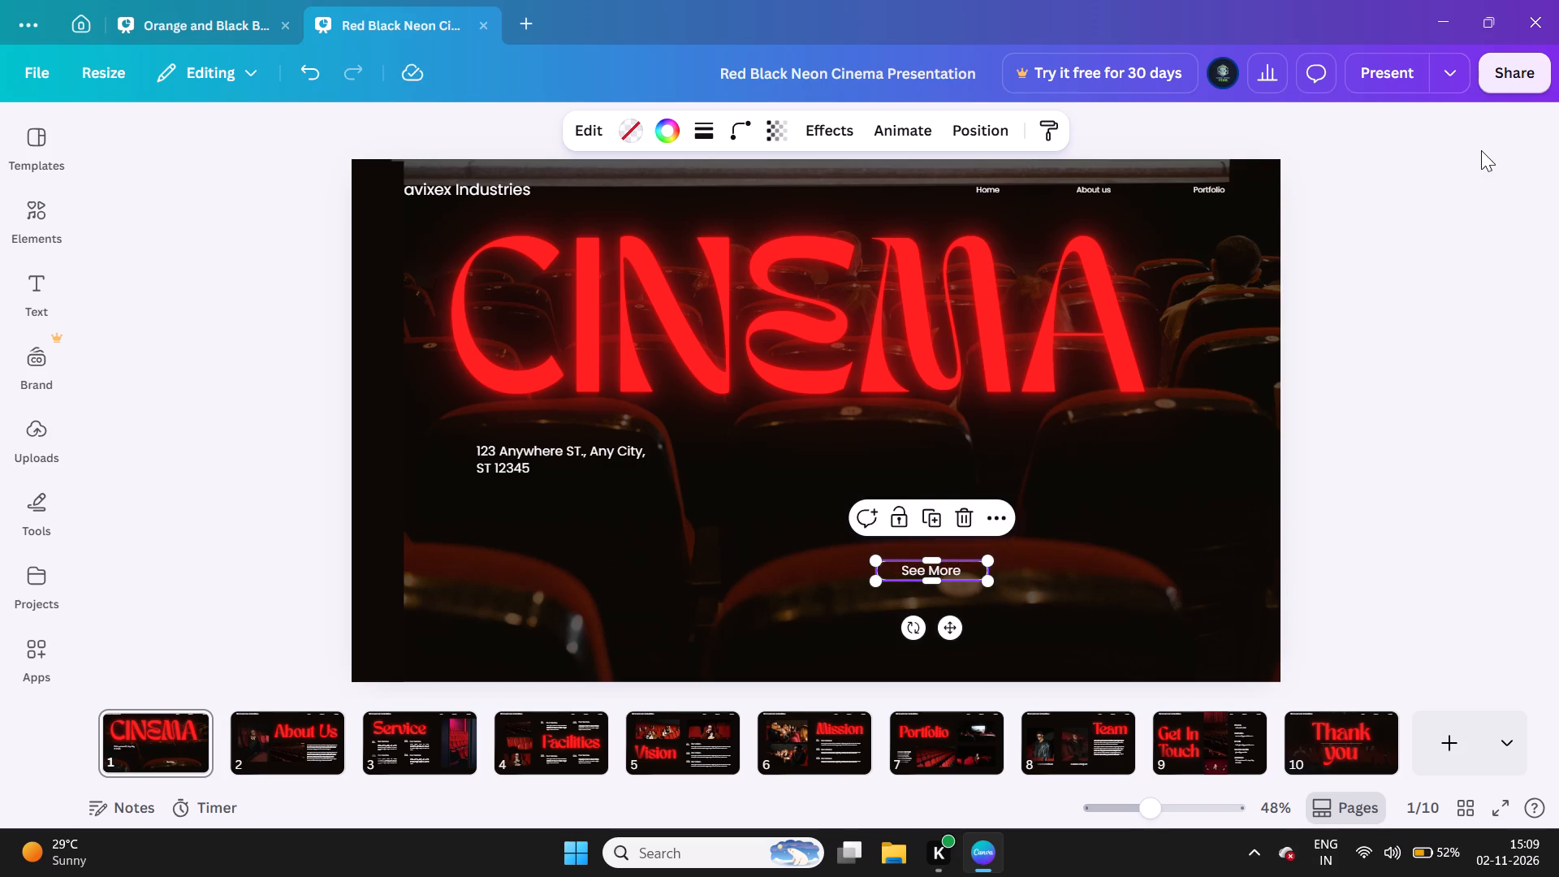
Replace the placeholder address text with "new york london" on the first line and "main huu pagle" on the second.
click(619, 458)
click(619, 458)
key(BackSpace)
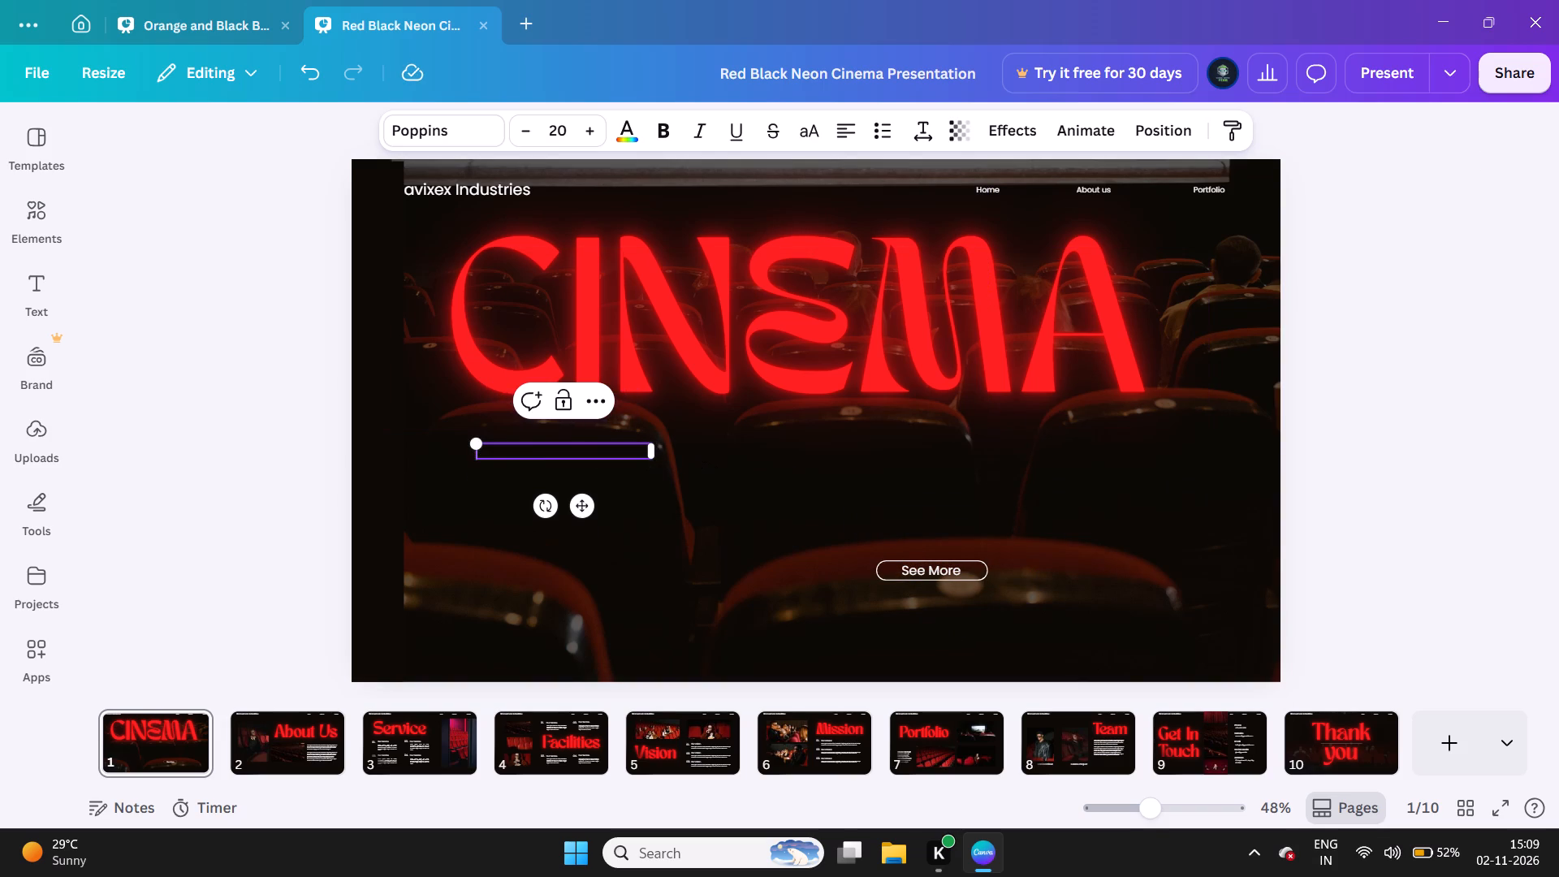
text(new york)
key(space)
text(london)
key(Return)
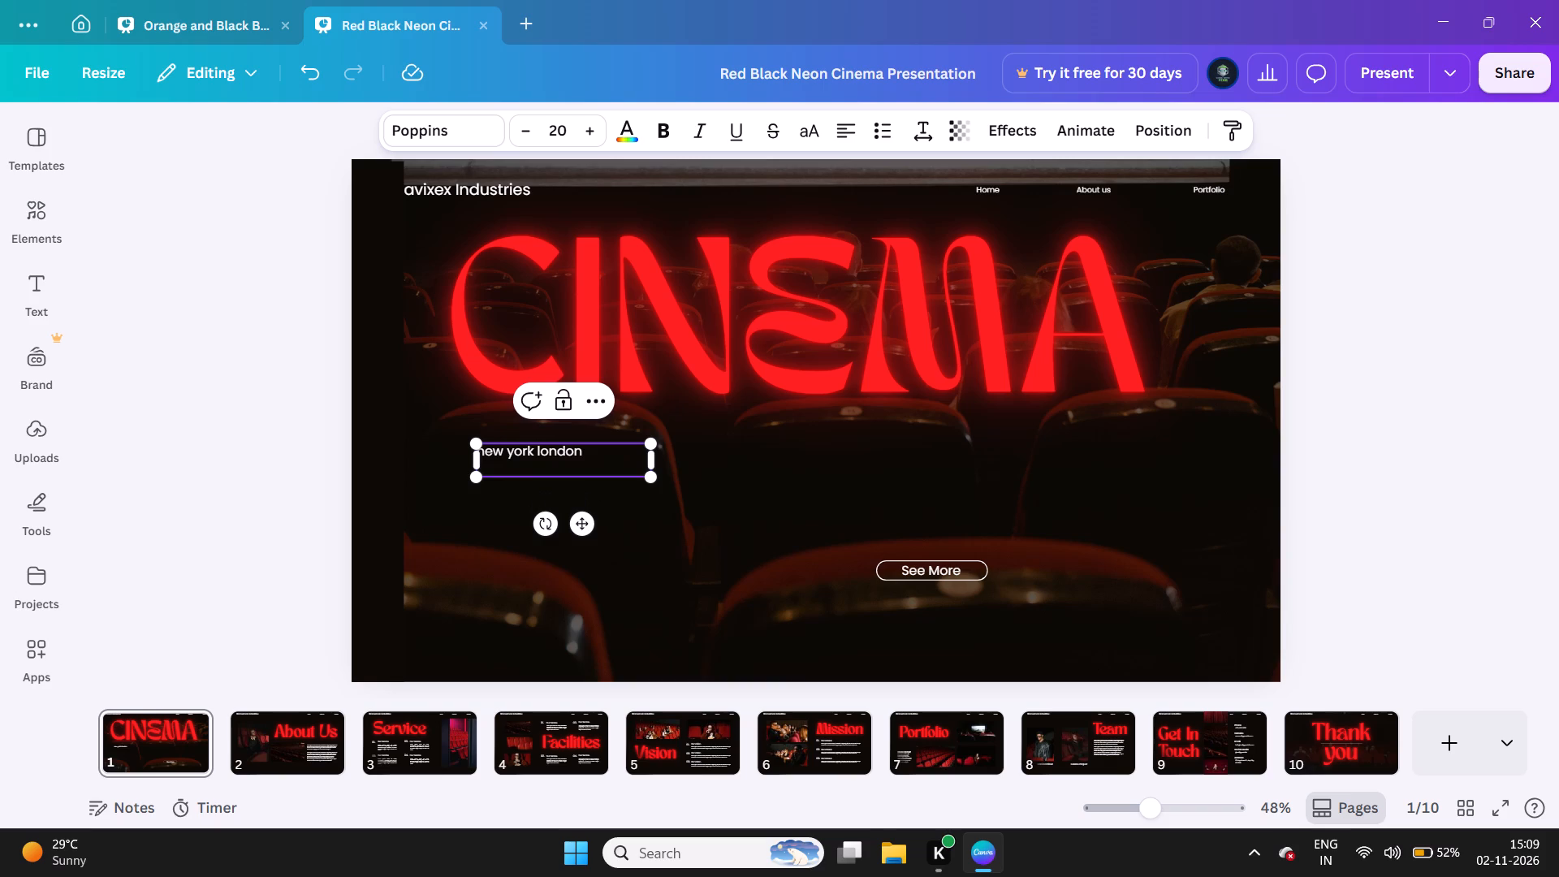
text(main huu pagle)
key(space)
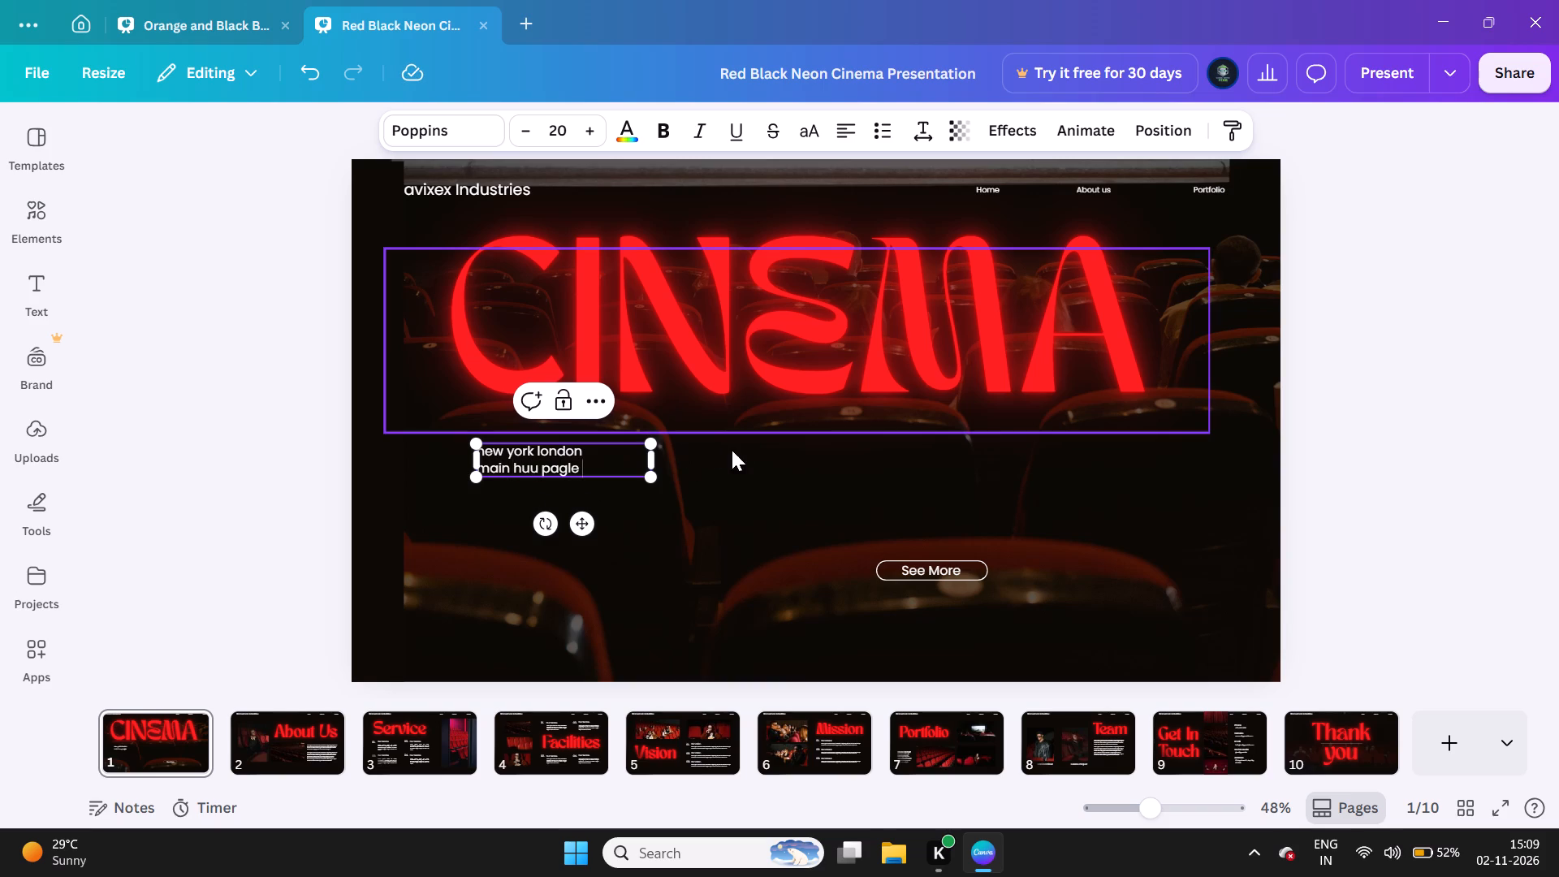
click(738, 451)
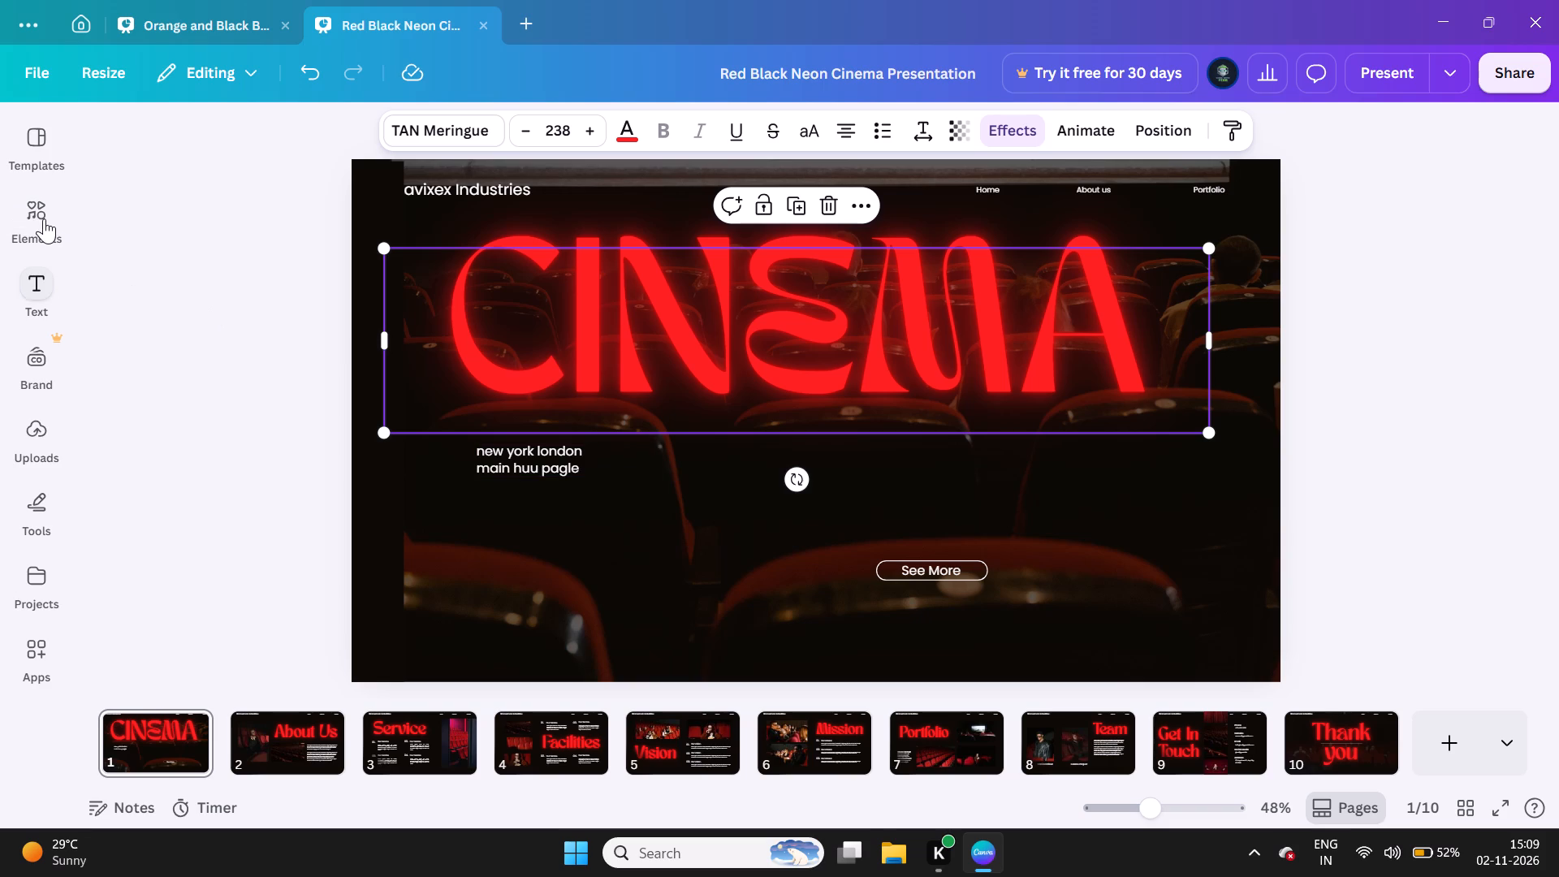
Browse the recommended elements for cinema-themed graphics that could suit the presentation.
click(41, 217)
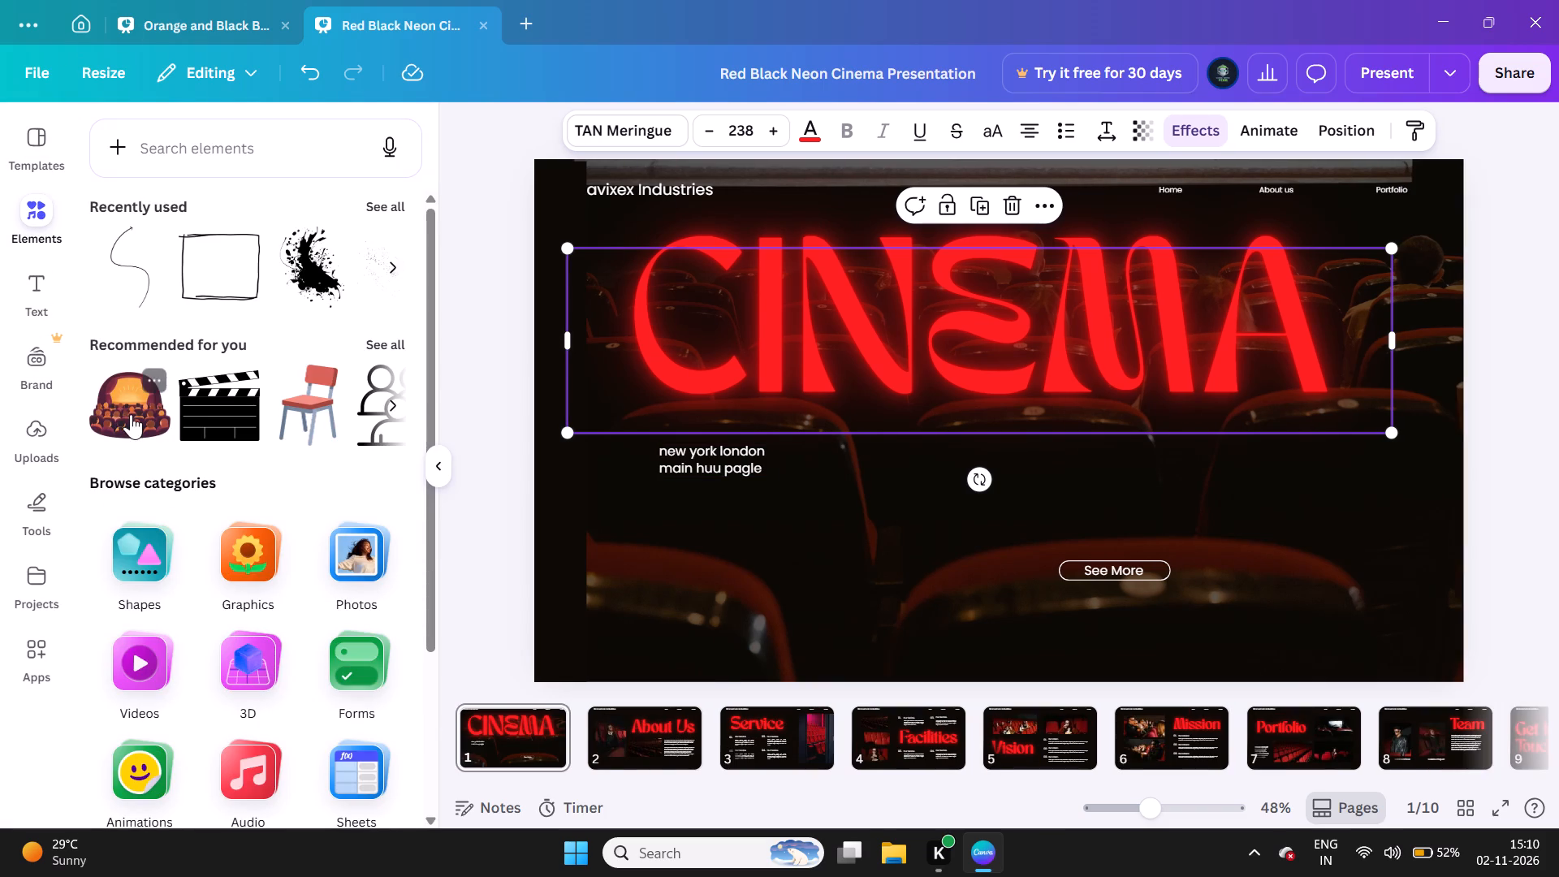
scroll(131, 414, left, 2)
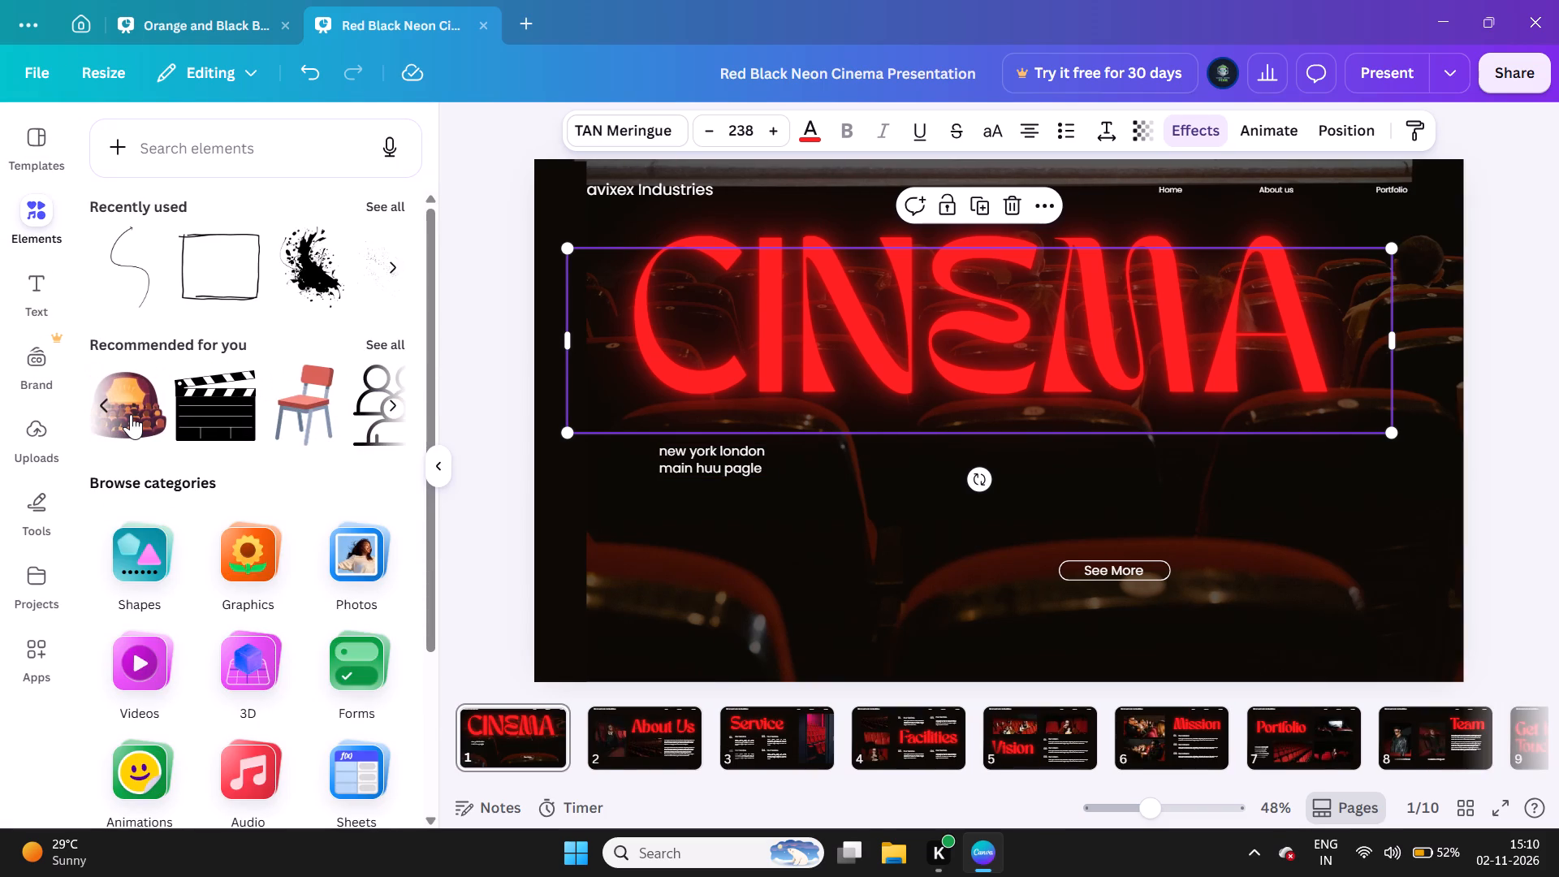
scroll(131, 414, left, 1)
scroll(253, 400, left, 4)
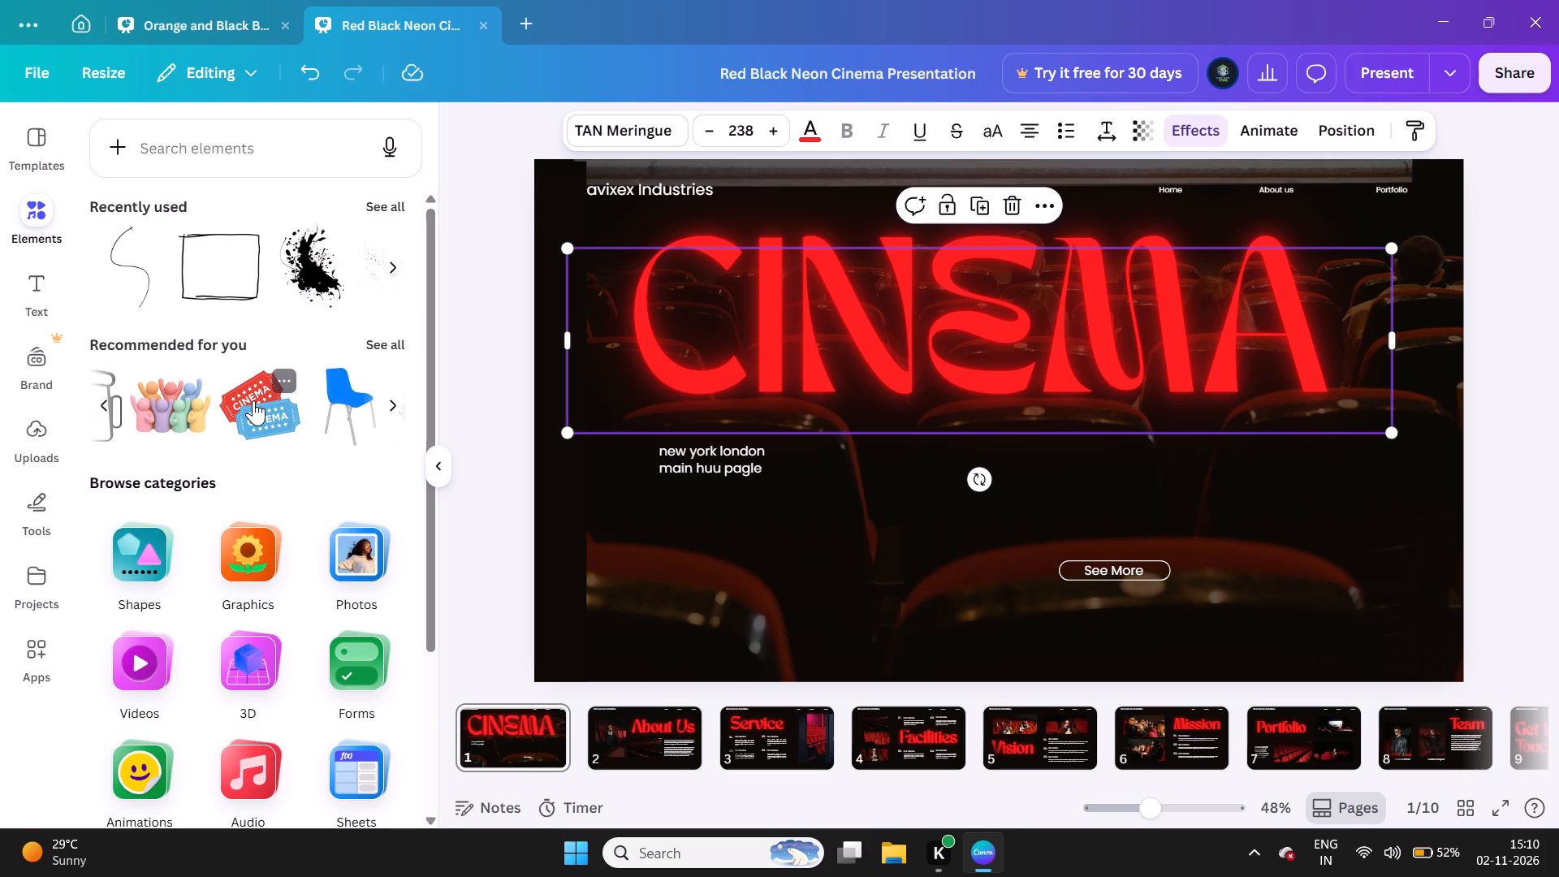
scroll(253, 400, left, 1)
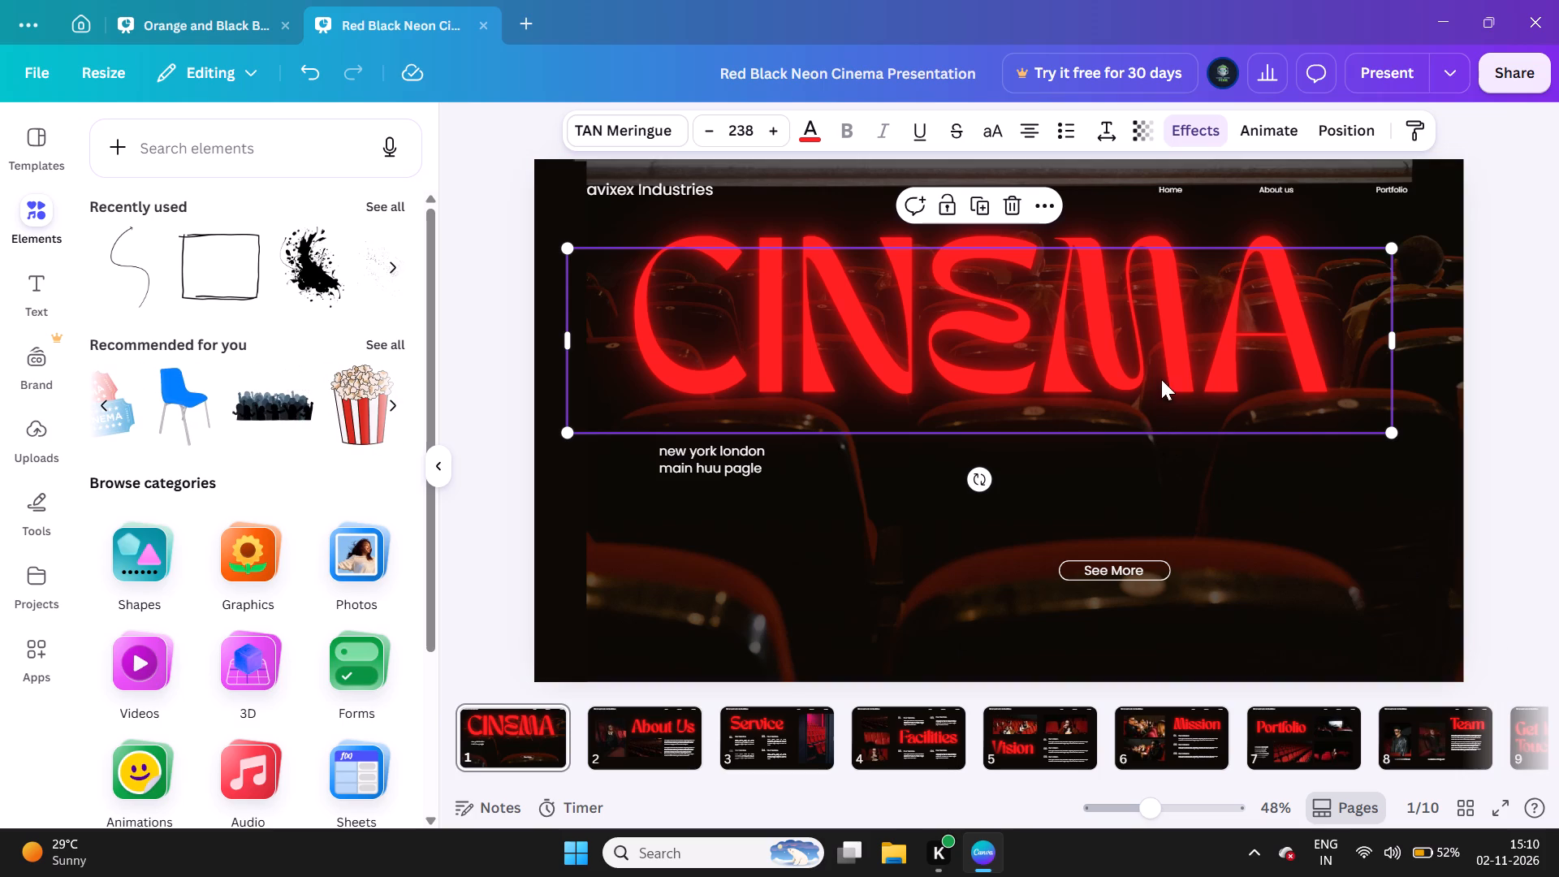
click(1154, 477)
click(1154, 477)
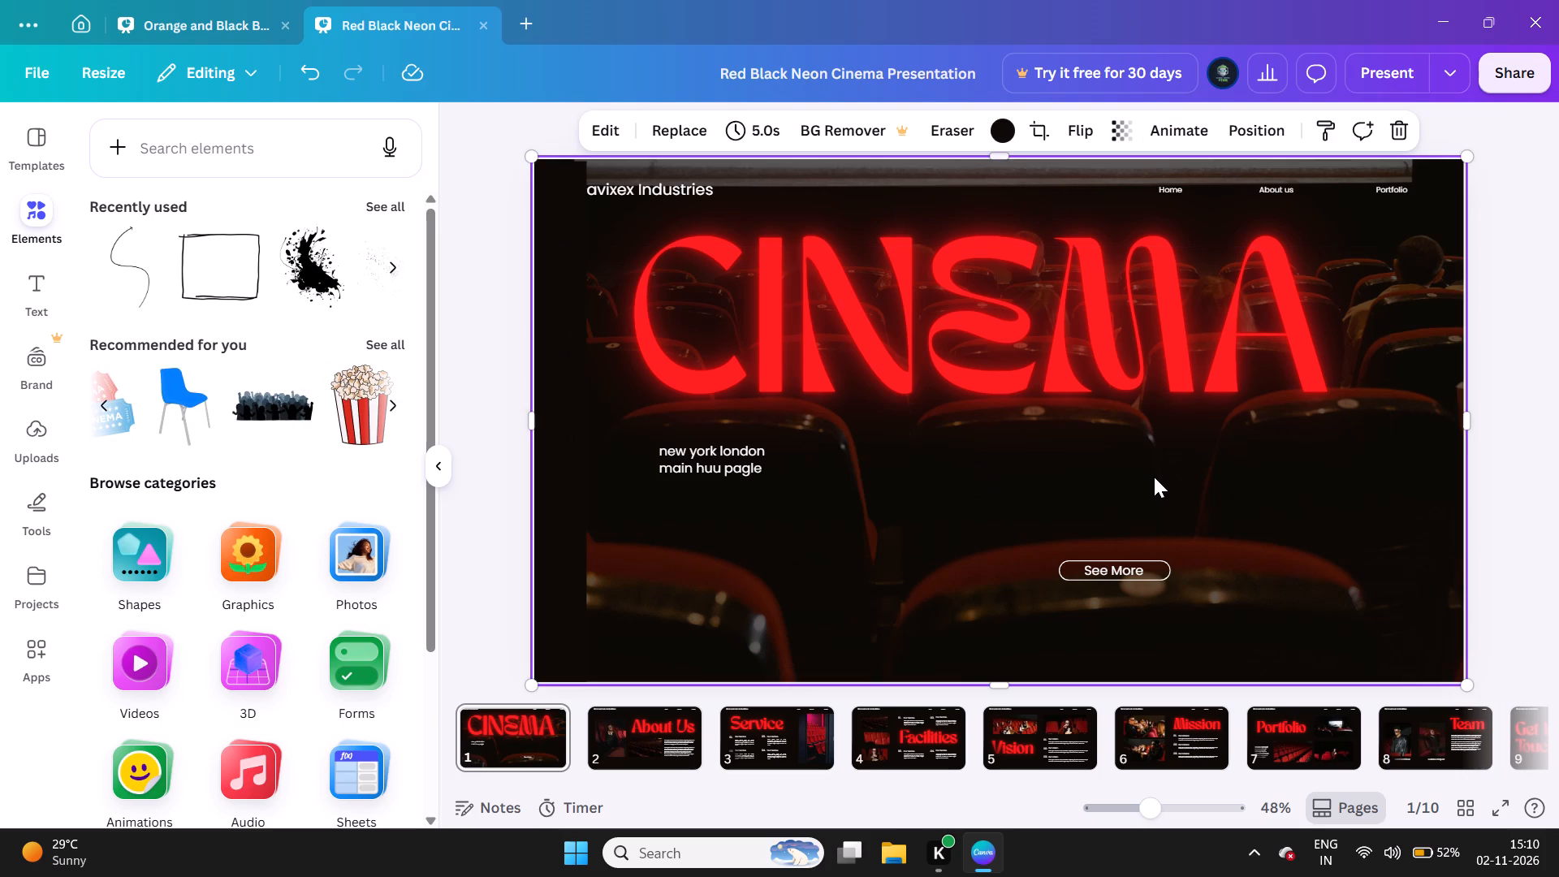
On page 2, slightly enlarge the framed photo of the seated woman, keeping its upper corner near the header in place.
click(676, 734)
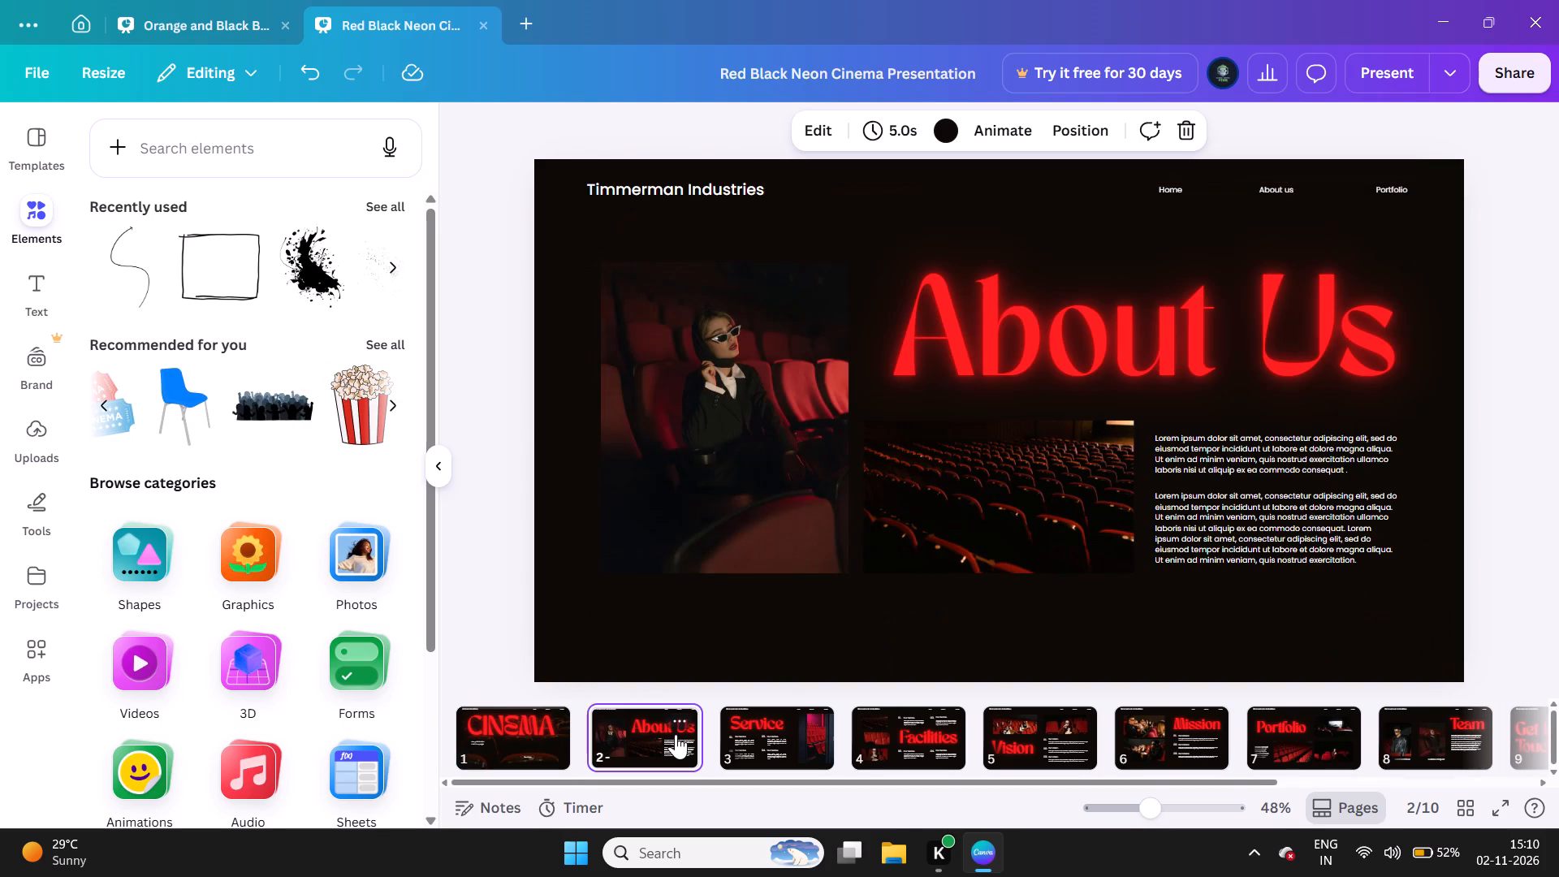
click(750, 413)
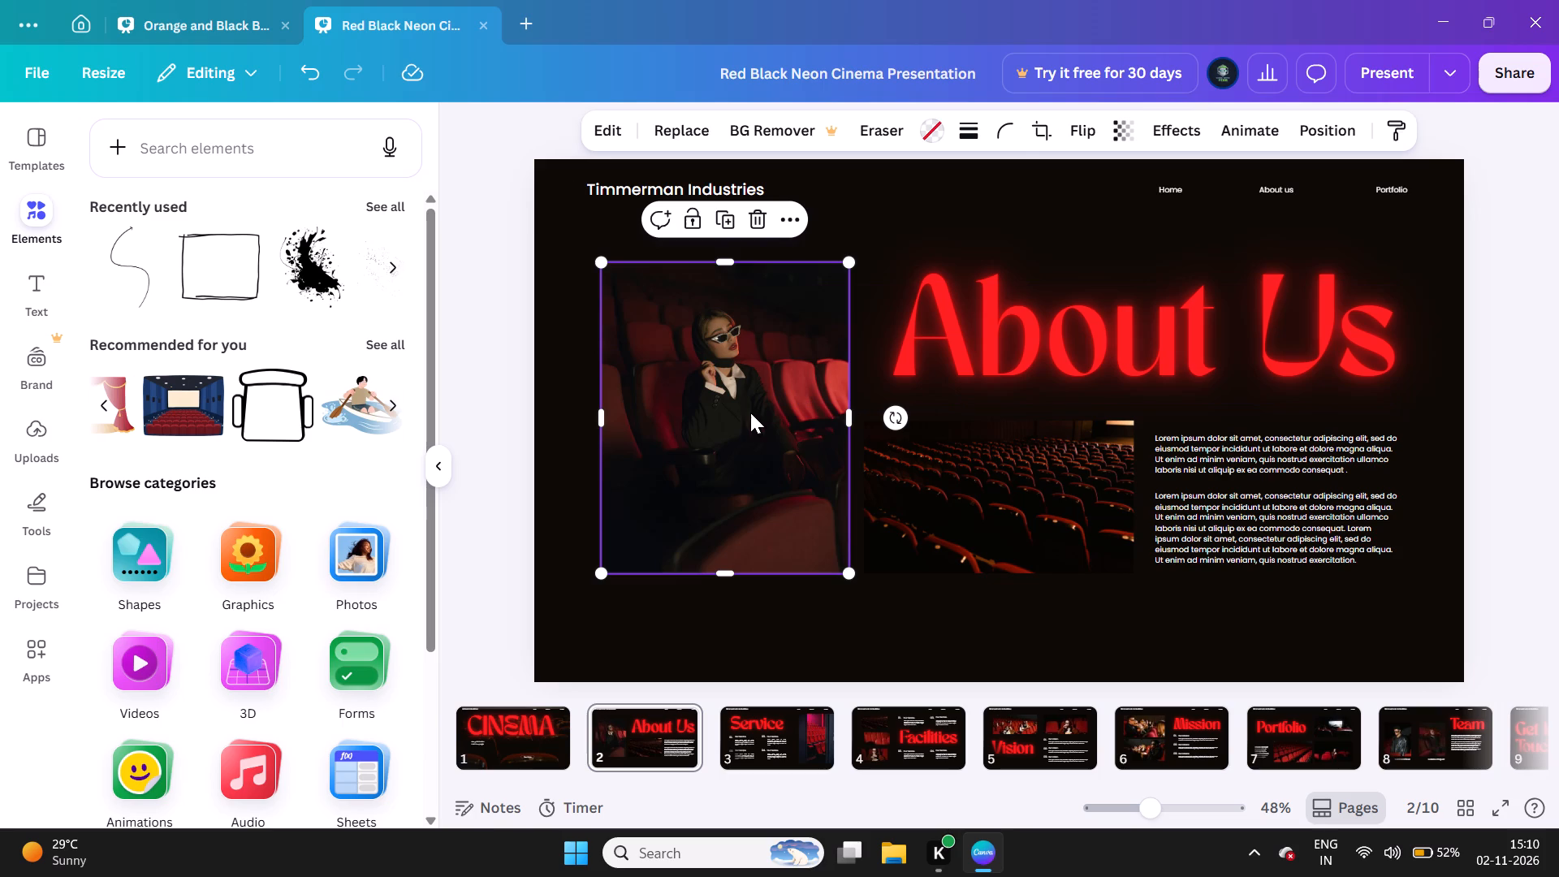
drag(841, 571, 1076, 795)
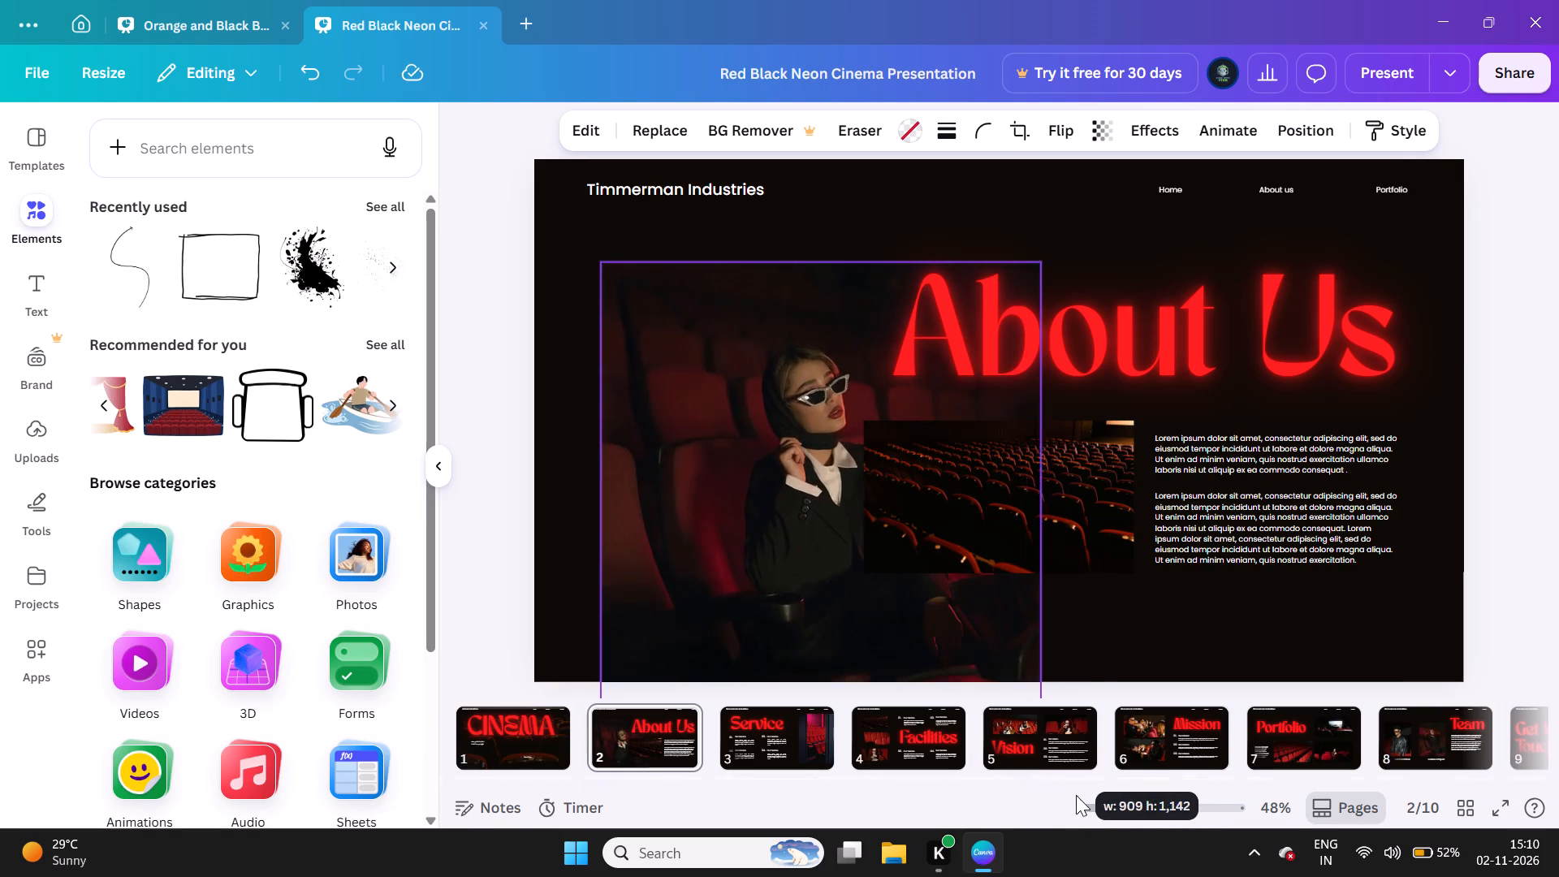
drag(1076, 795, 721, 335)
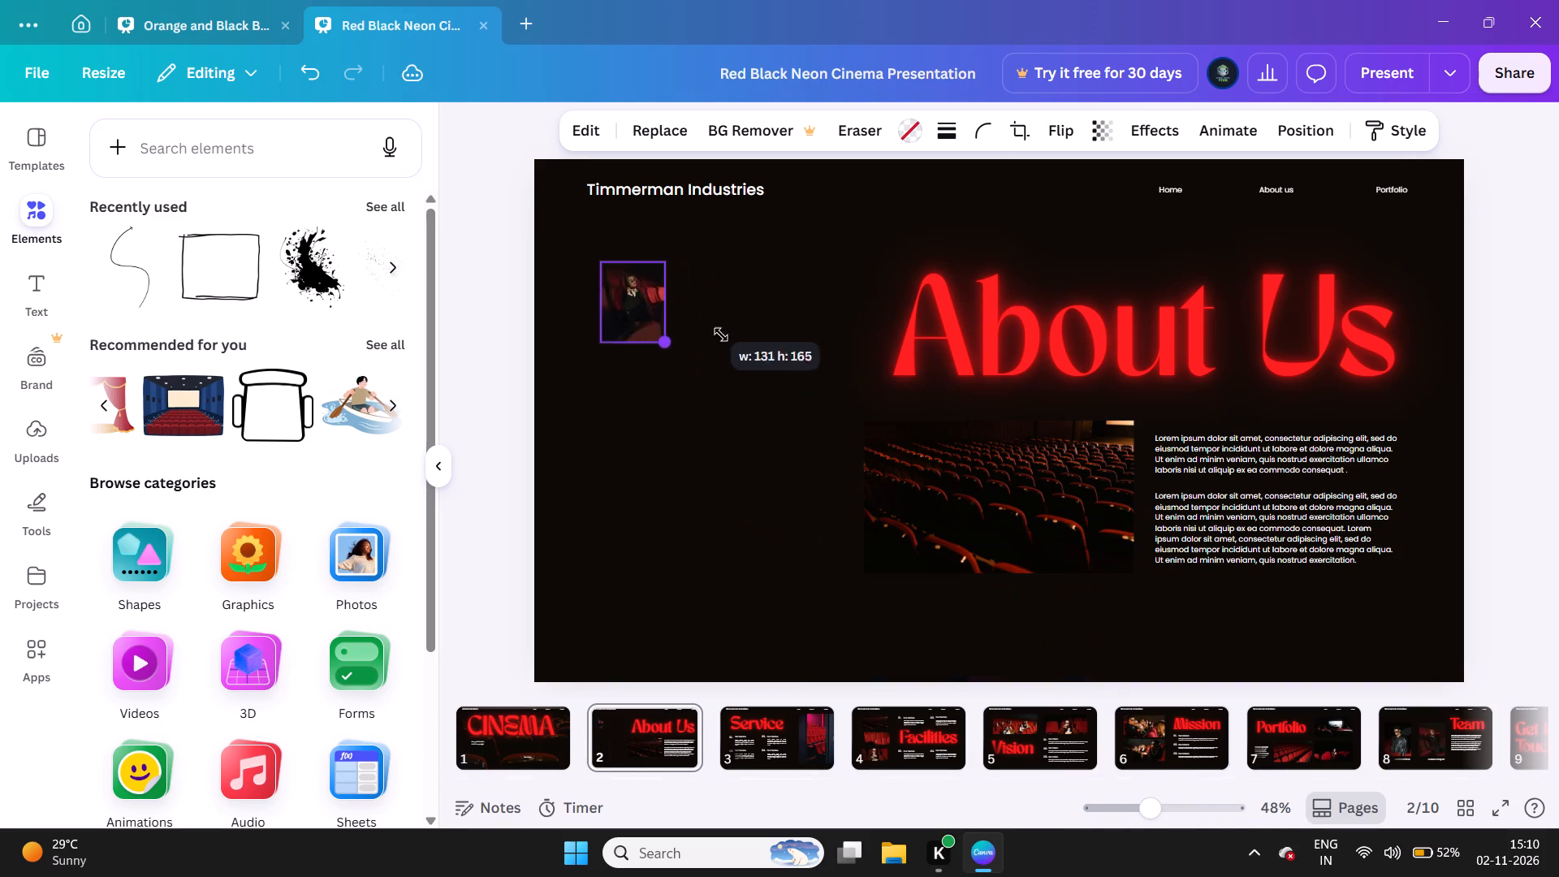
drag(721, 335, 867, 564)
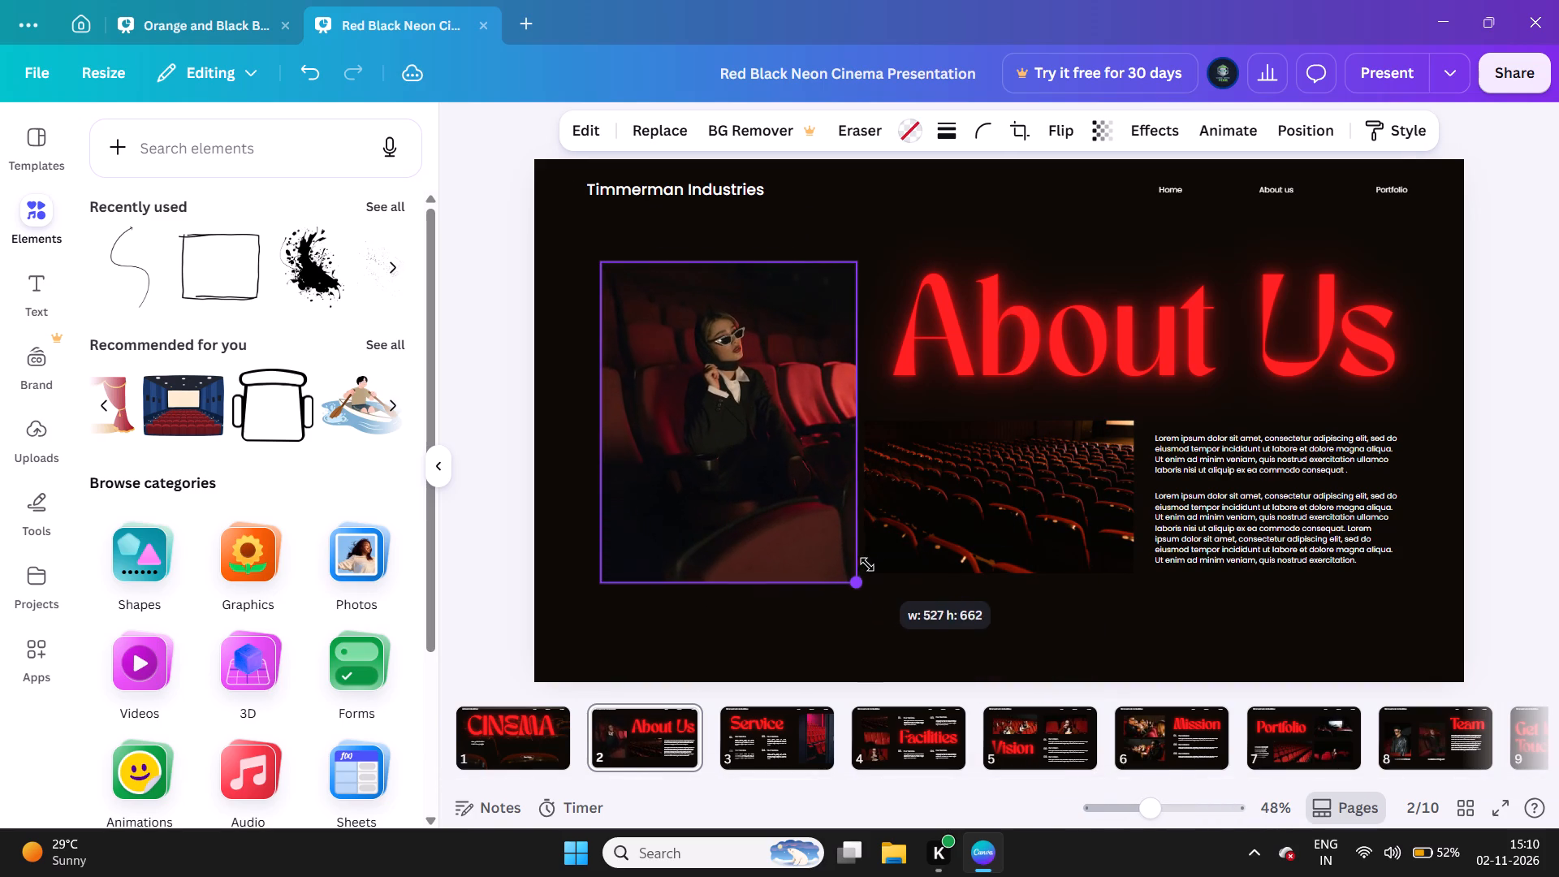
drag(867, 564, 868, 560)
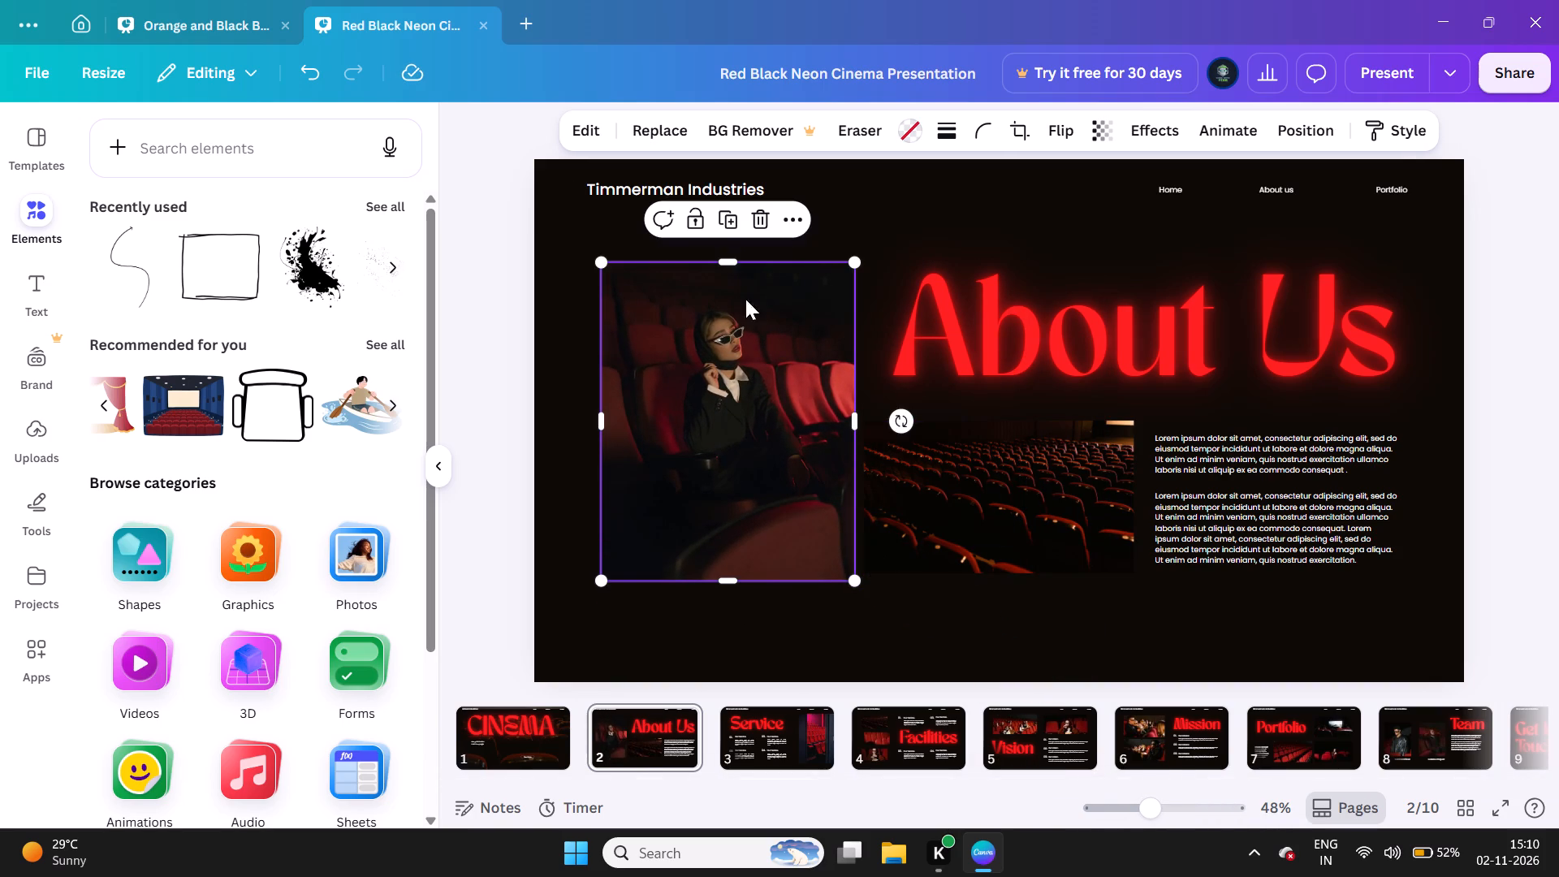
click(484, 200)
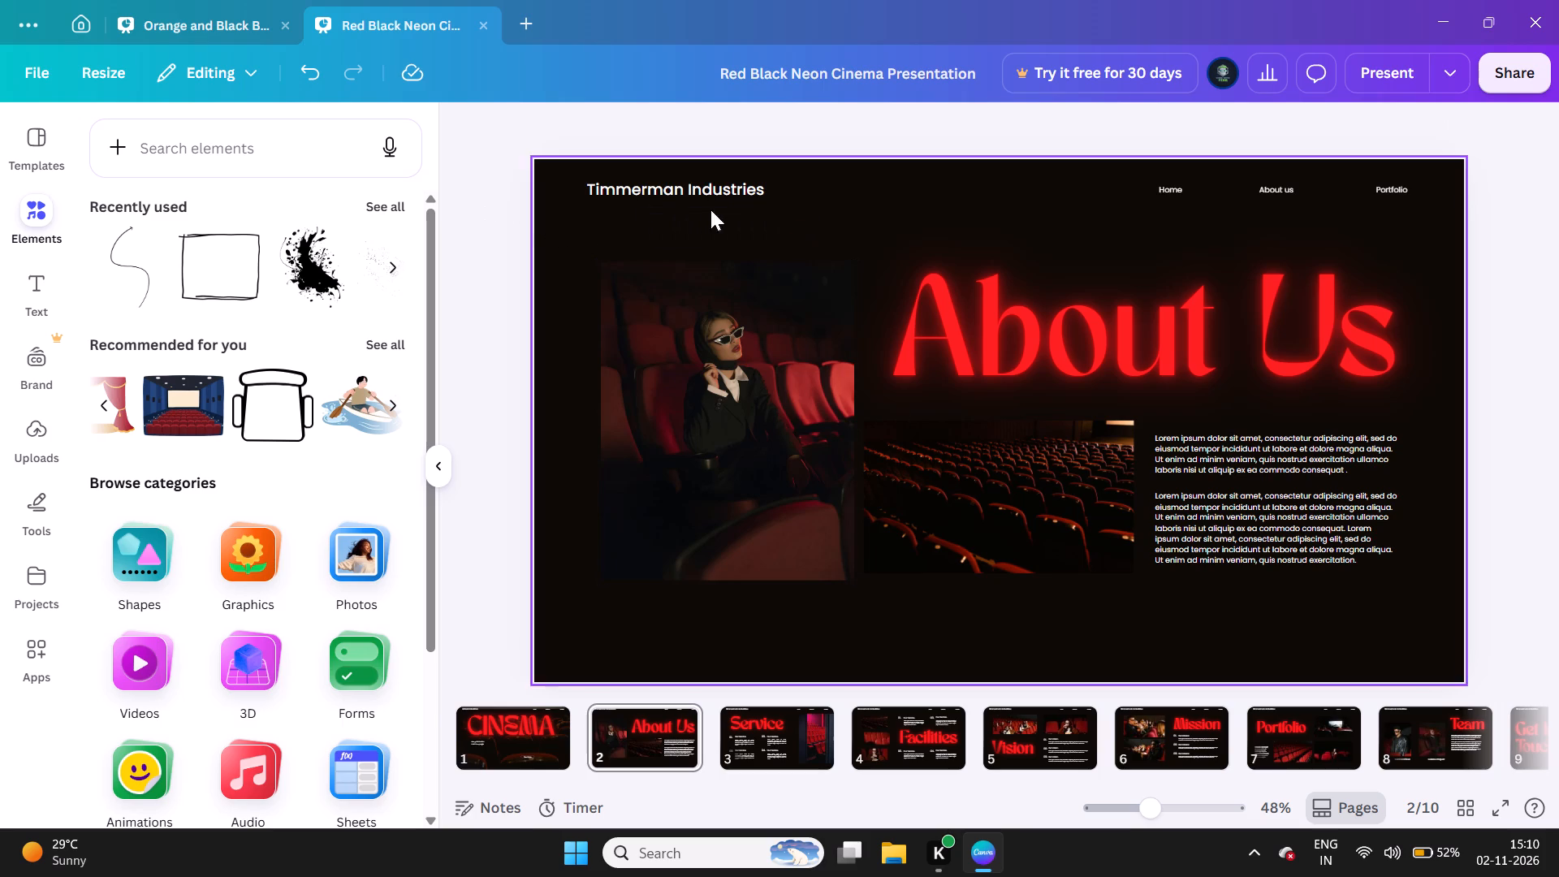
Replace "Timmerman" with "avixex" in the page 2 header so the company name reads "avixex Industries".
click(672, 190)
click(672, 190)
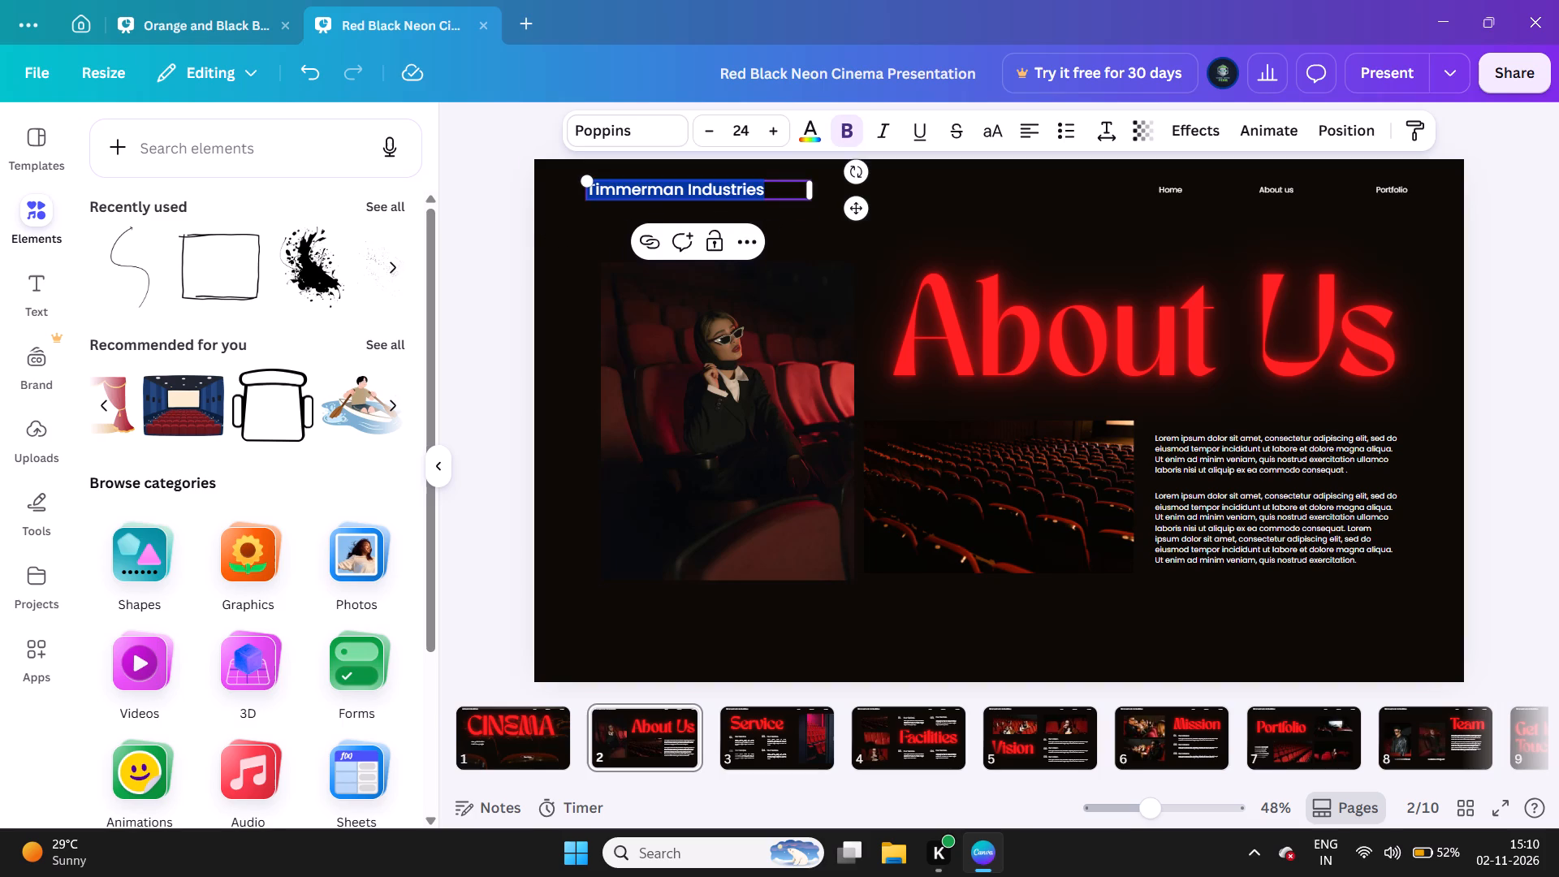
click(680, 187)
key(BackSpace)
key(BackSpace)
key(BackSpace)
key(BackSpace)
key(BackSpace)
key(BackSpace)
key(BackSpace)
key(BackSpace)
key(BackSpace)
key(BackSpace)
key(BackSpace)
key(BackSpace)
key(BackSpace)
key(BackSpace)
key(BackSpace)
key(BackSpace)
key(BackSpace)
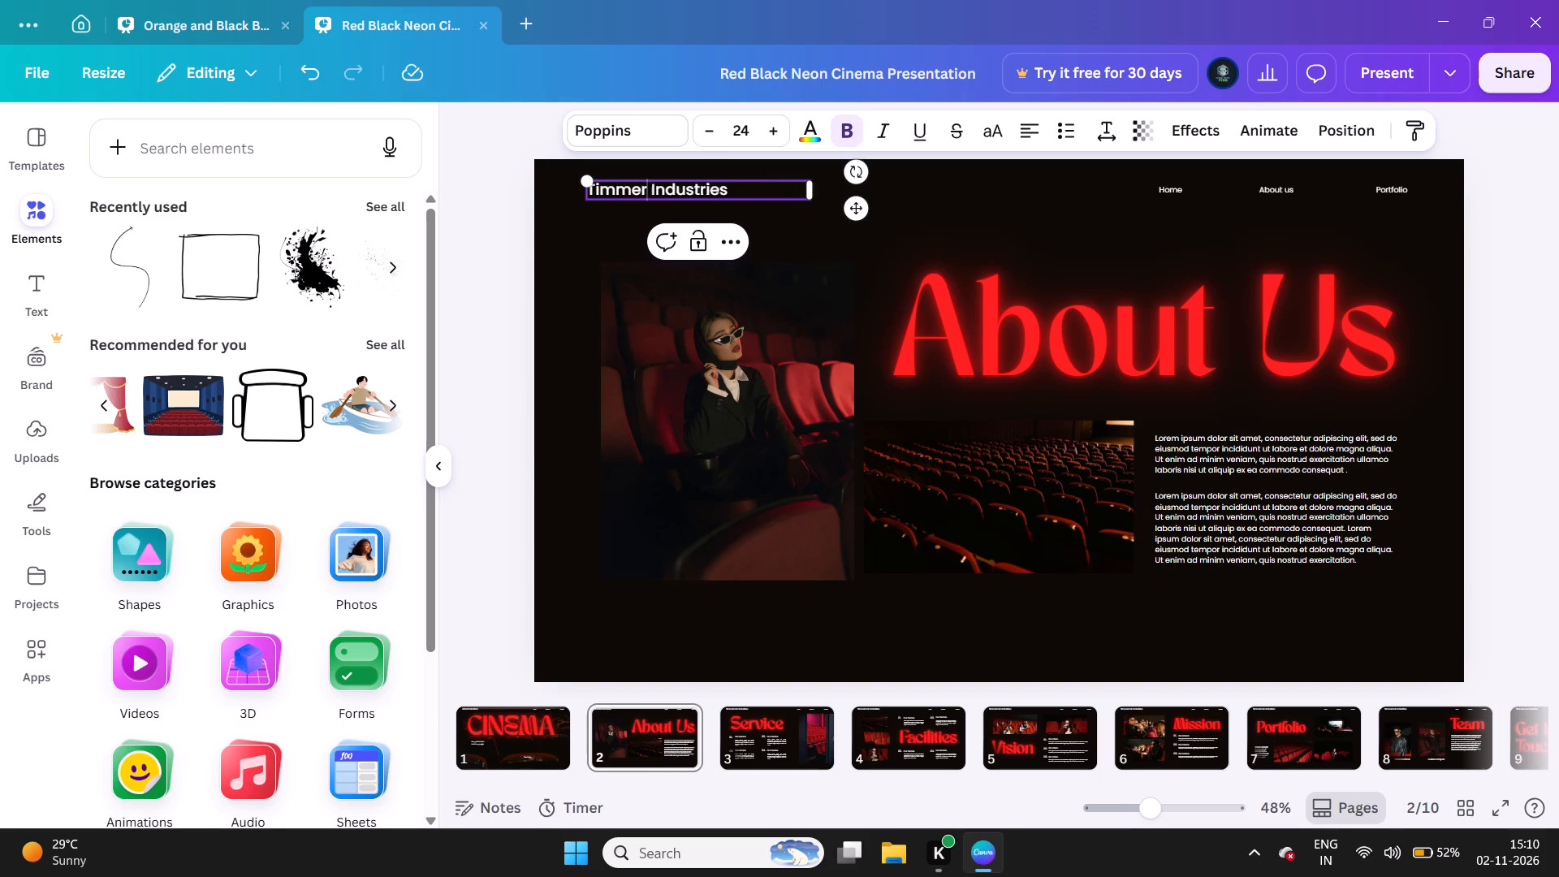
text(avixex)
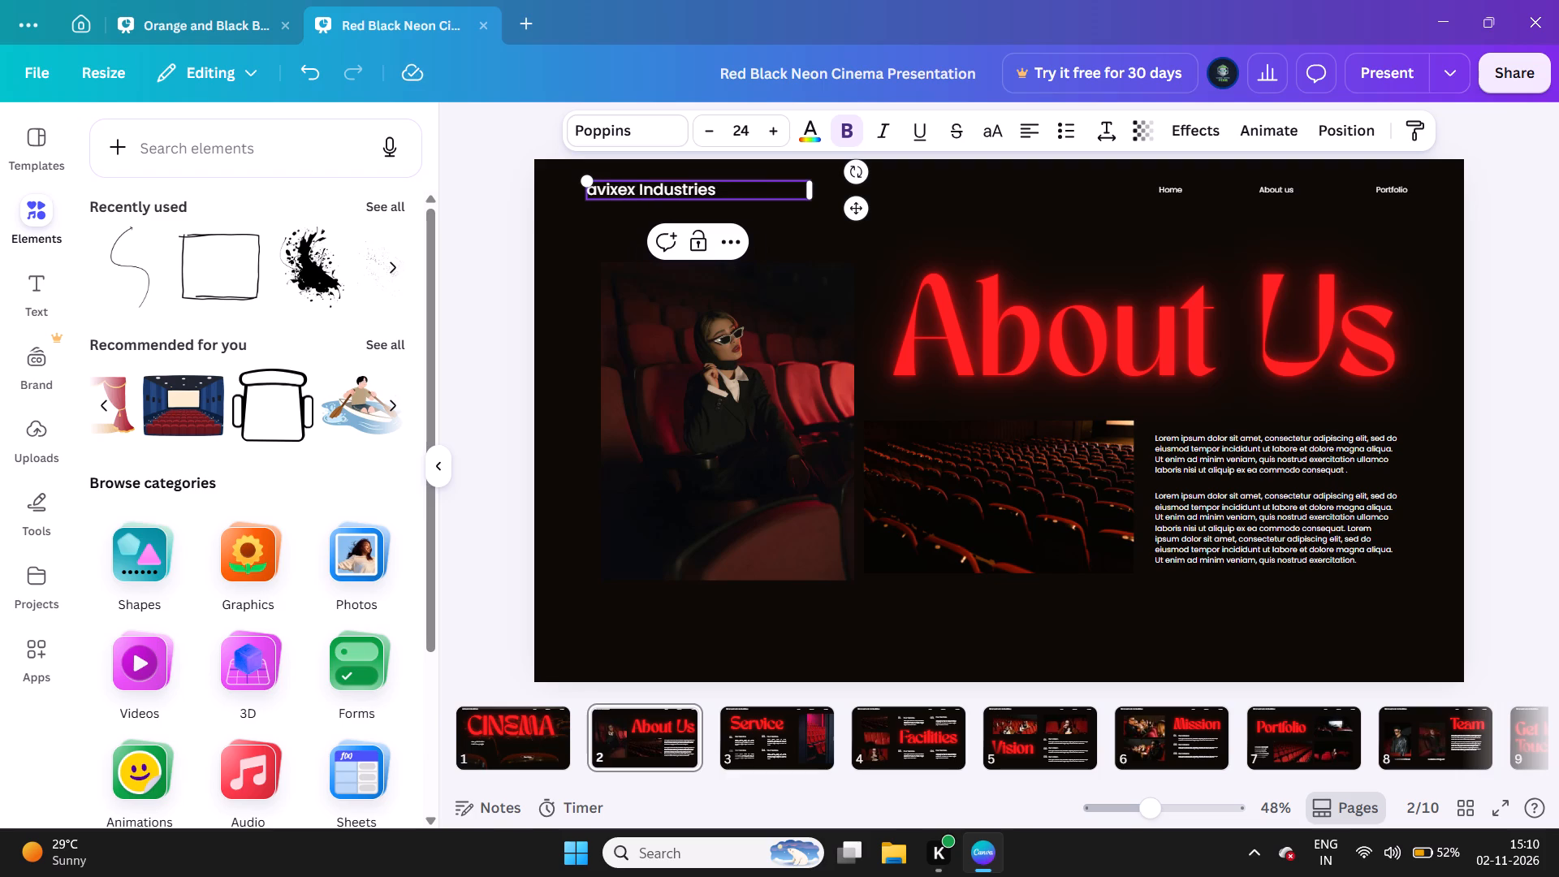
click(490, 188)
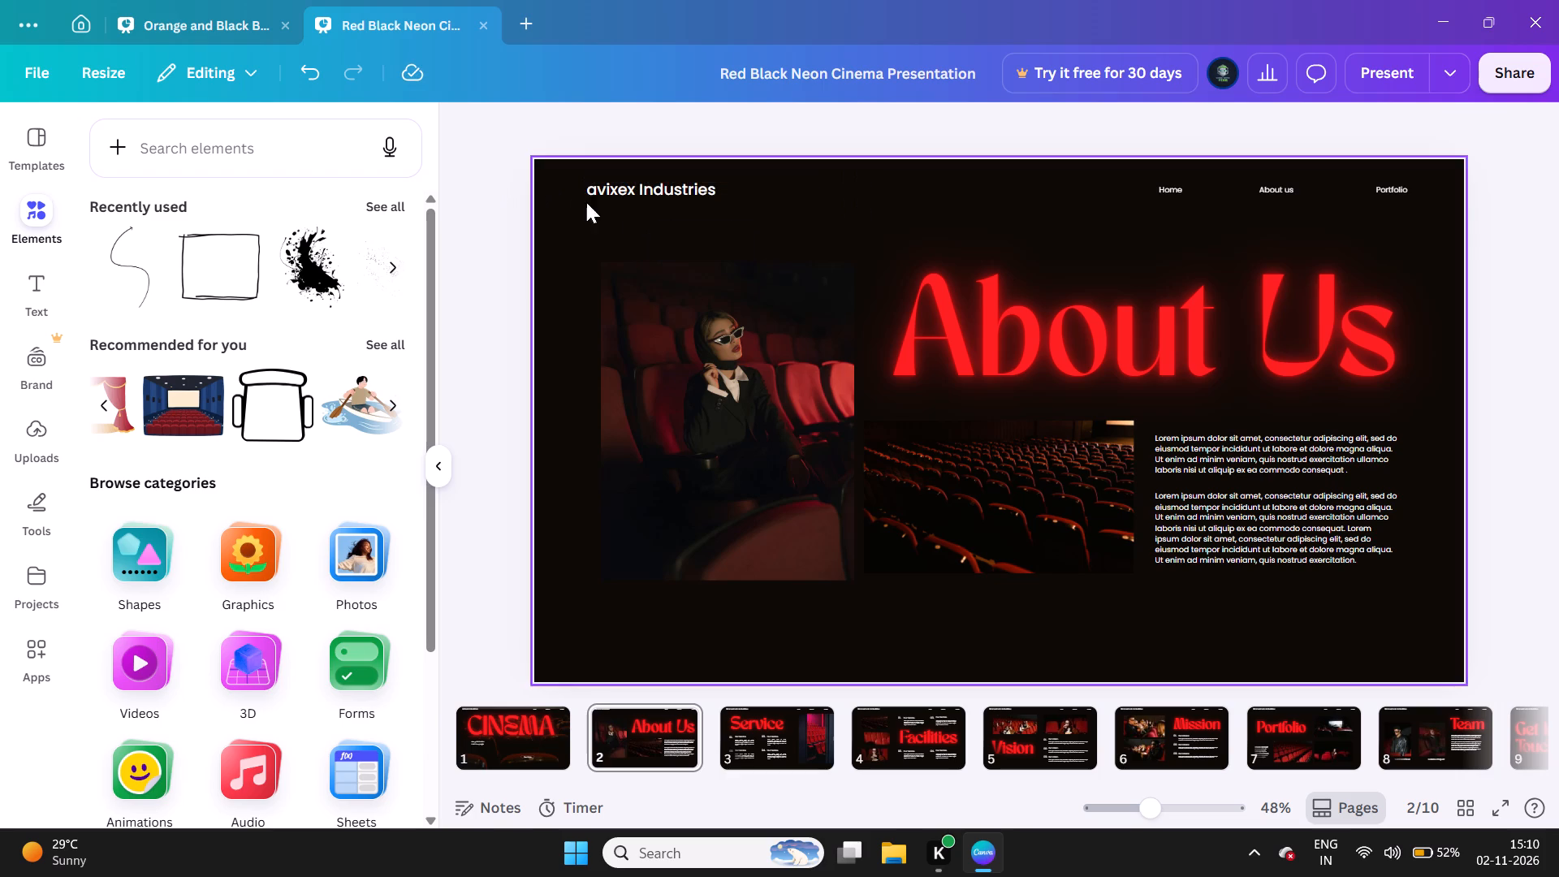
Move the "About Us" title slightly up and to the right on page 2.
drag(1073, 339, 1073, 338)
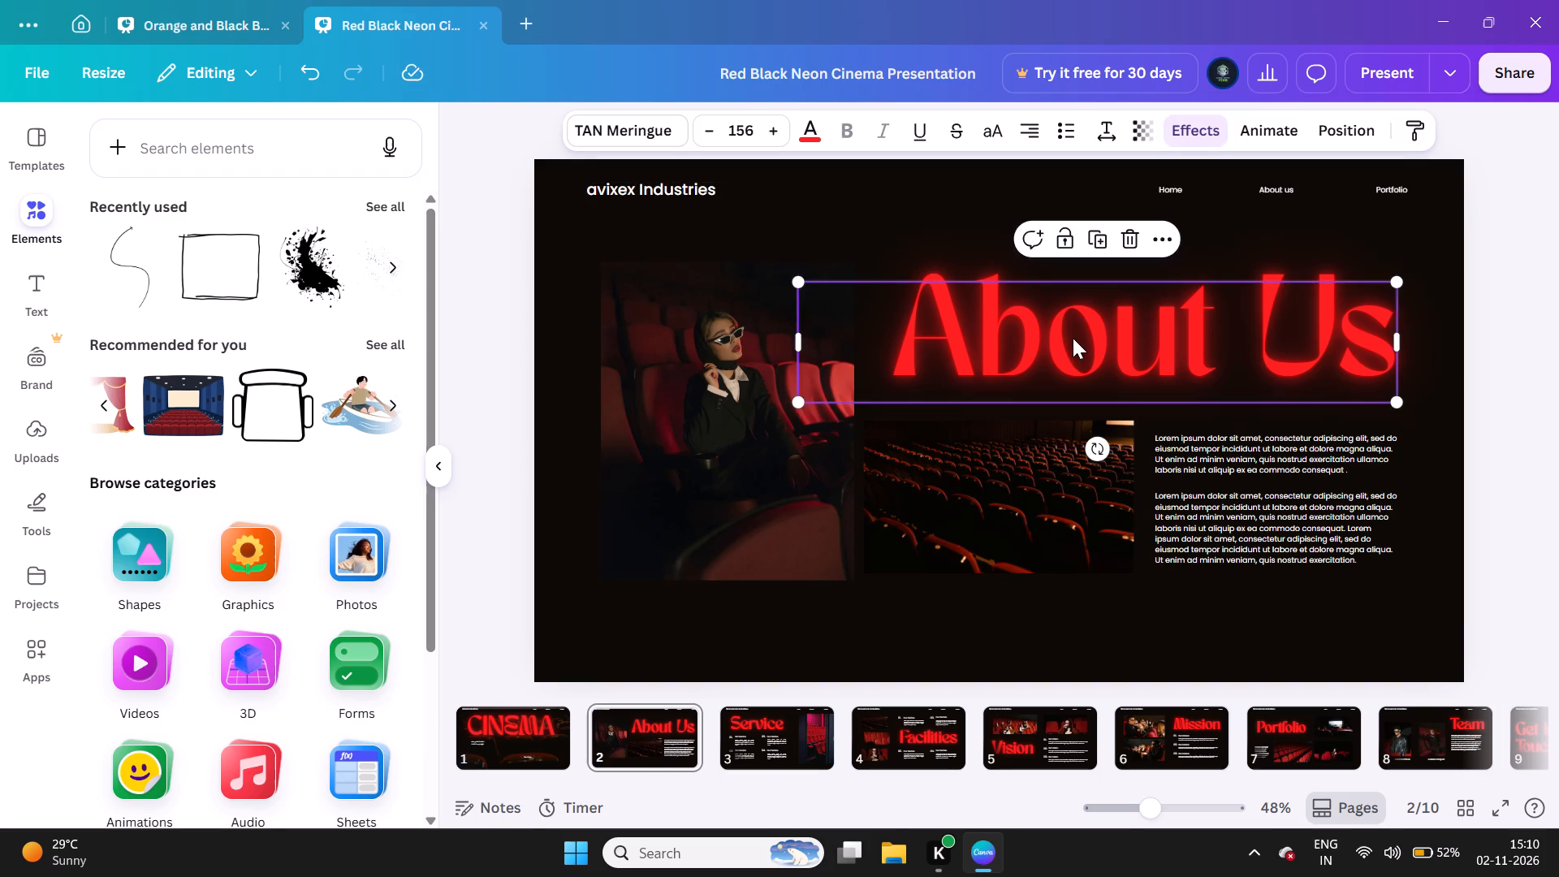
drag(1073, 338, 1091, 325)
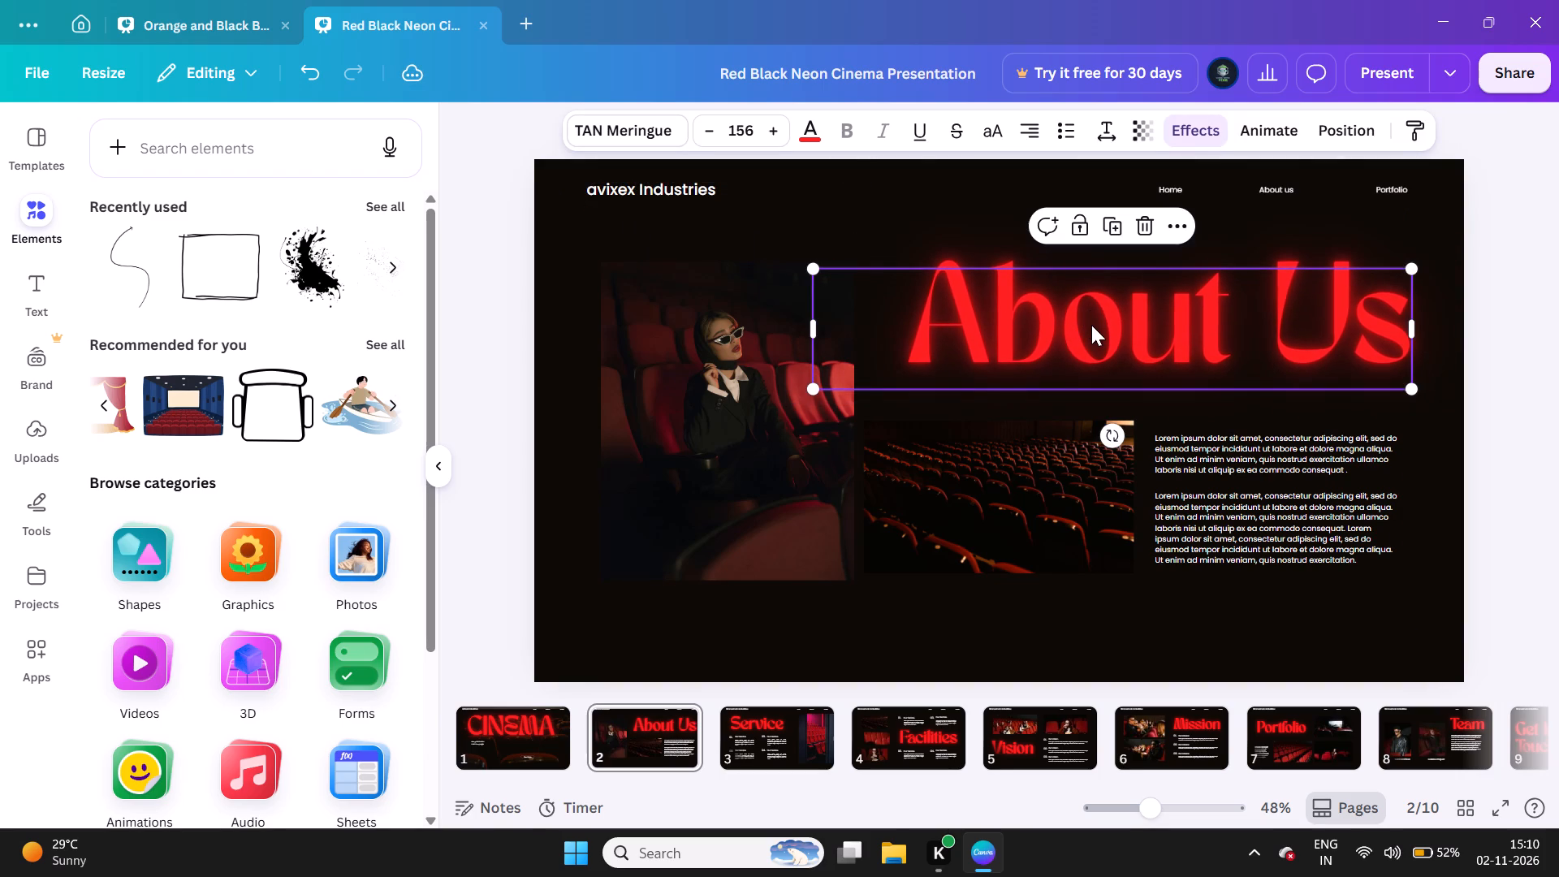
click(1480, 195)
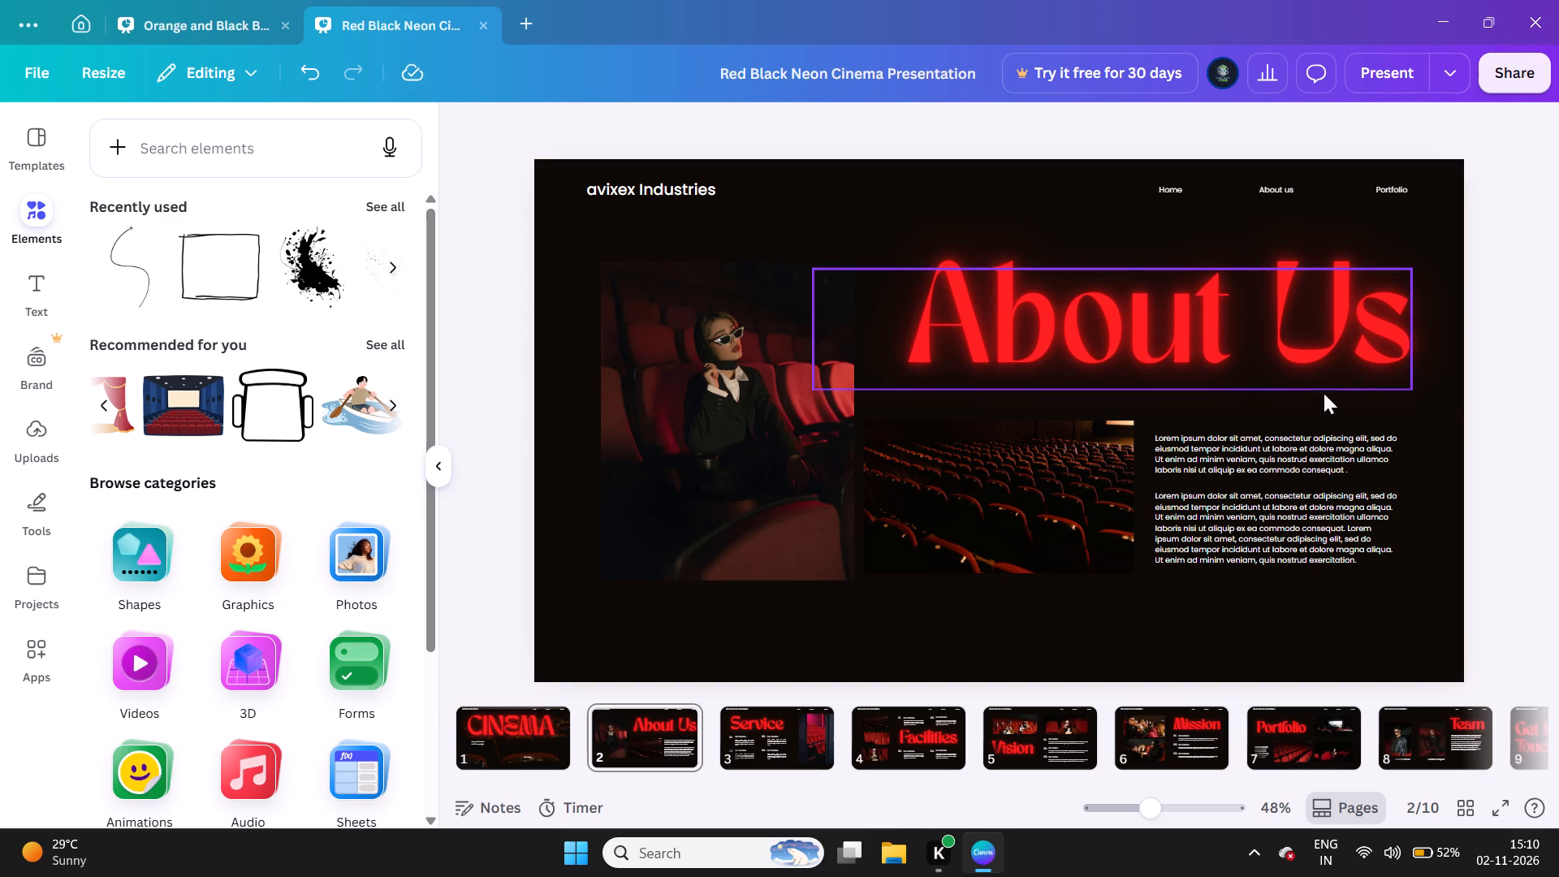
Add the recommended blue cinema hall illustration with red seats and place it in the frame of the wide auditorium photo, replacing that photo.
click(1007, 463)
click(1007, 463)
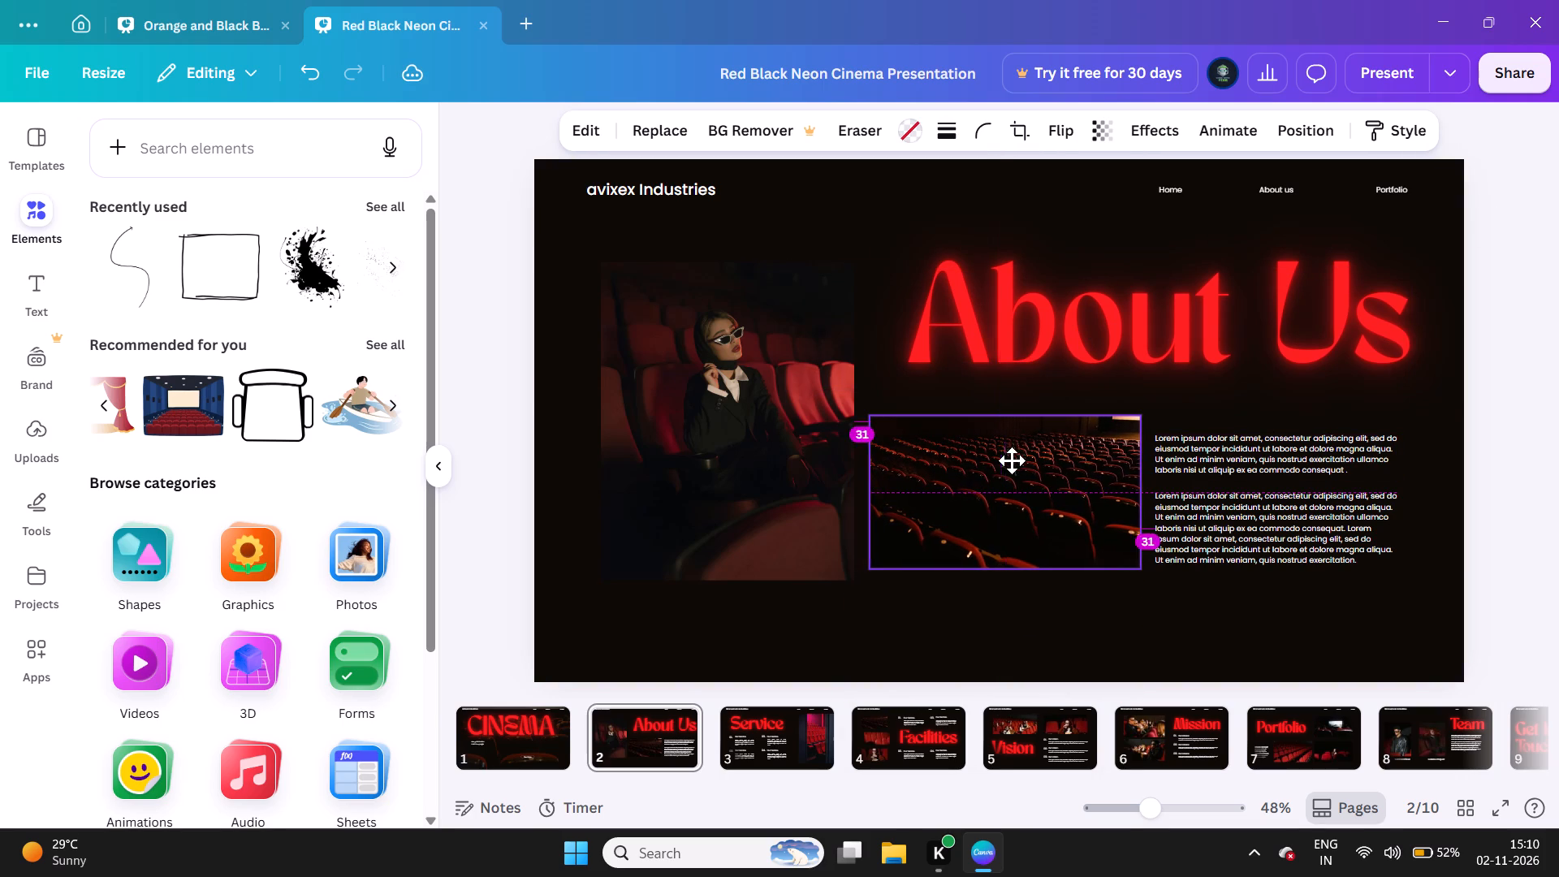
click(190, 416)
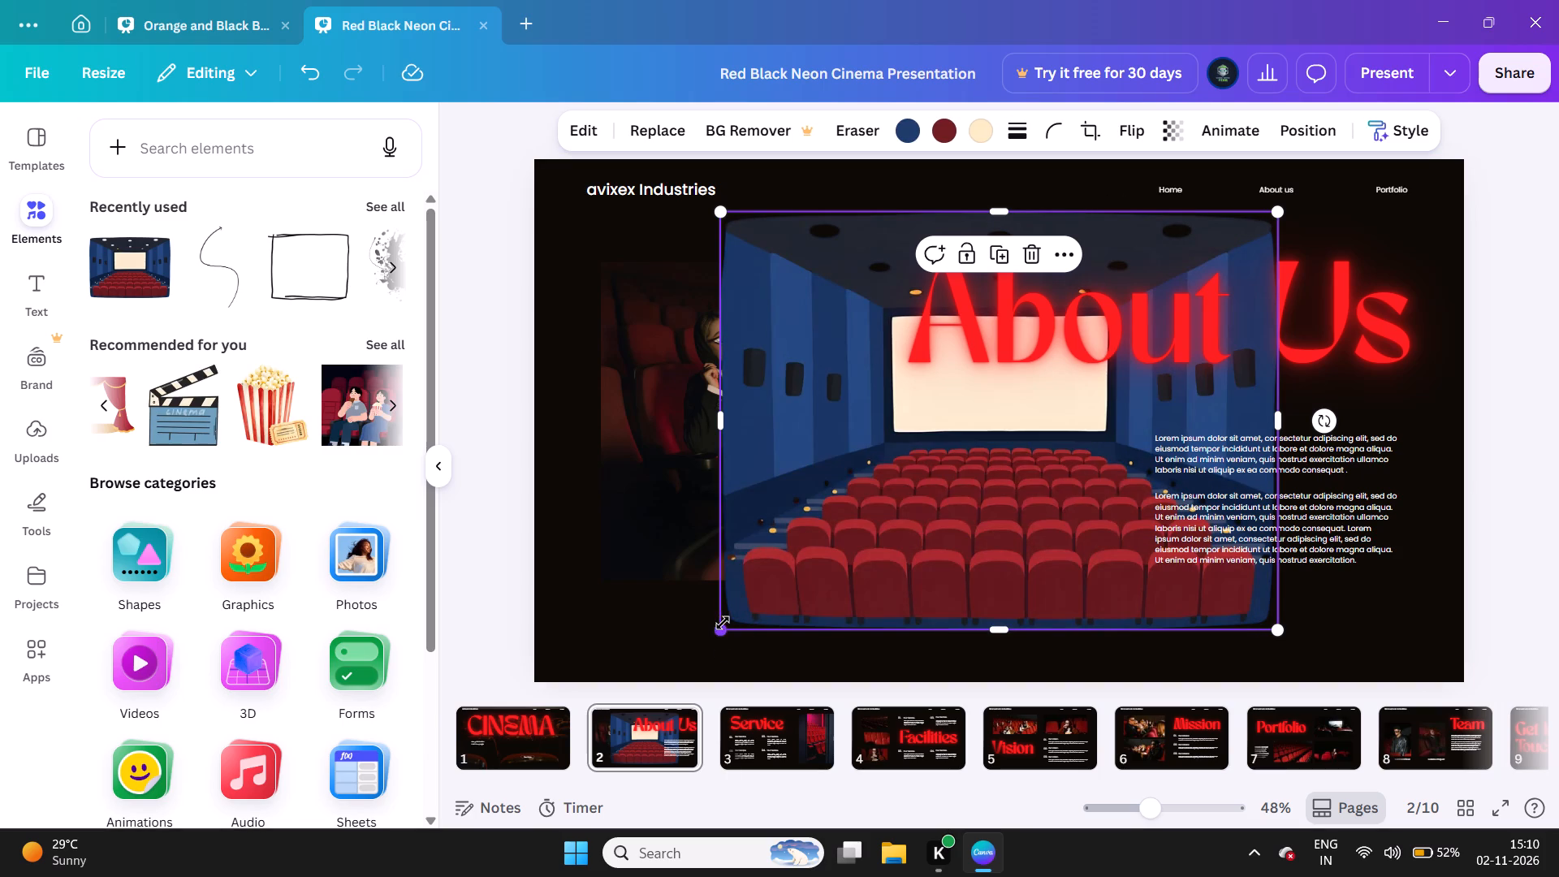
drag(722, 627, 944, 477)
drag(935, 468, 831, 554)
drag(925, 435, 1077, 457)
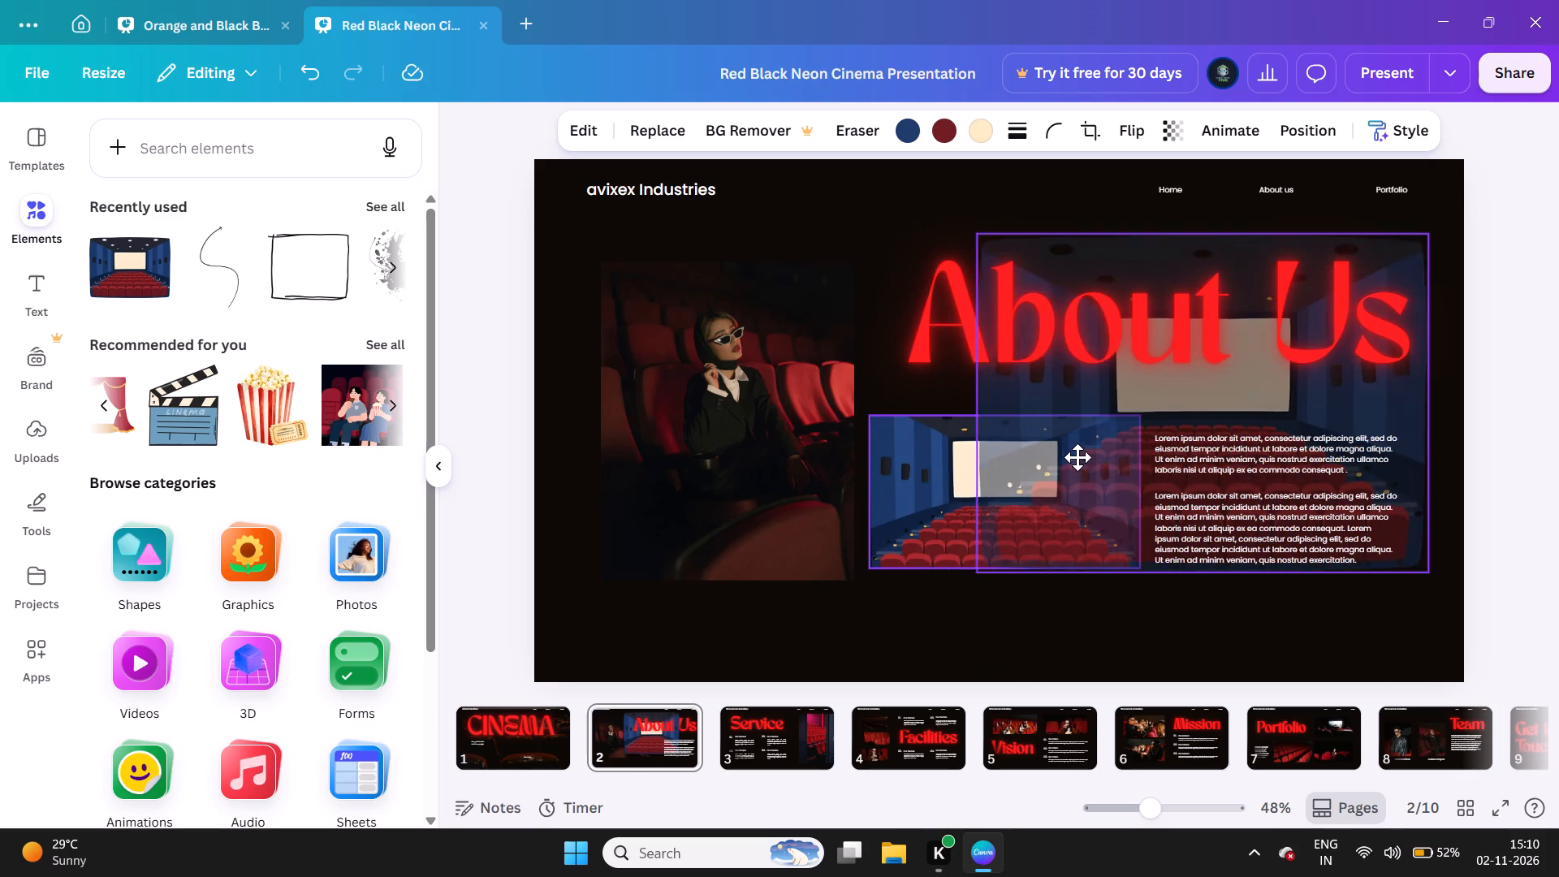
drag(1077, 457, 1080, 457)
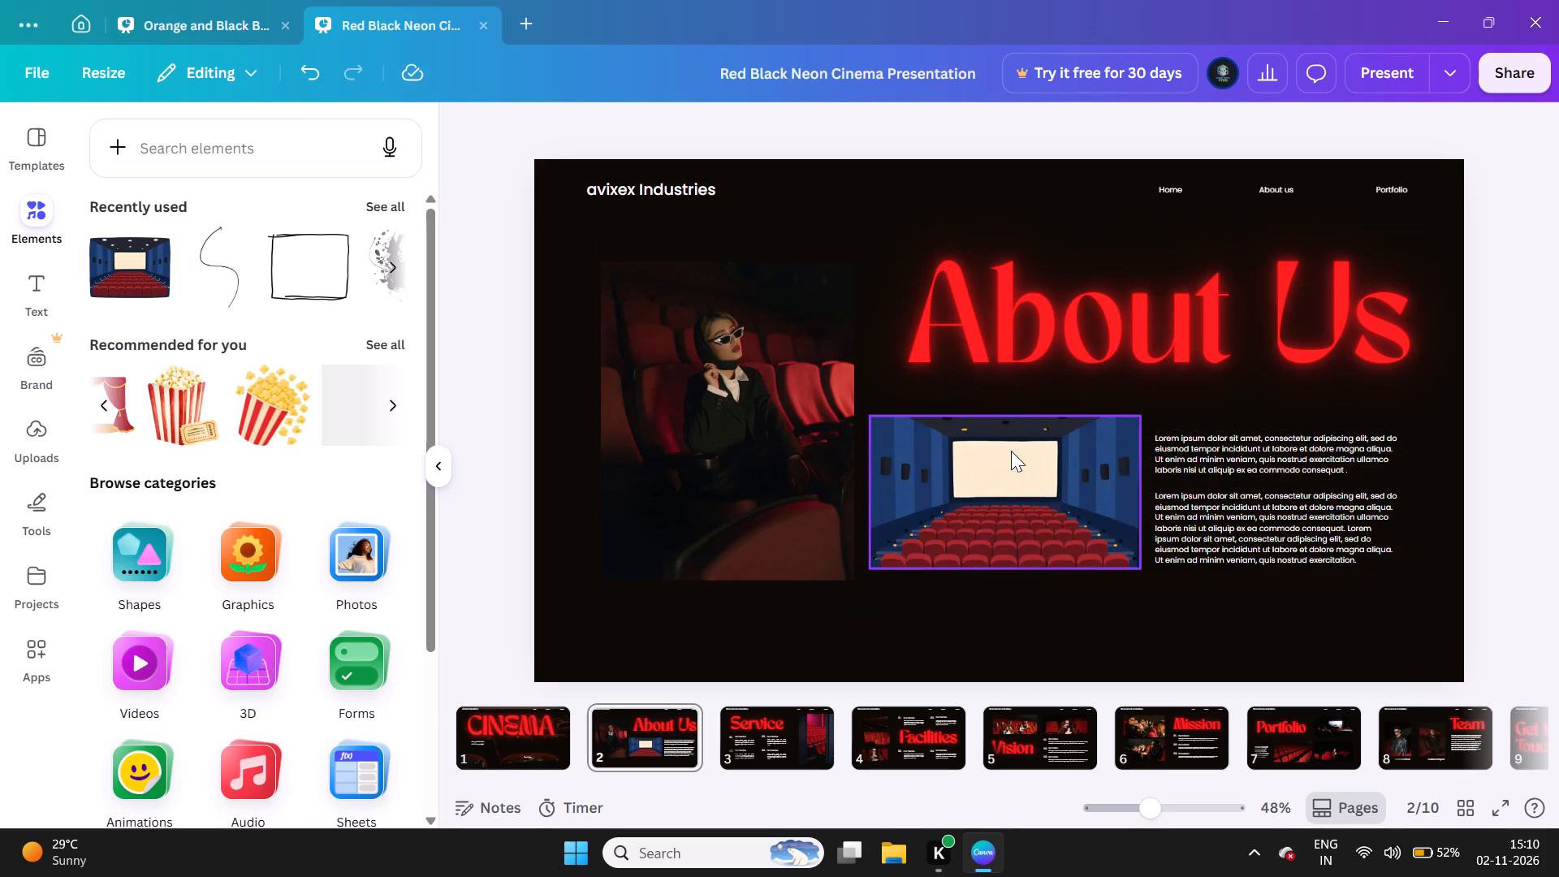
Enlarge the framed cinema hall illustration to about 1,241 wide, make it taller, and position it behind the "About Us" title and body text.
click(1007, 450)
drag(1007, 450, 1019, 578)
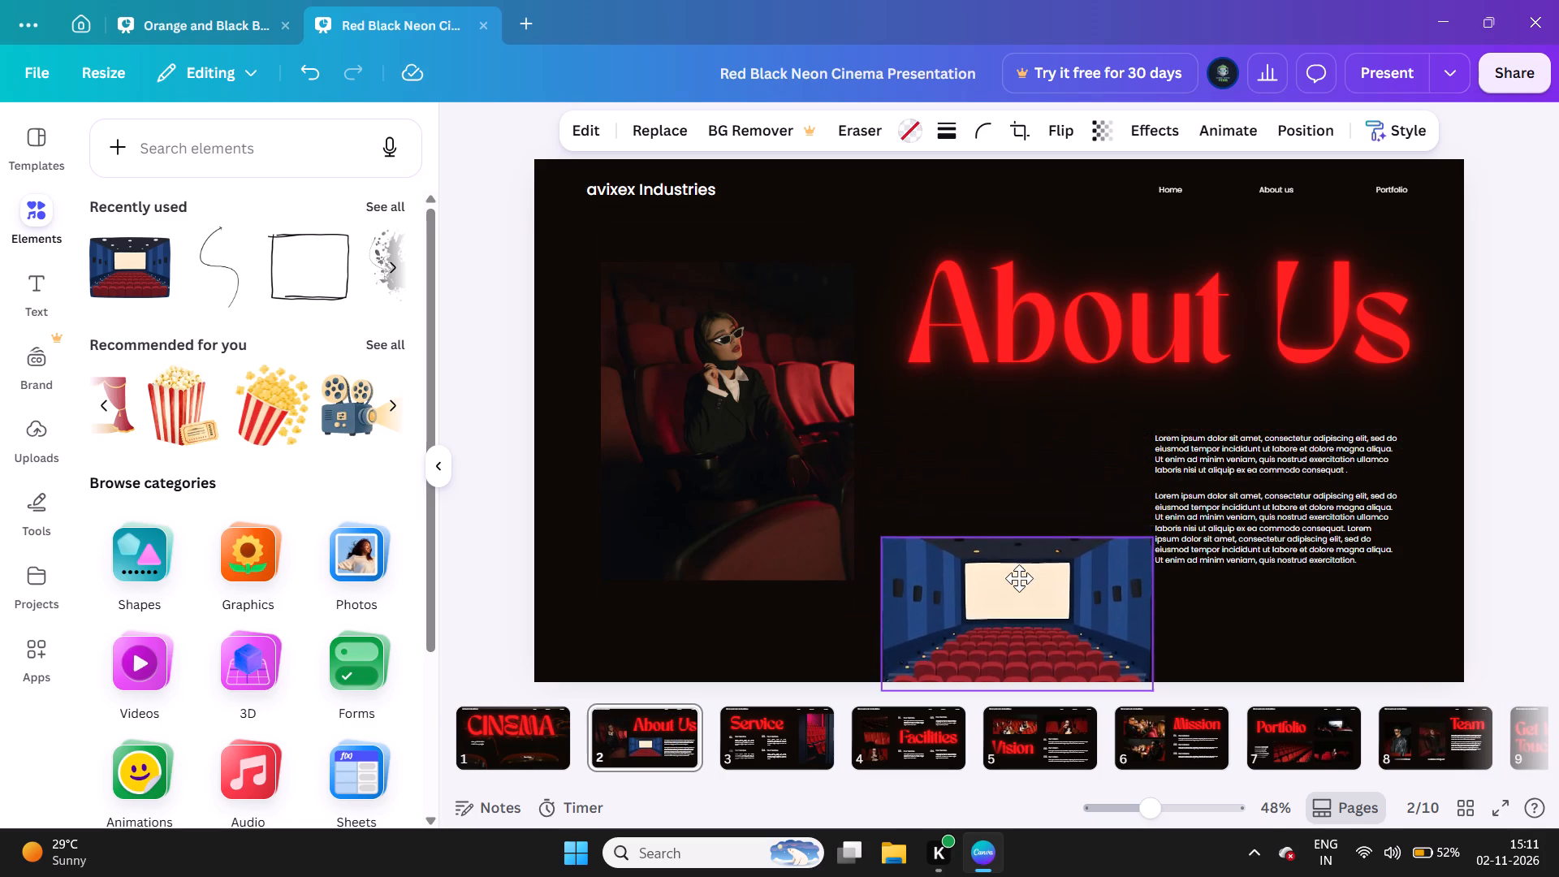
drag(1019, 578, 1016, 258)
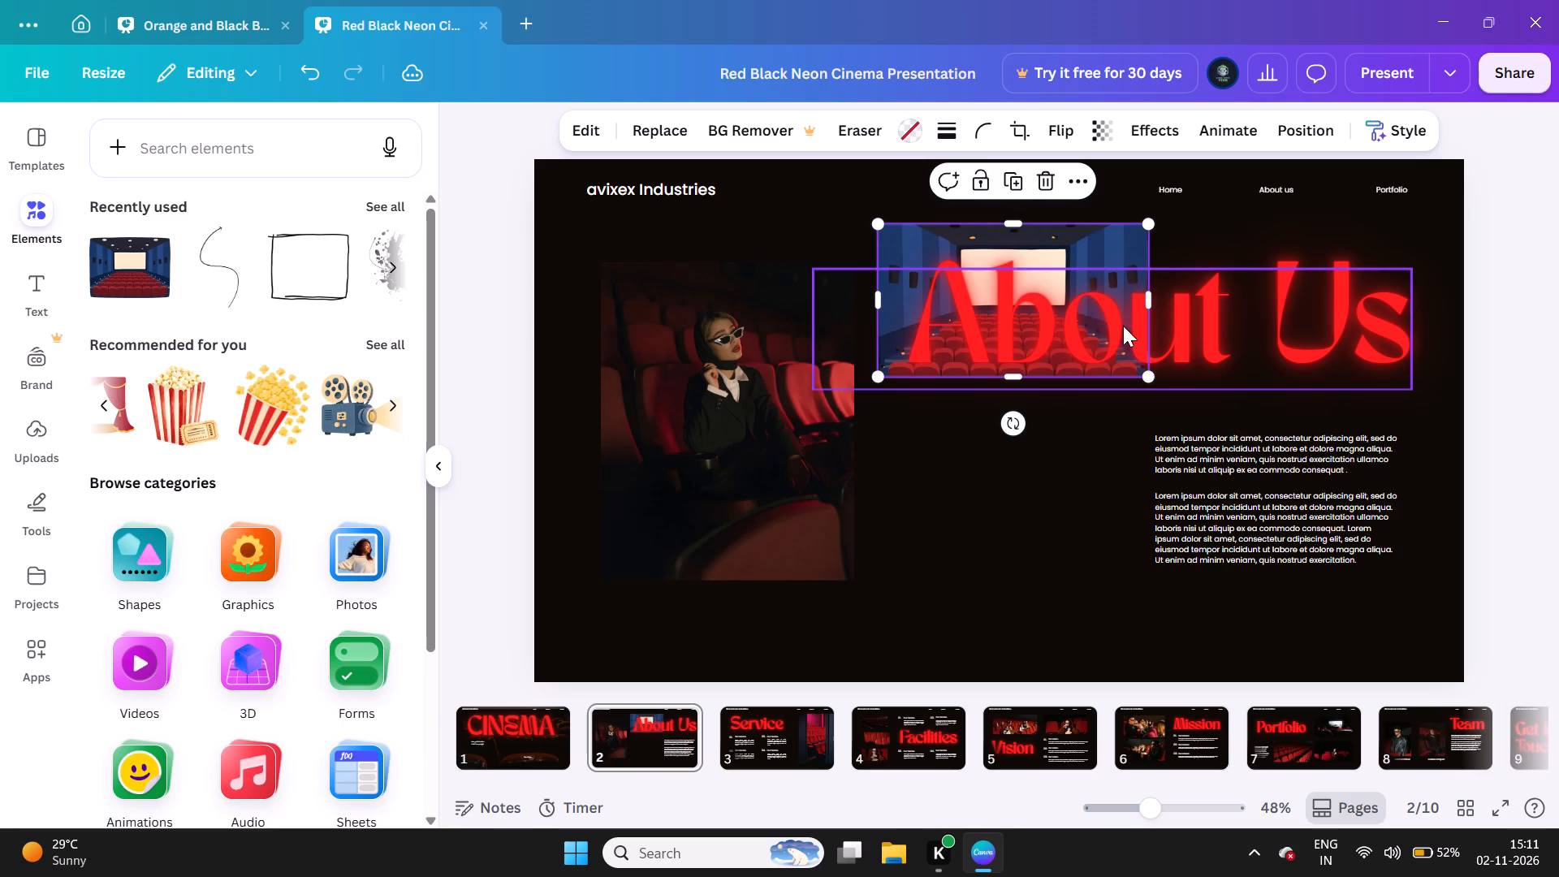
drag(1144, 375, 1324, 574)
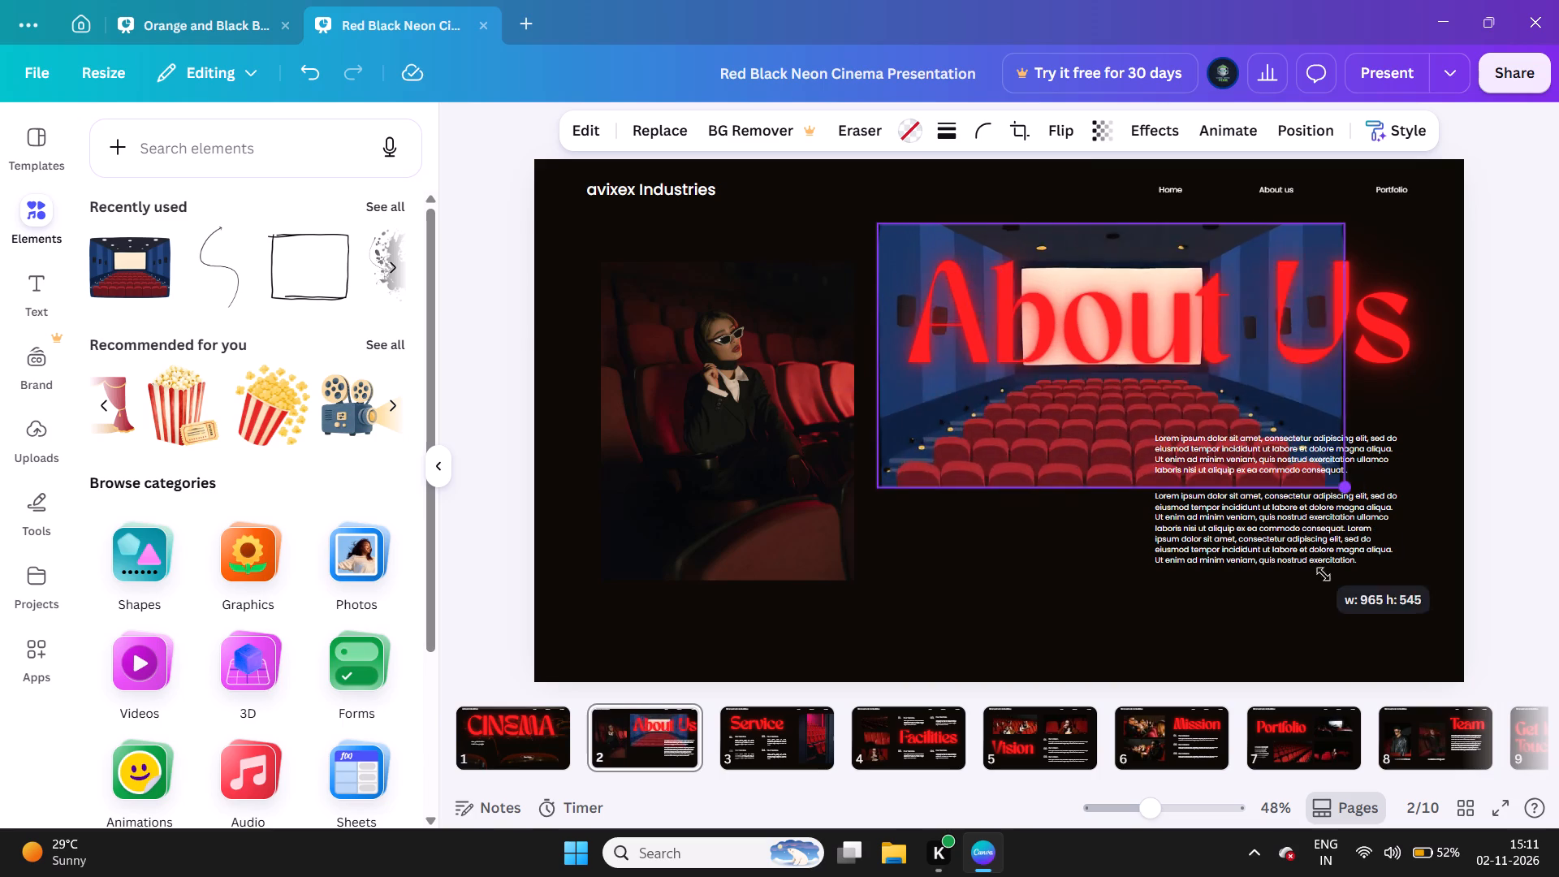
drag(1324, 574, 1405, 685)
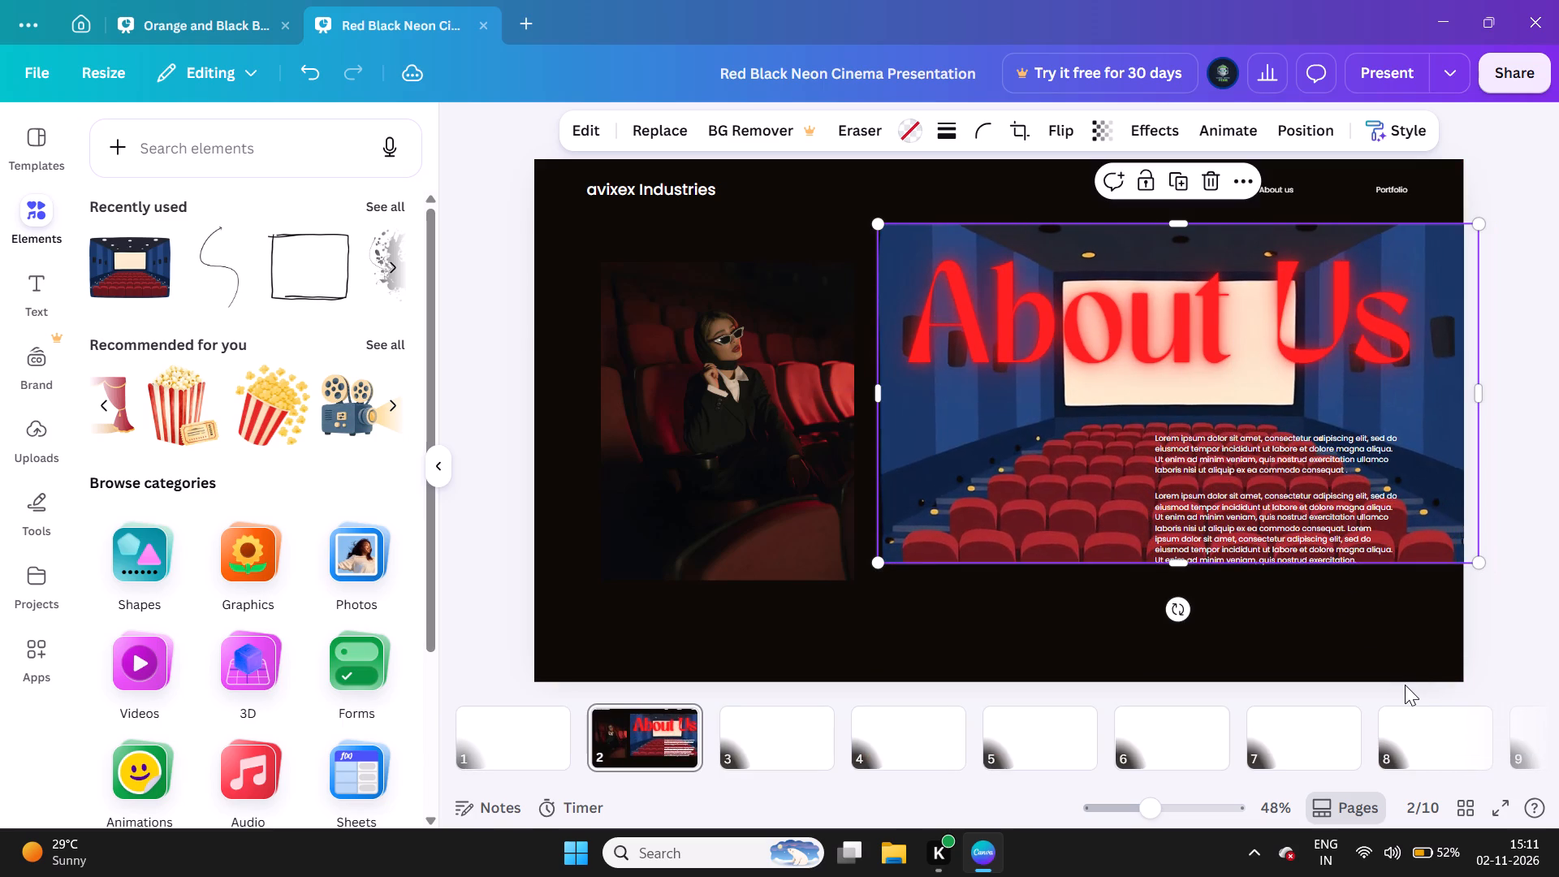
drag(1181, 568, 1190, 628)
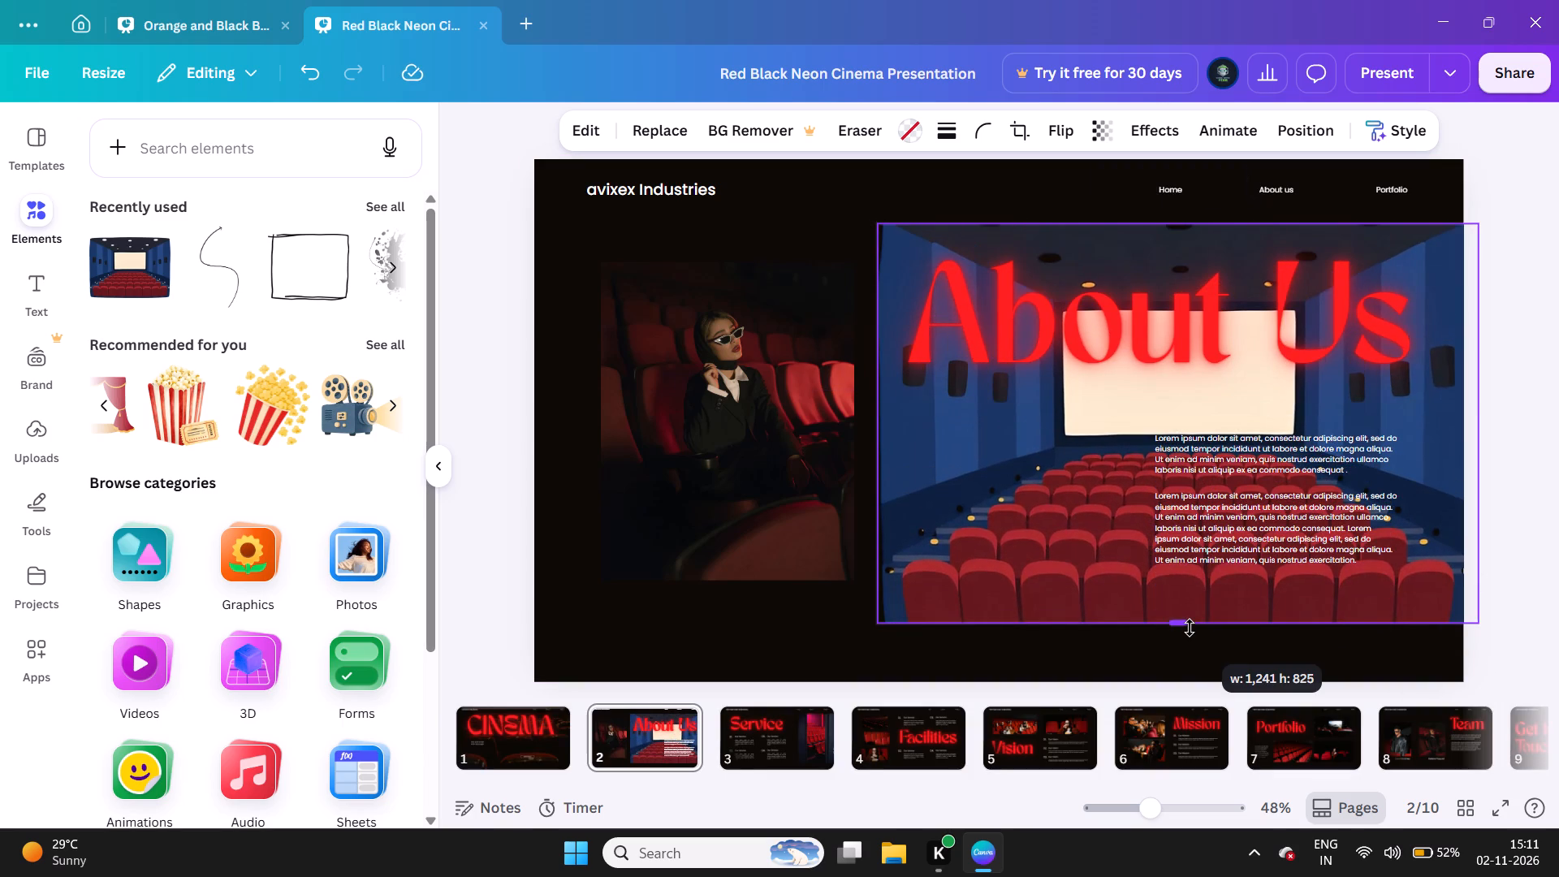
drag(1190, 628, 1189, 695)
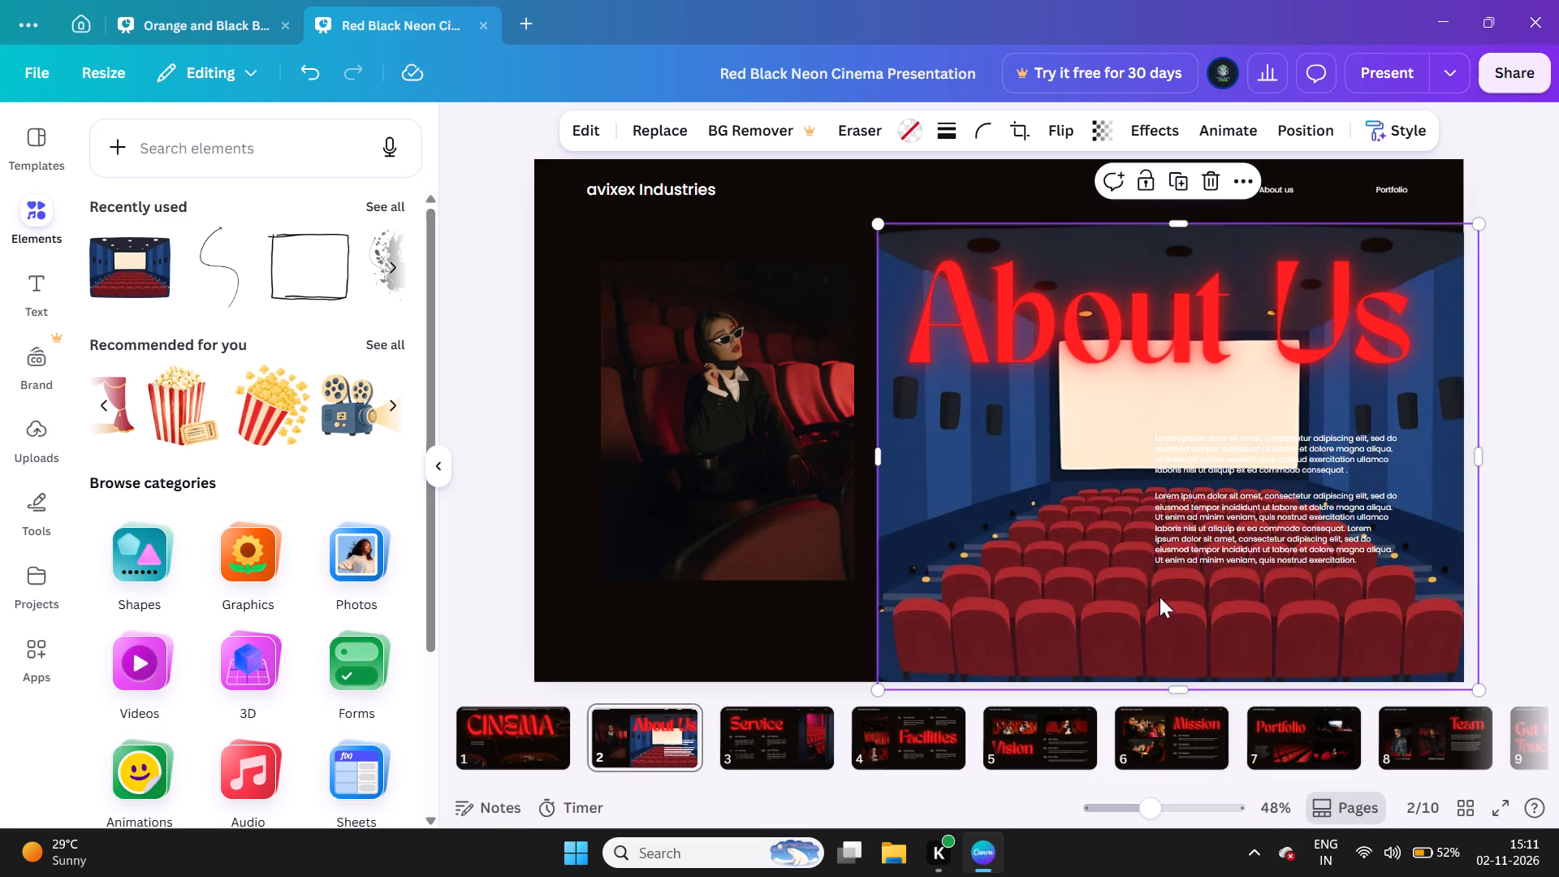
drag(1142, 461, 1094, 344)
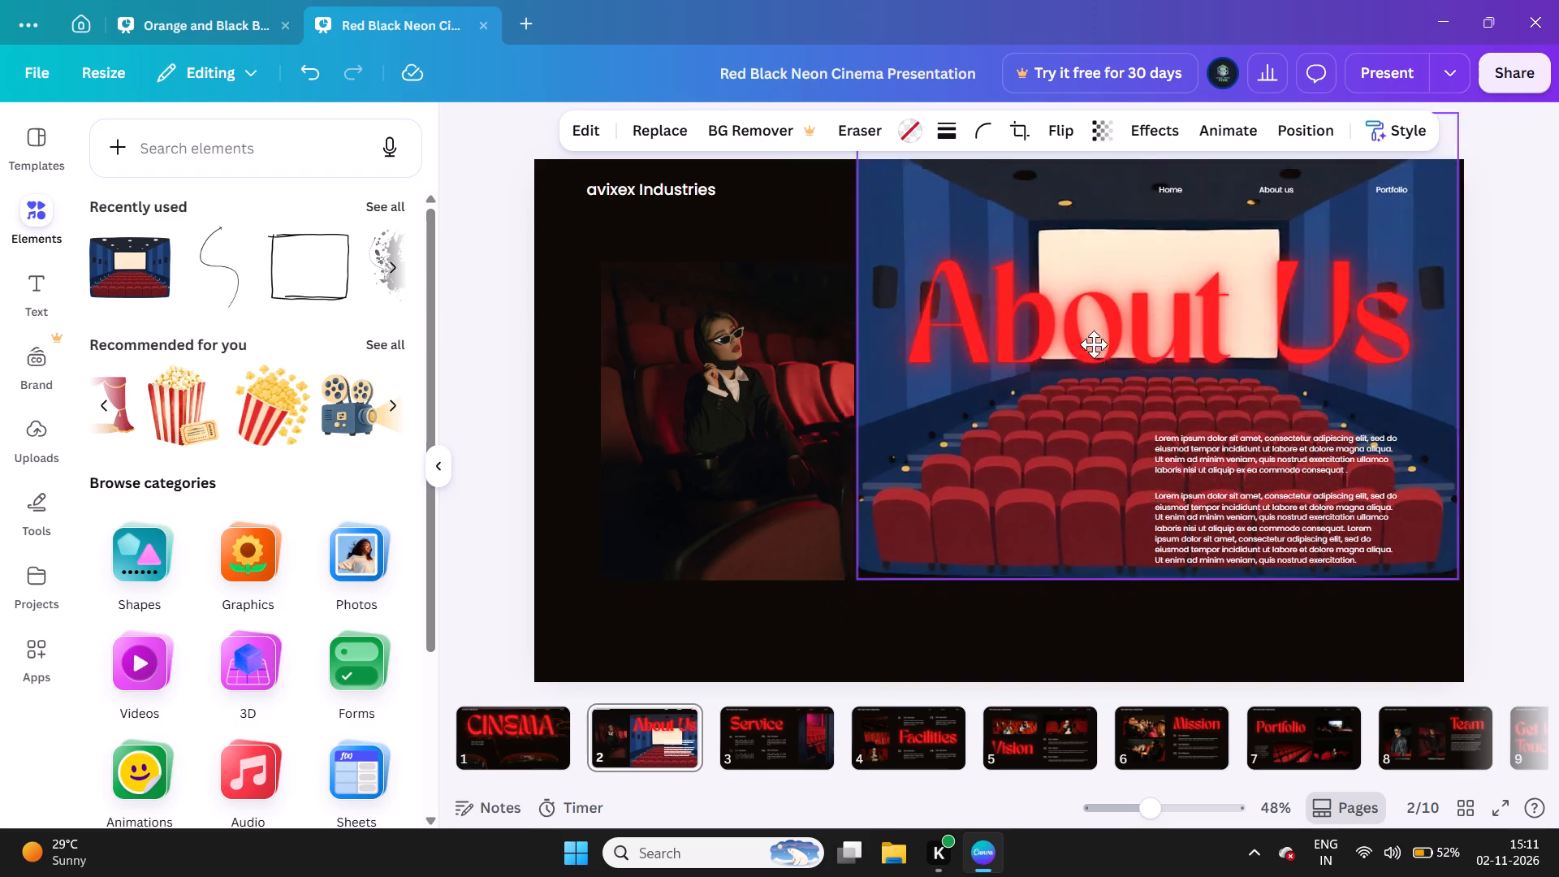
drag(1094, 344, 941, 404)
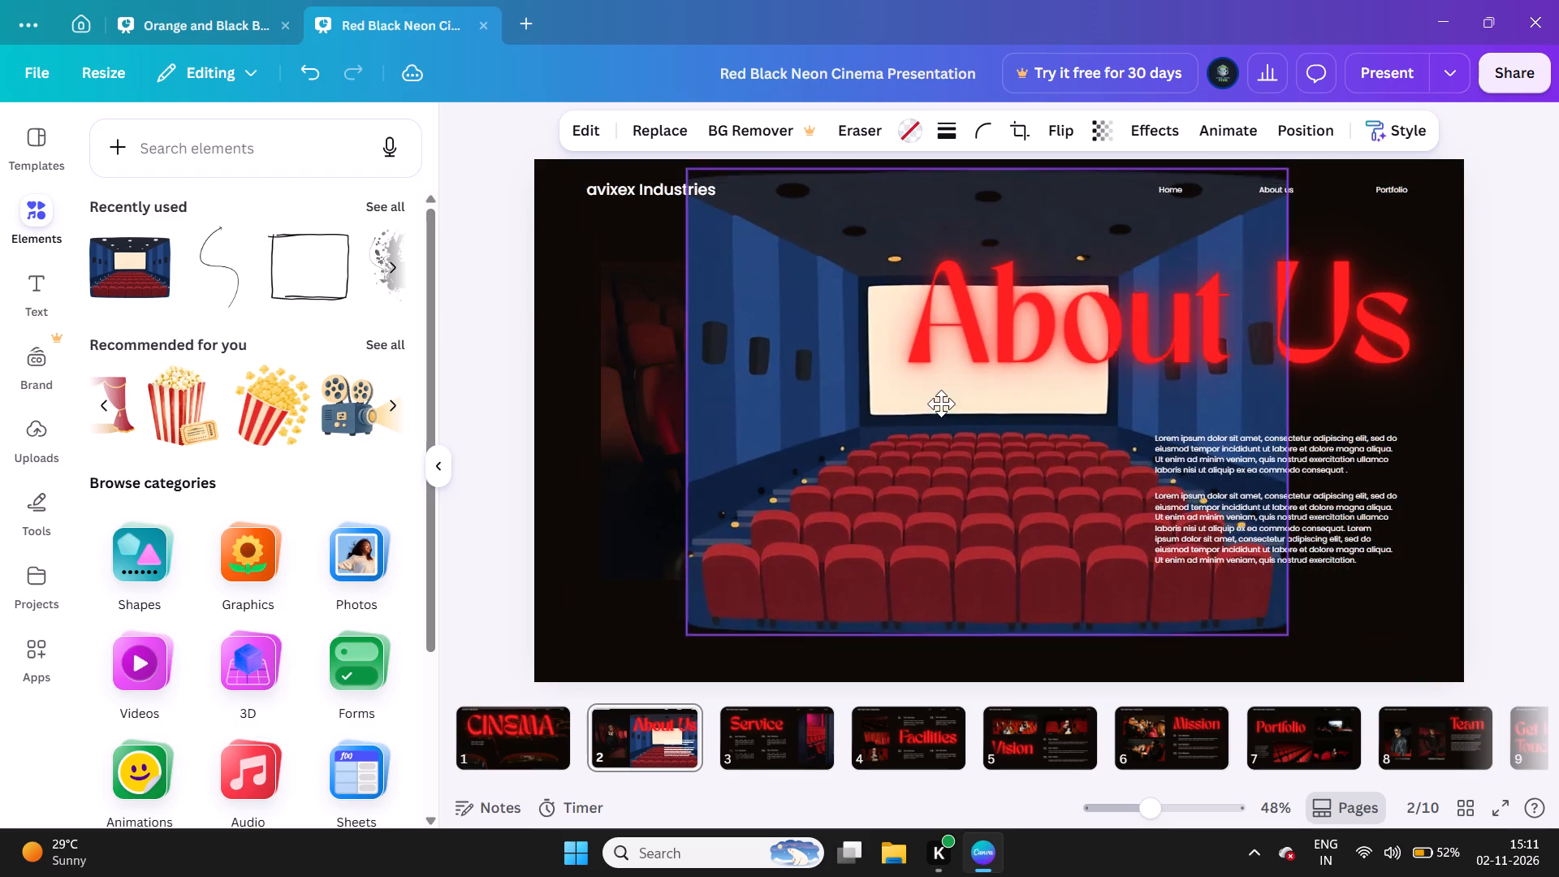
drag(941, 404, 1180, 413)
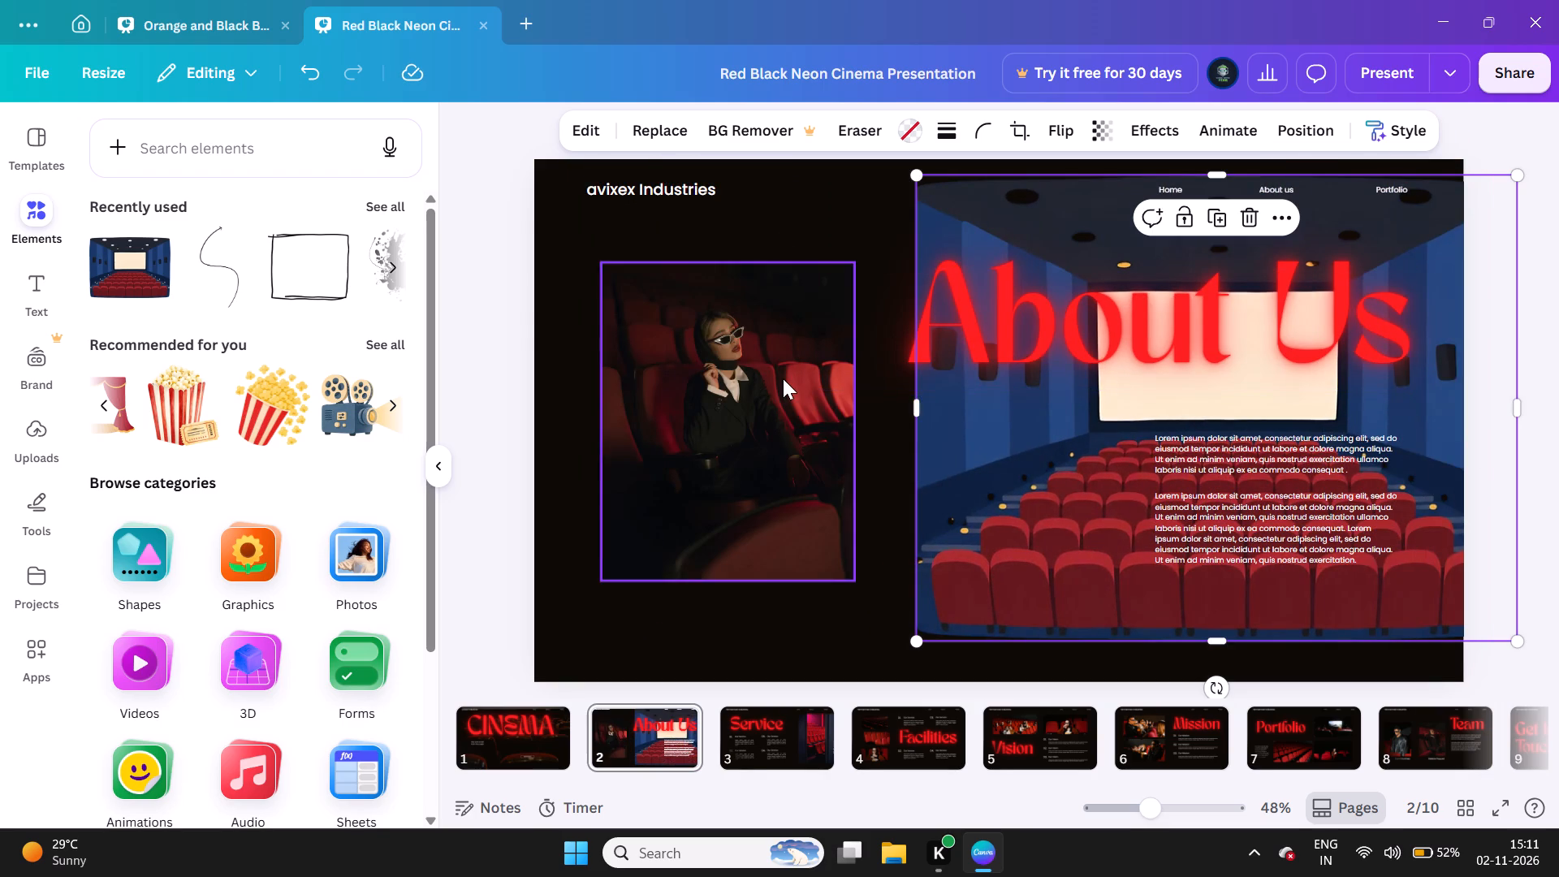
Delete the seated woman's photo from its frame and move the empty frame off the slide.
click(783, 378)
click(756, 223)
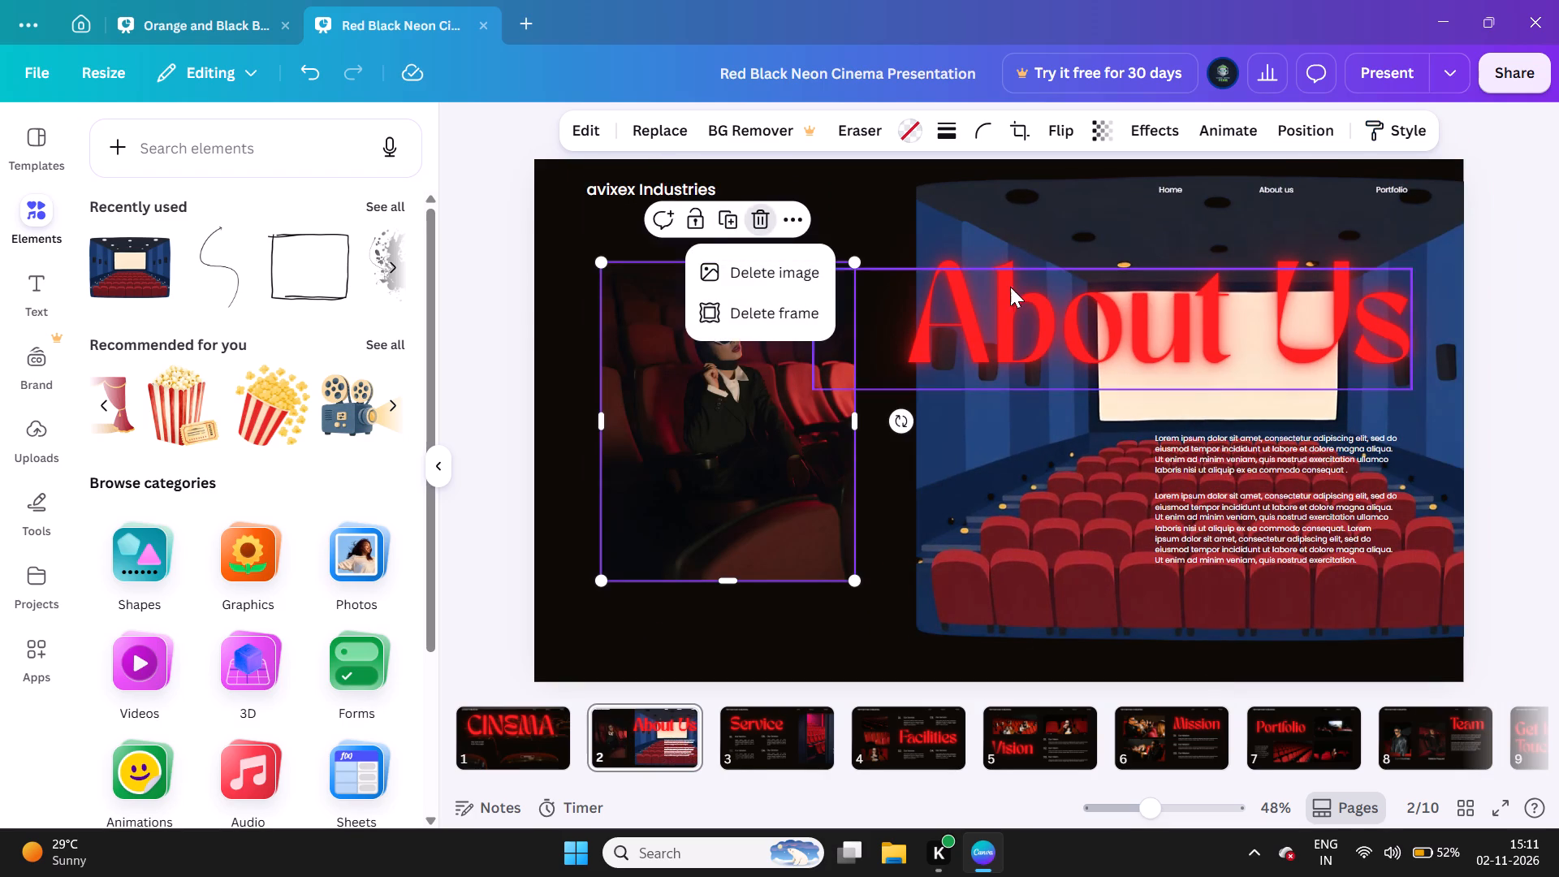
click(728, 279)
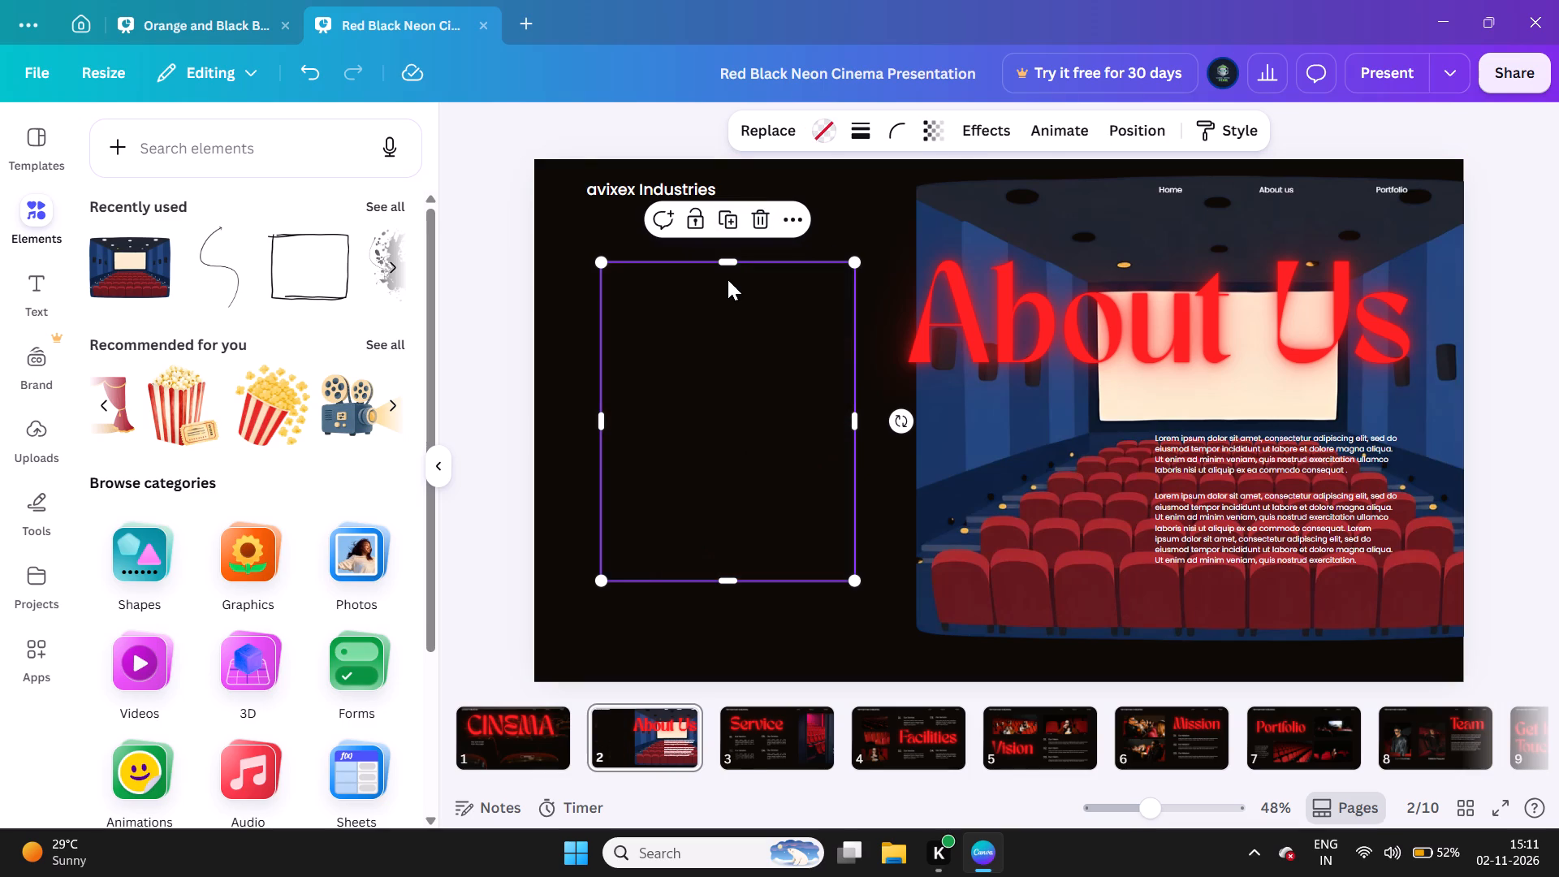
click(729, 322)
drag(750, 426, 110, 7)
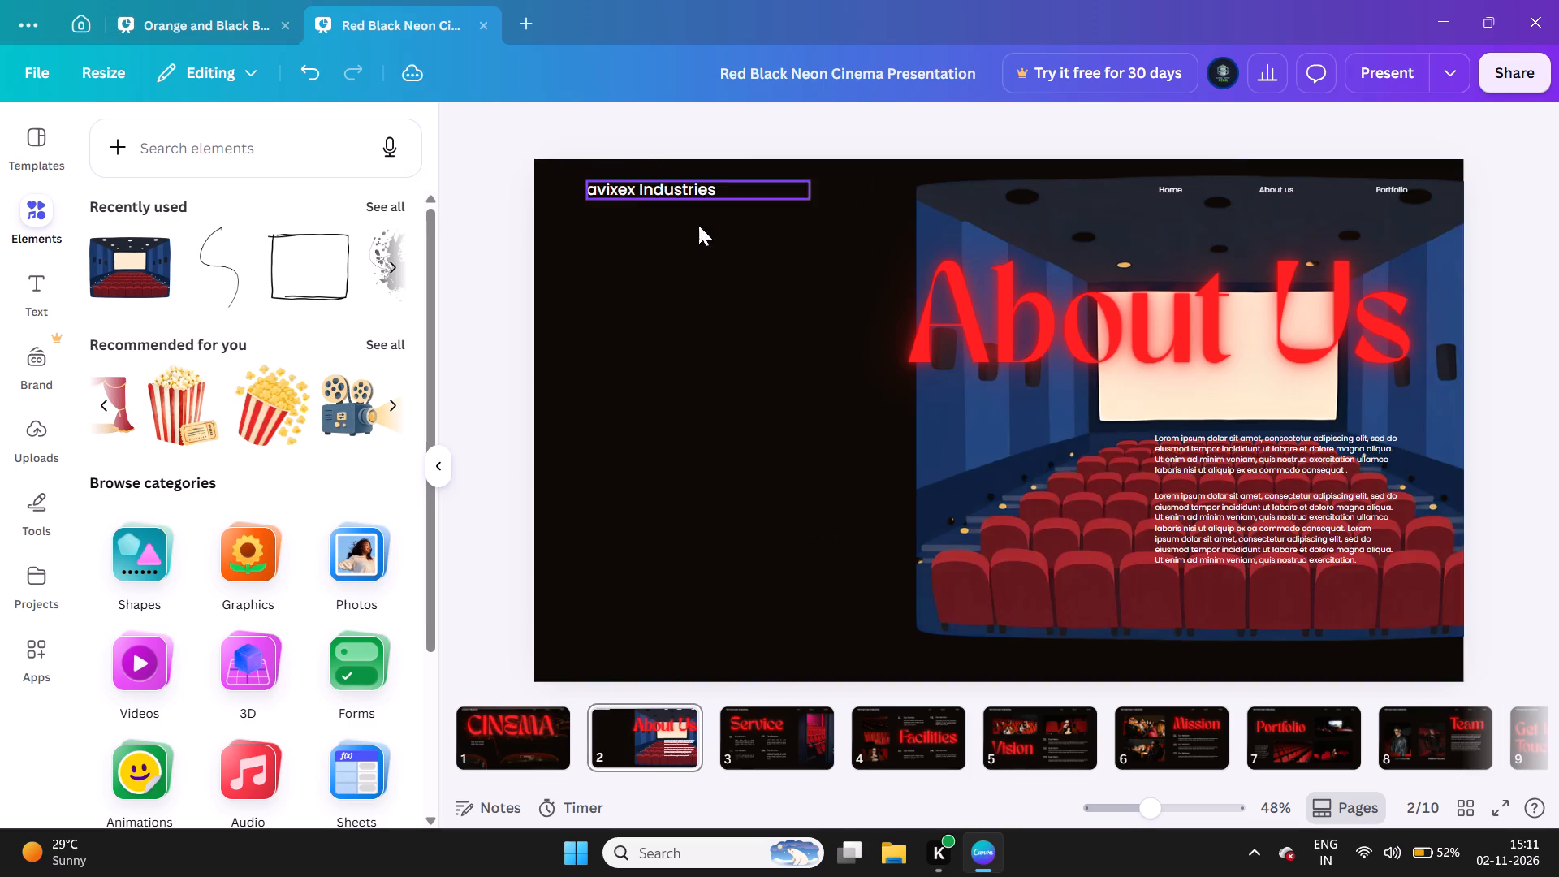
Move the cinema hall illustration toward the slide's centre and extend it vertically to about 1,058 high, reaching the slide's bottom edge.
click(1018, 440)
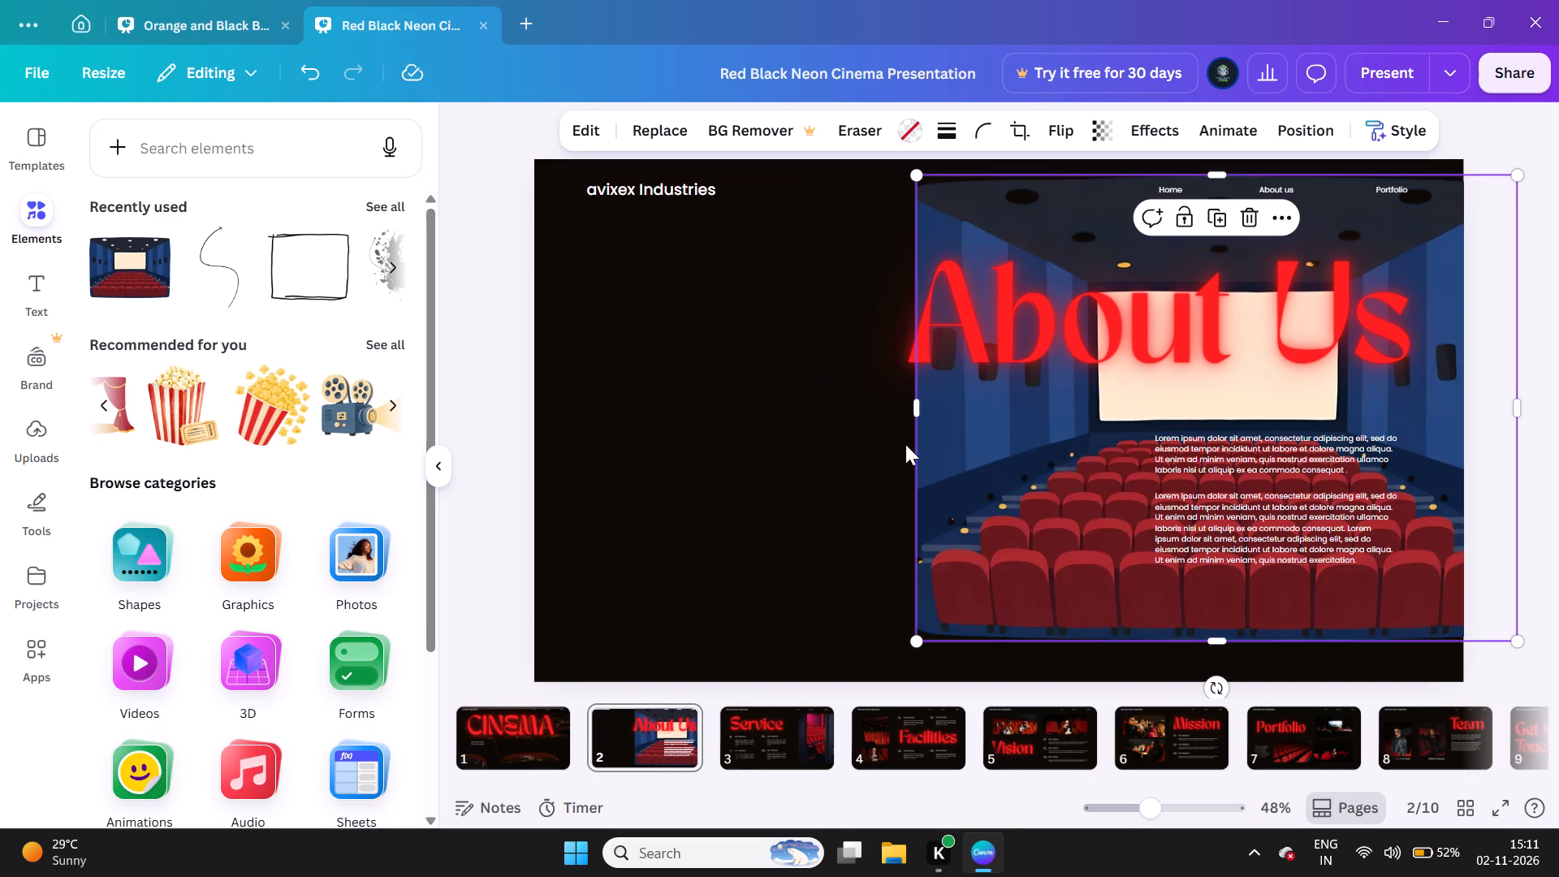
drag(1028, 455, 778, 473)
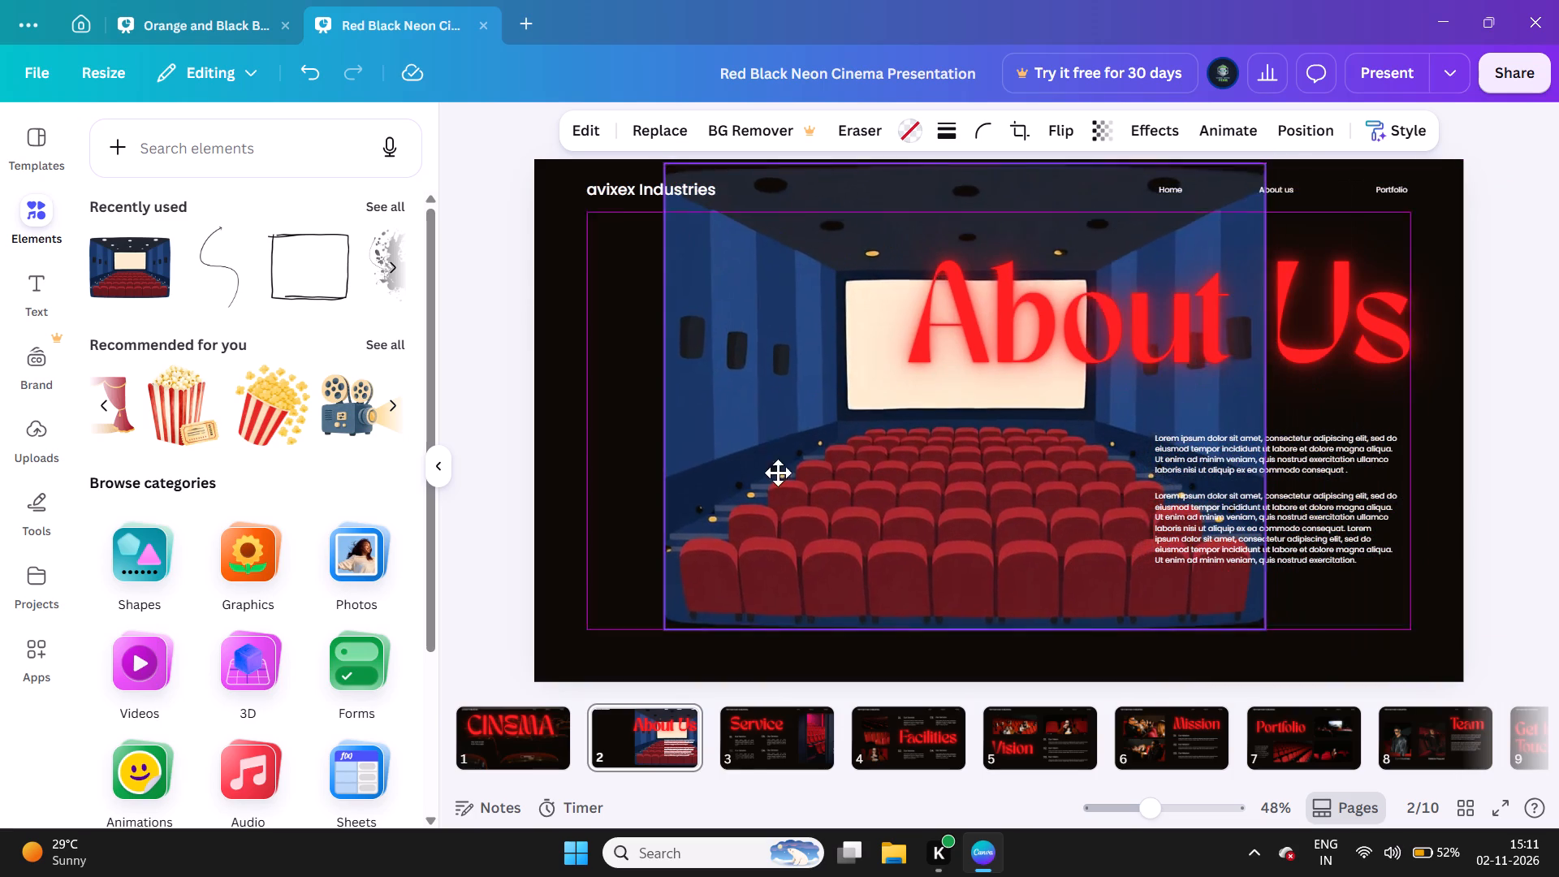
drag(778, 473, 778, 474)
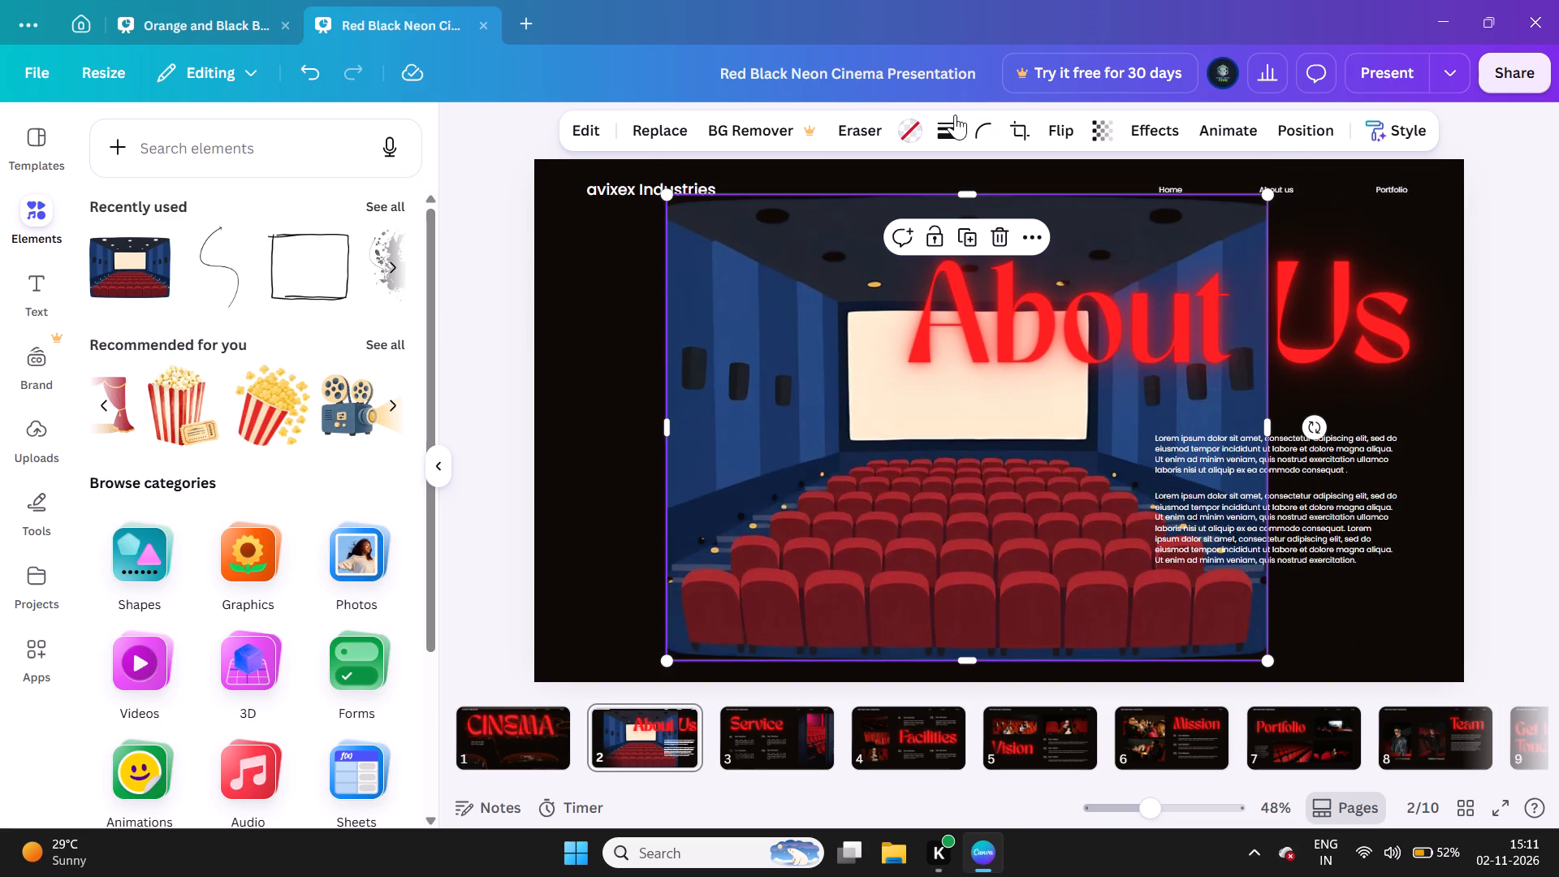
drag(959, 200, 951, 179)
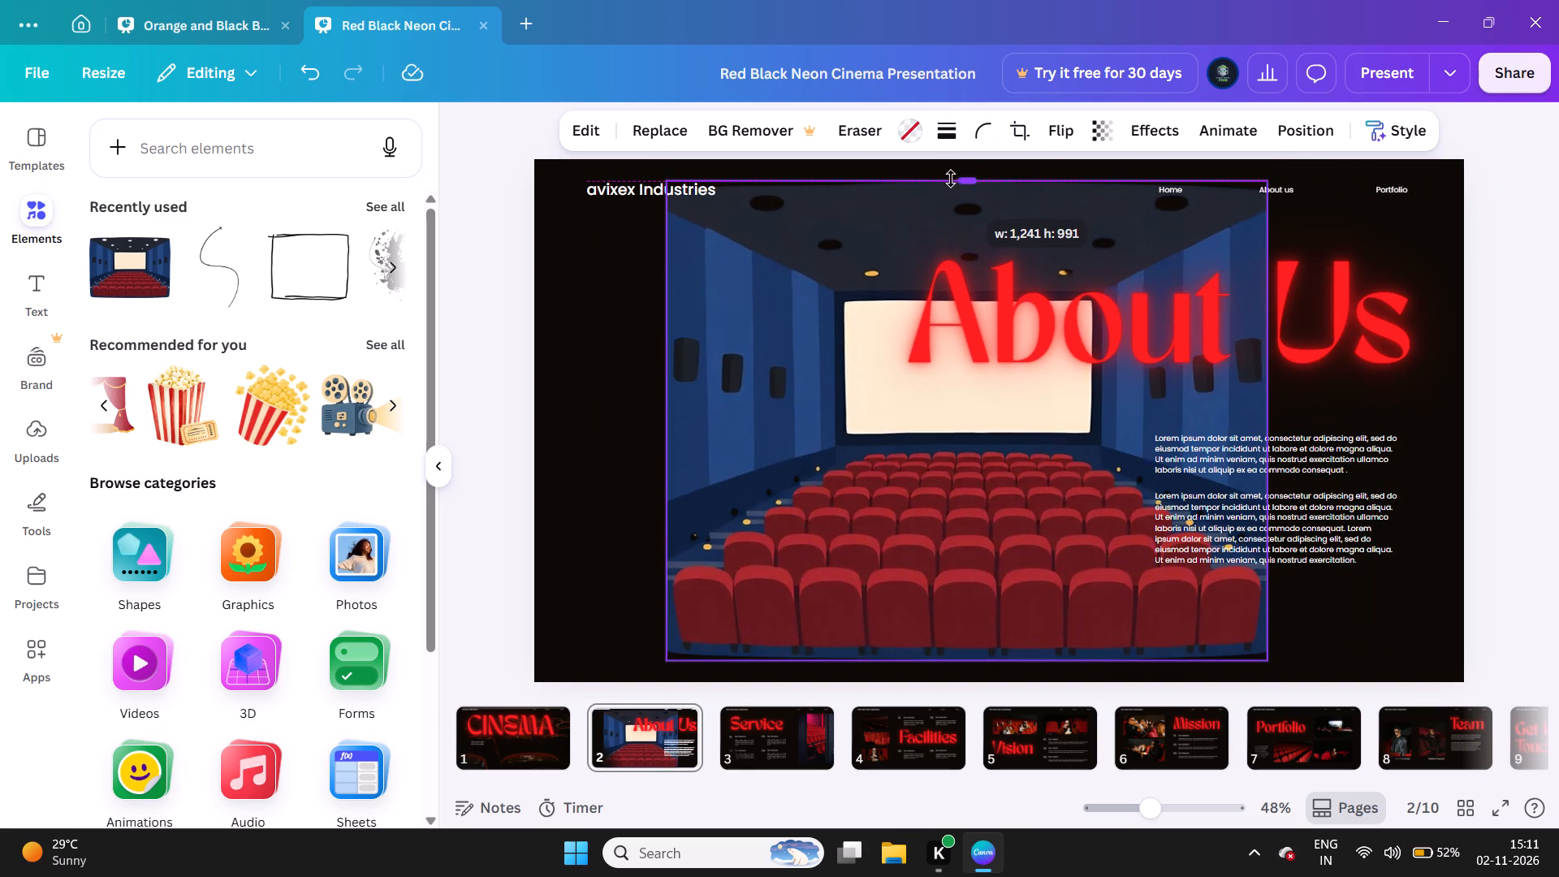
drag(951, 179, 930, 175)
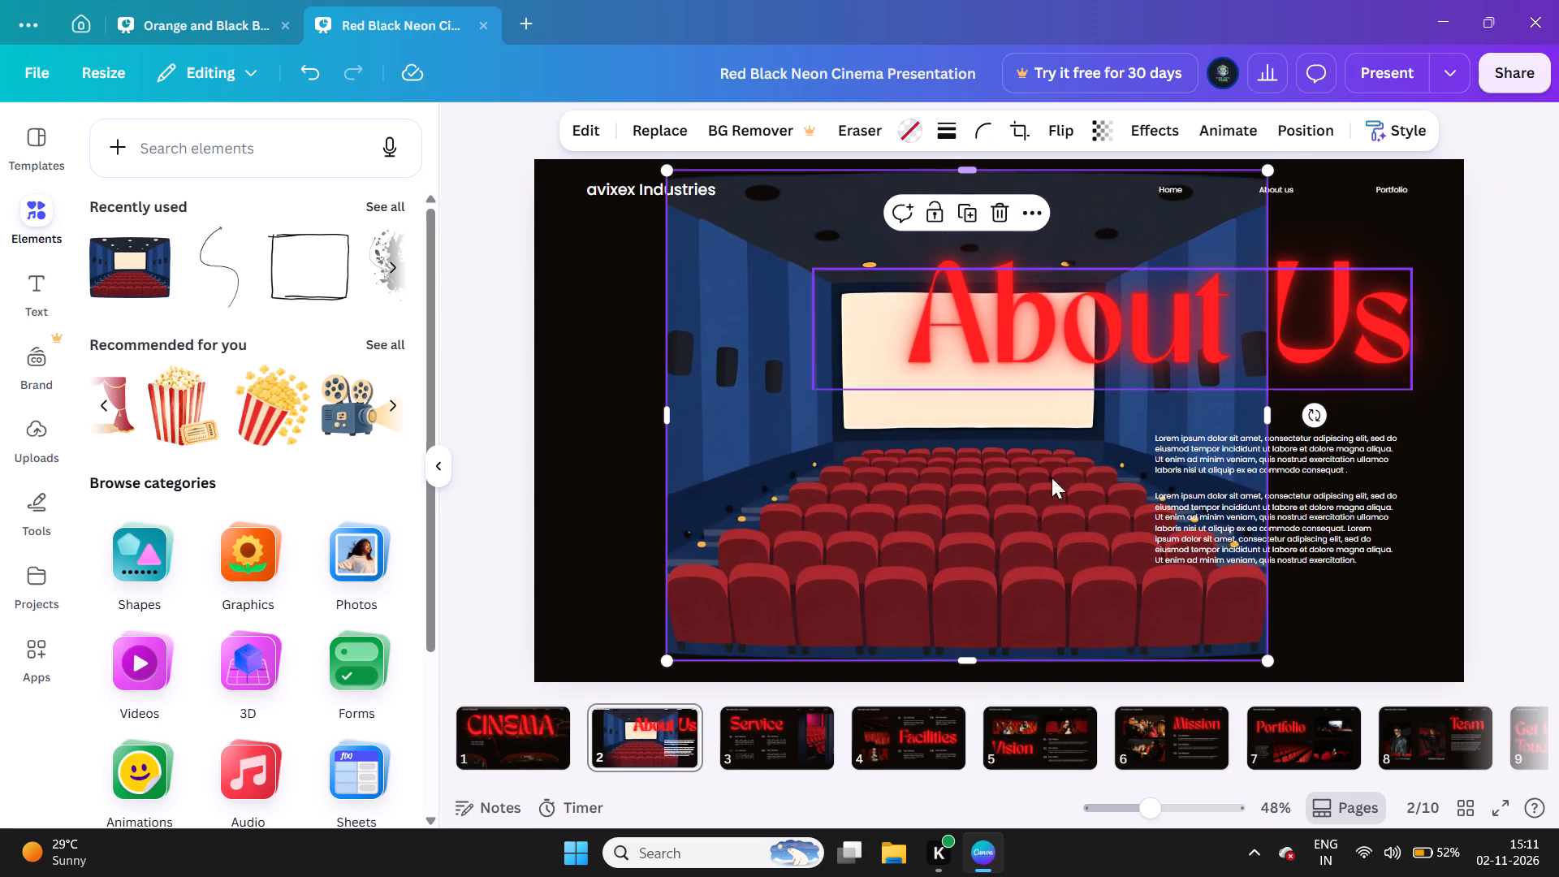
drag(948, 669, 959, 663)
double_click(959, 663)
click(961, 639)
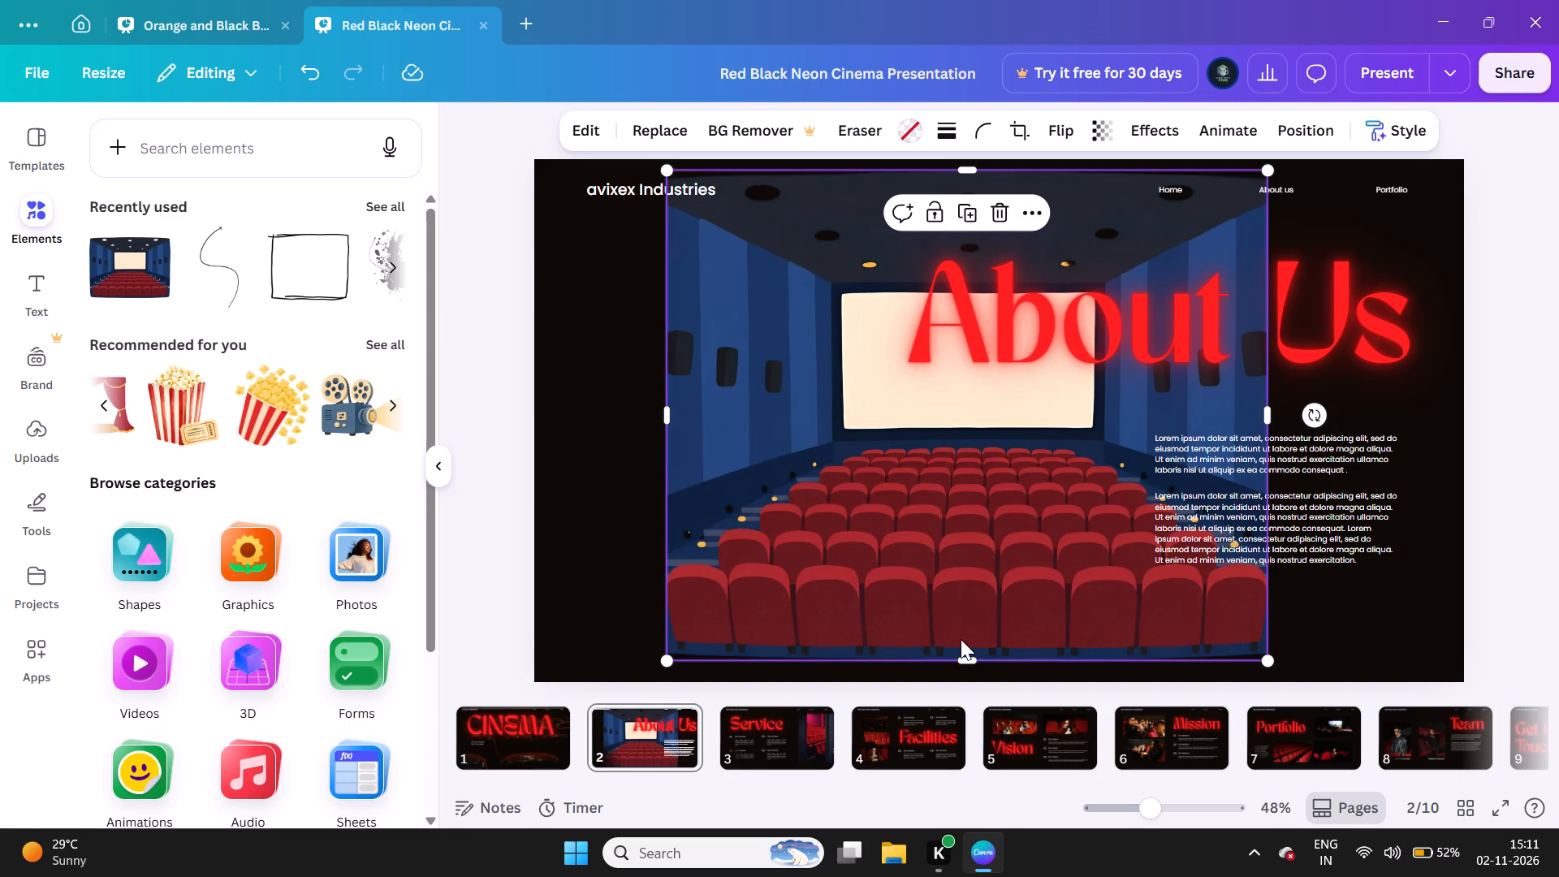
drag(970, 668, 973, 687)
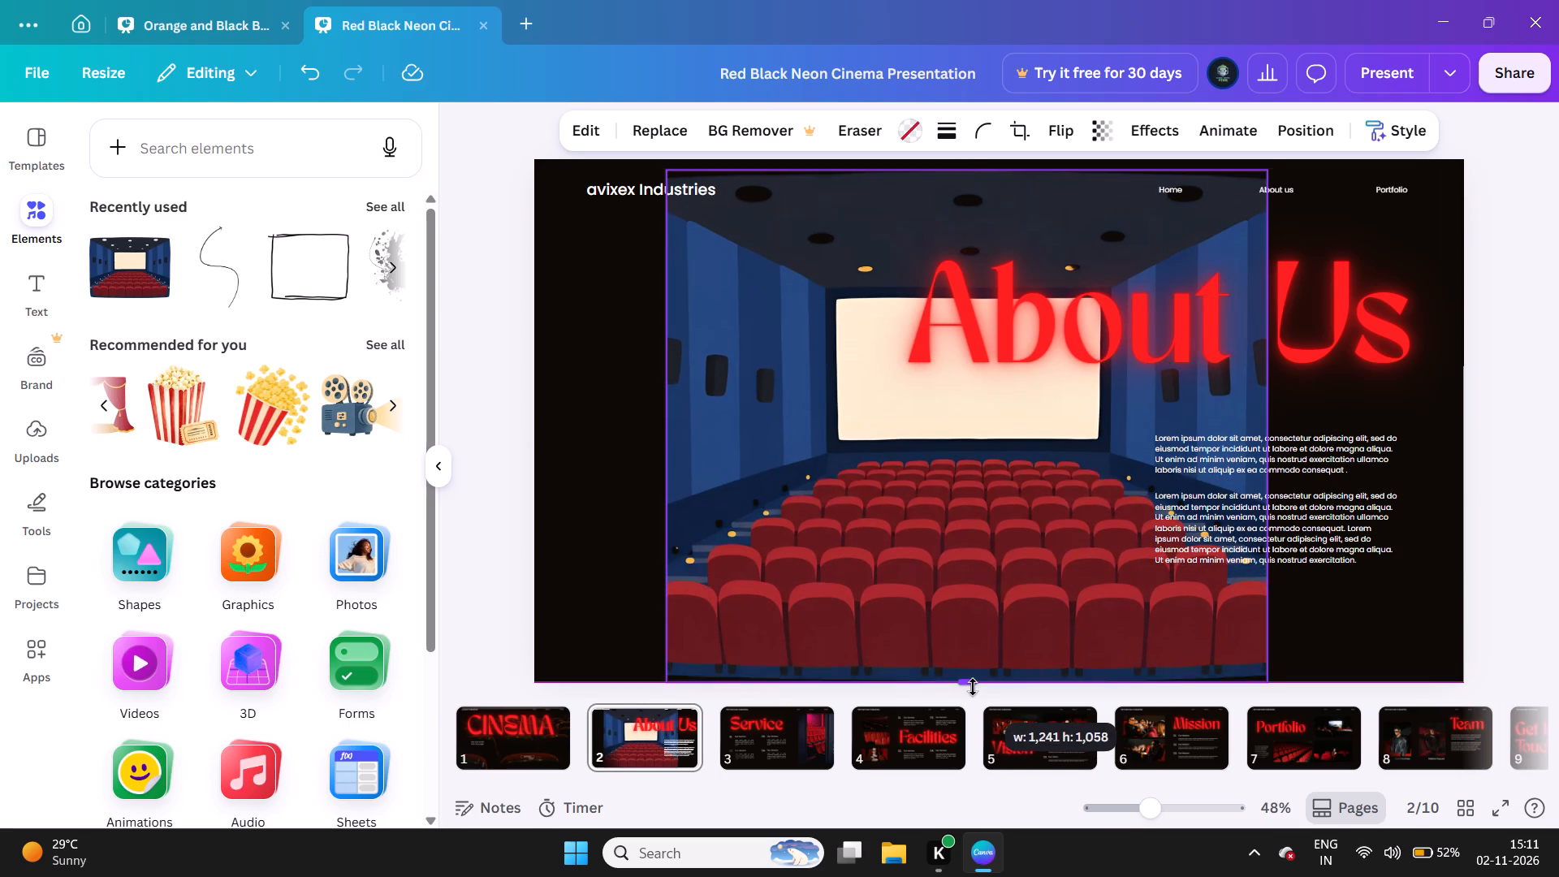
drag(973, 687, 973, 688)
Stretch the cinema hall illustration to about 1,952 wide and 1,080 high to cover the whole slide.
drag(1272, 434, 1351, 433)
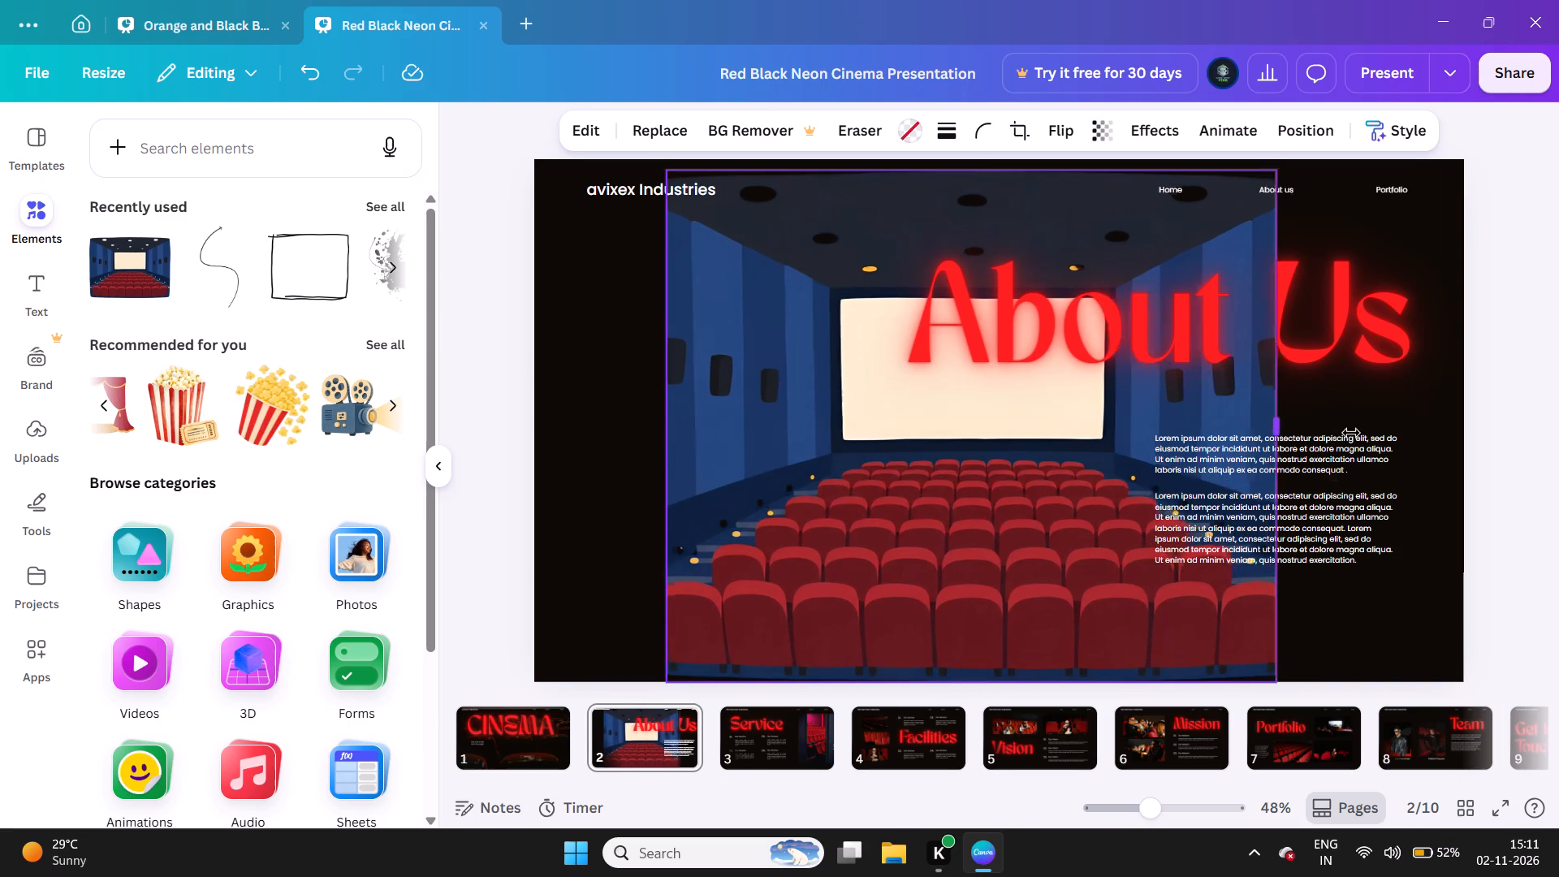
drag(1351, 433, 1466, 439)
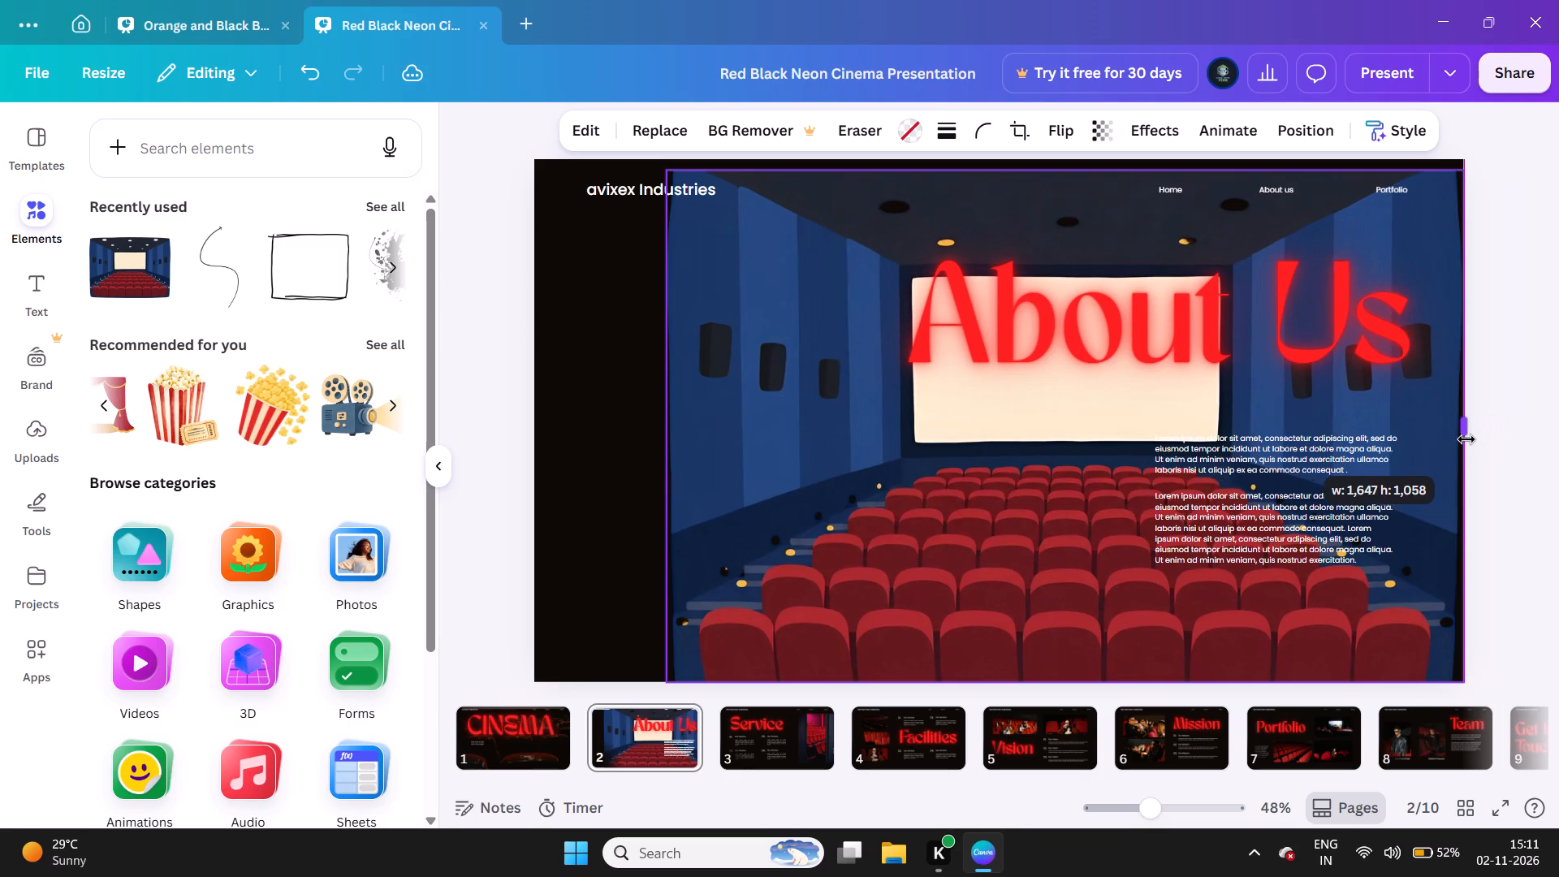
drag(1466, 439, 1475, 447)
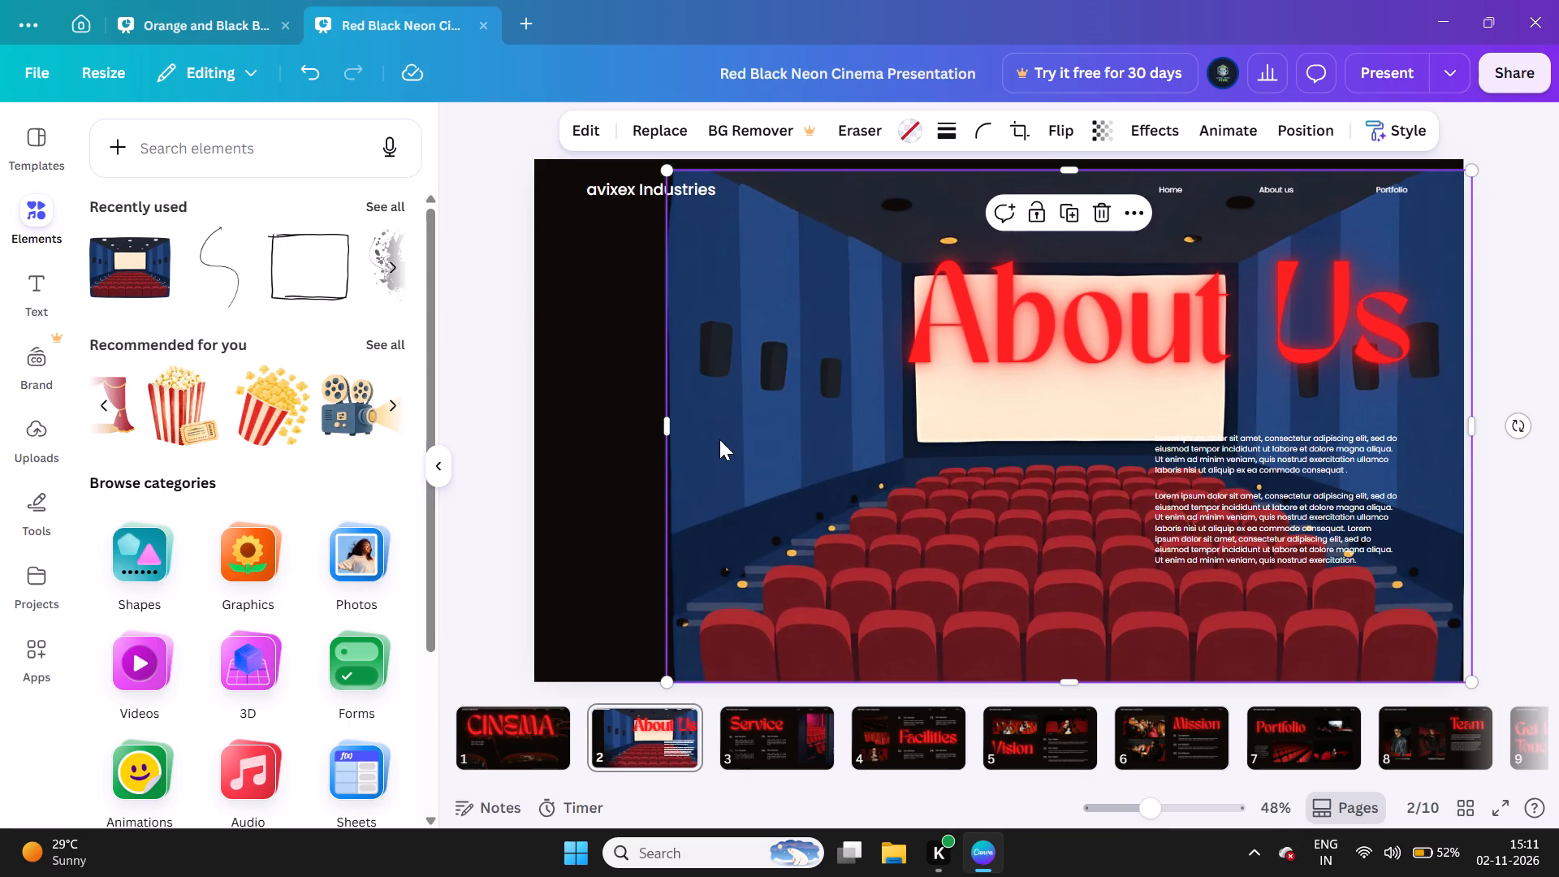
drag(667, 428, 561, 416)
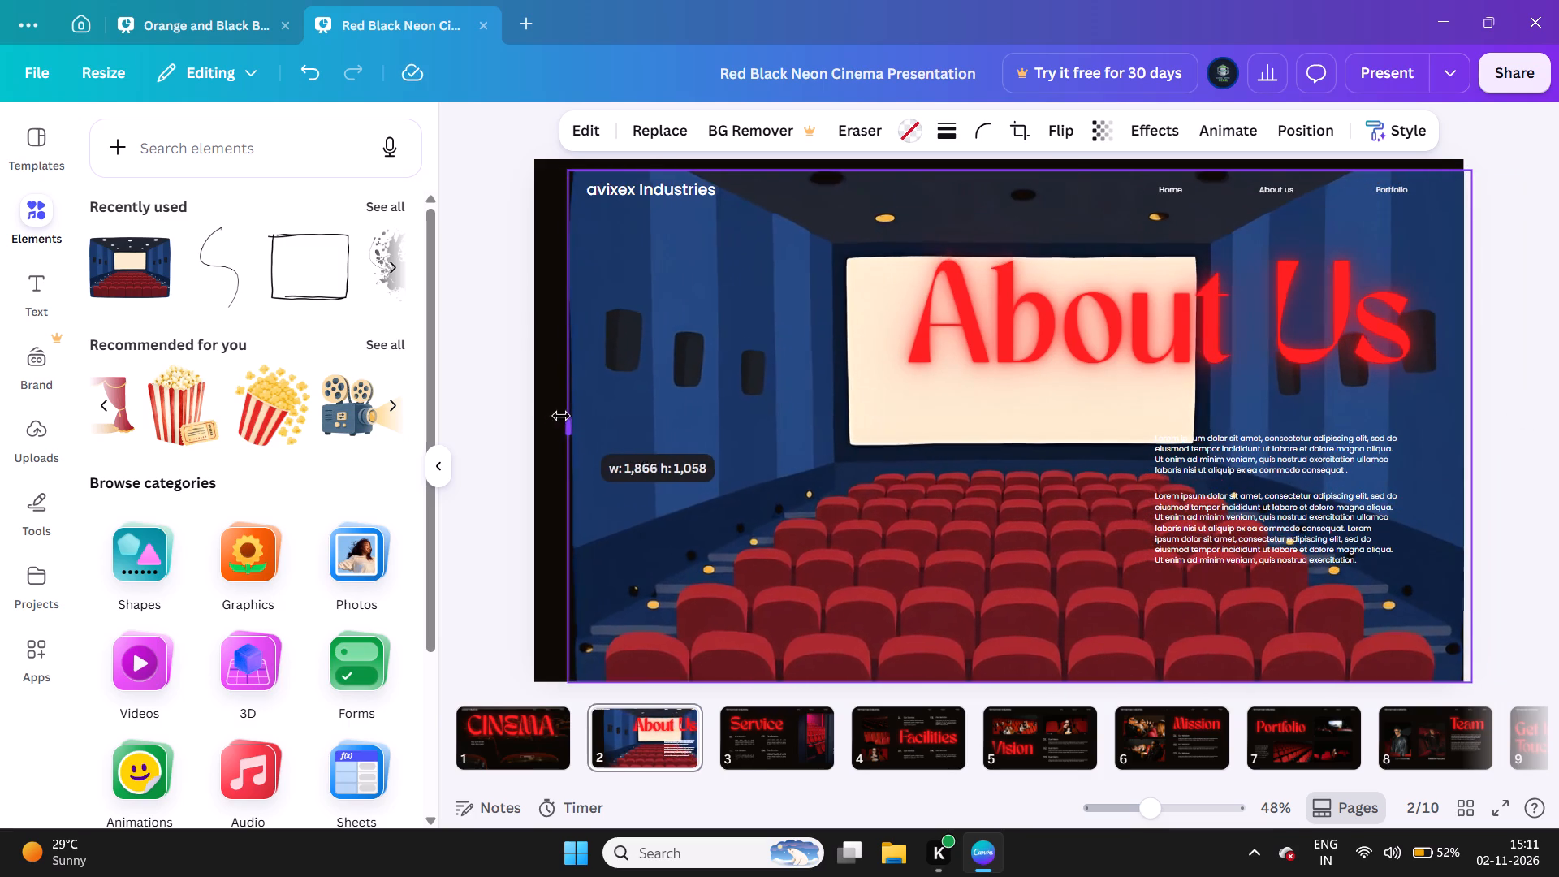
drag(561, 416, 529, 398)
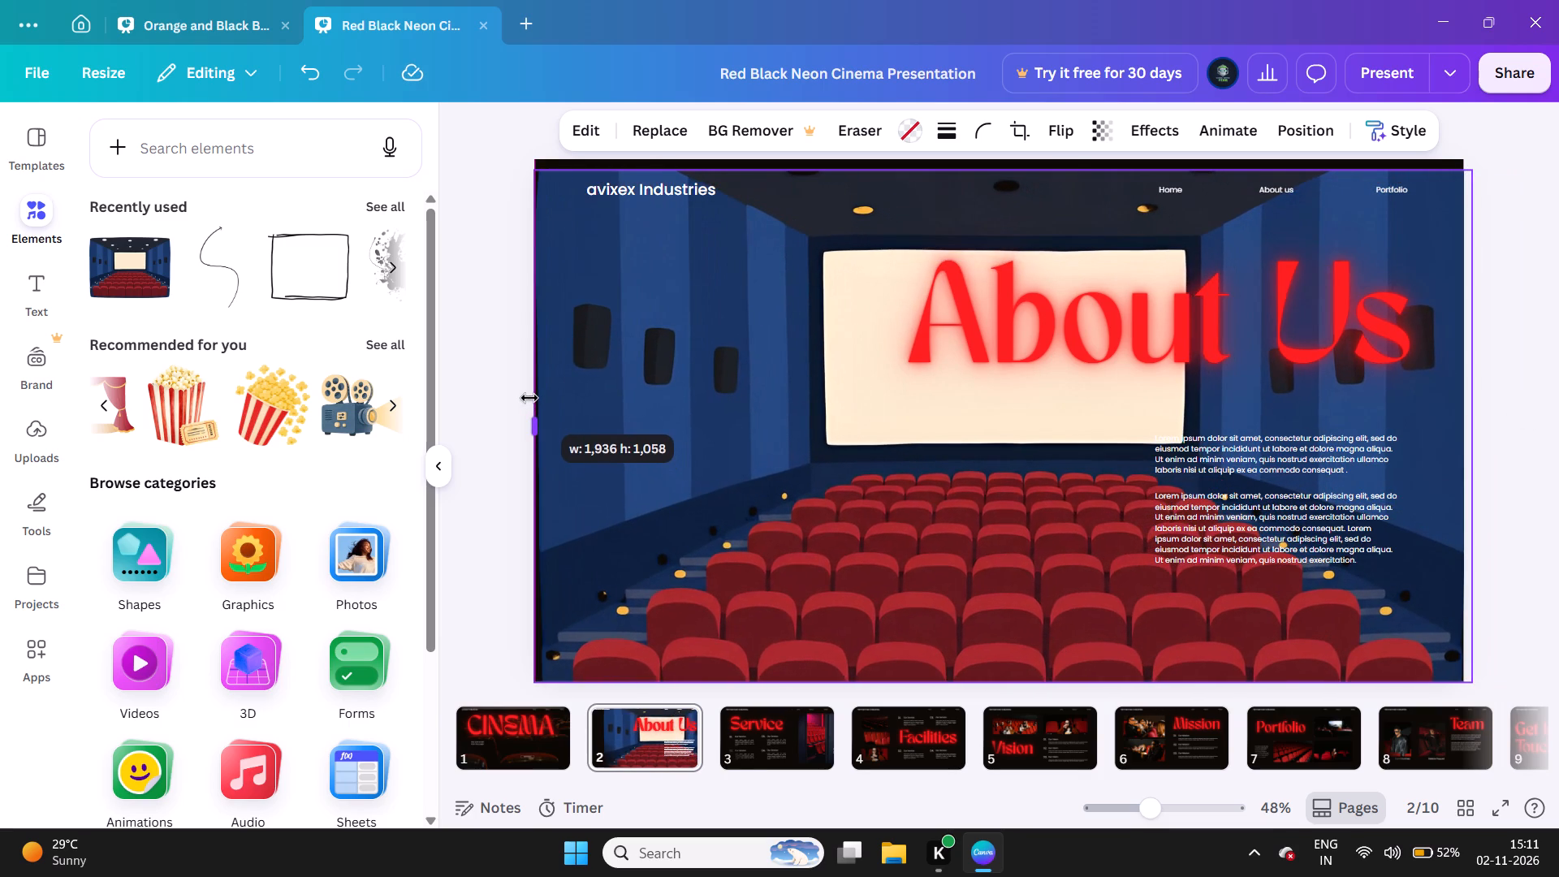
drag(529, 398, 527, 395)
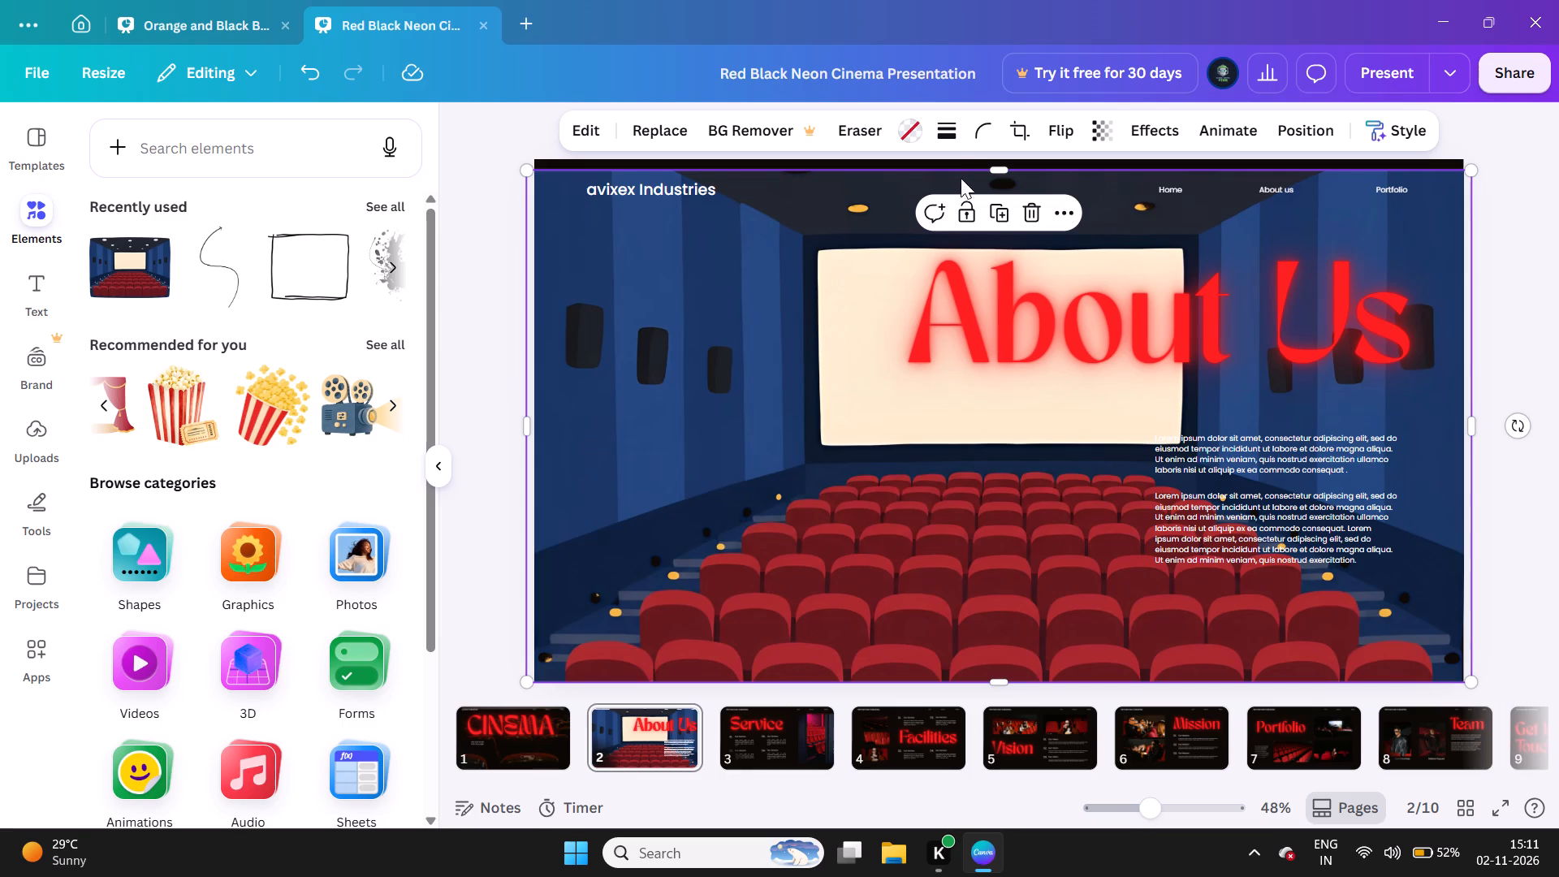
drag(1000, 175, 992, 165)
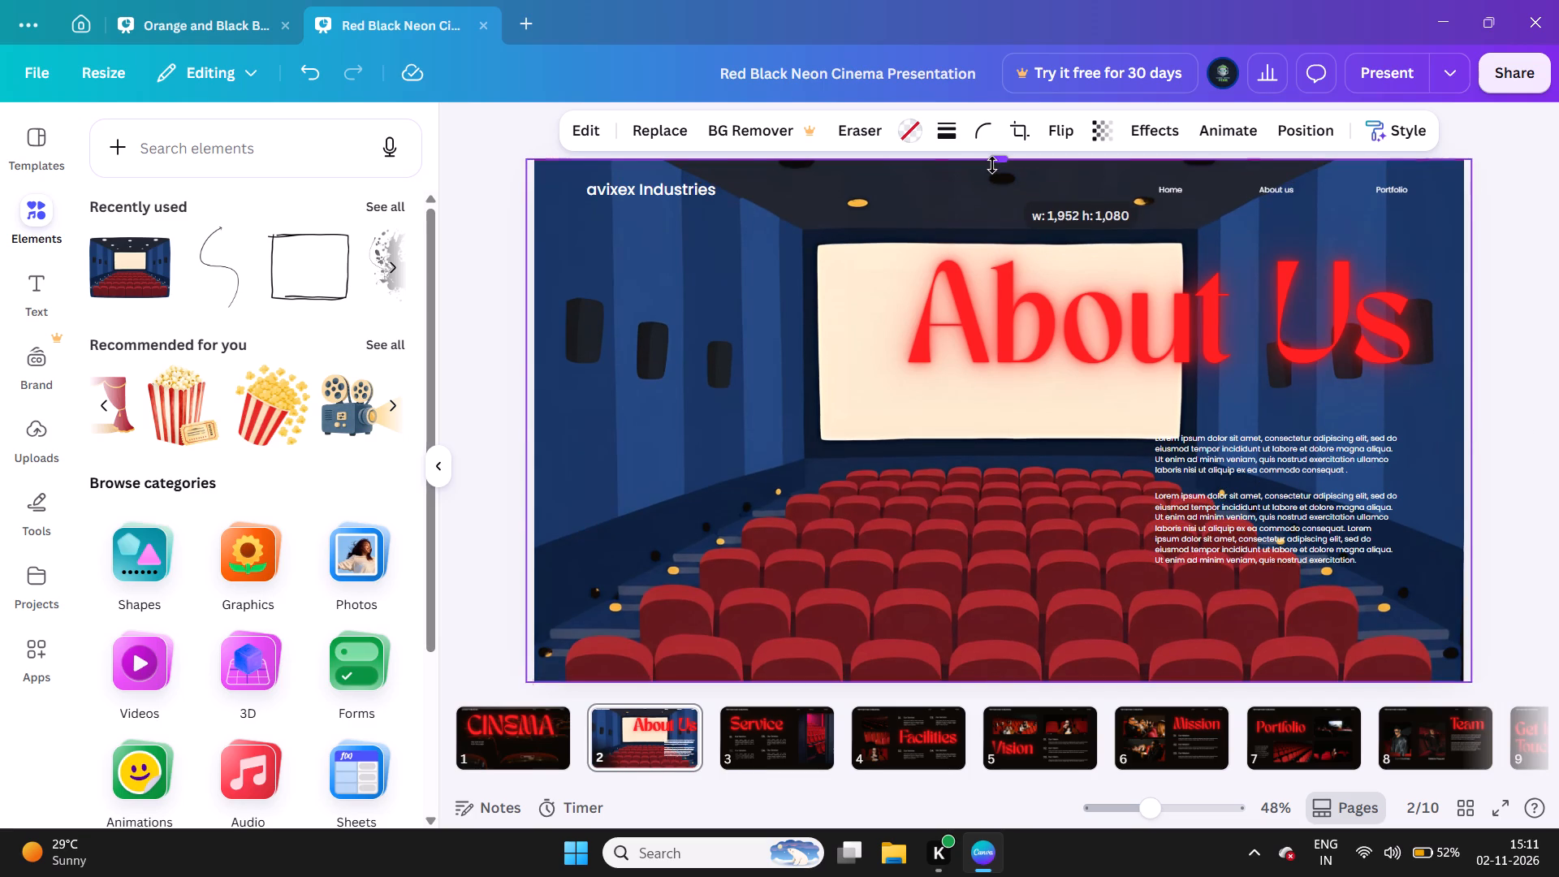
click(449, 243)
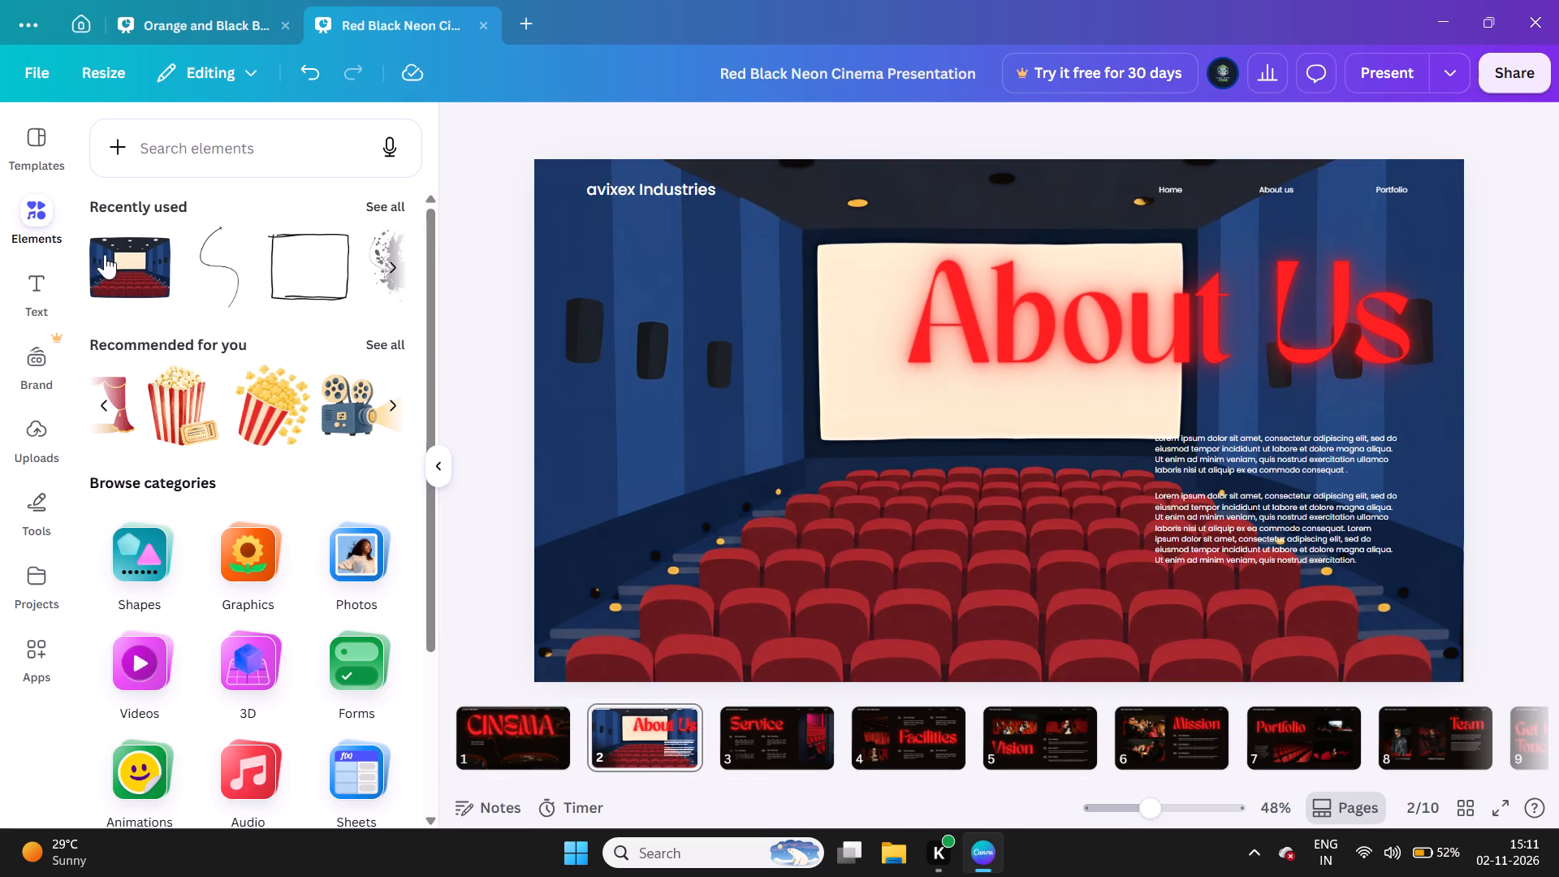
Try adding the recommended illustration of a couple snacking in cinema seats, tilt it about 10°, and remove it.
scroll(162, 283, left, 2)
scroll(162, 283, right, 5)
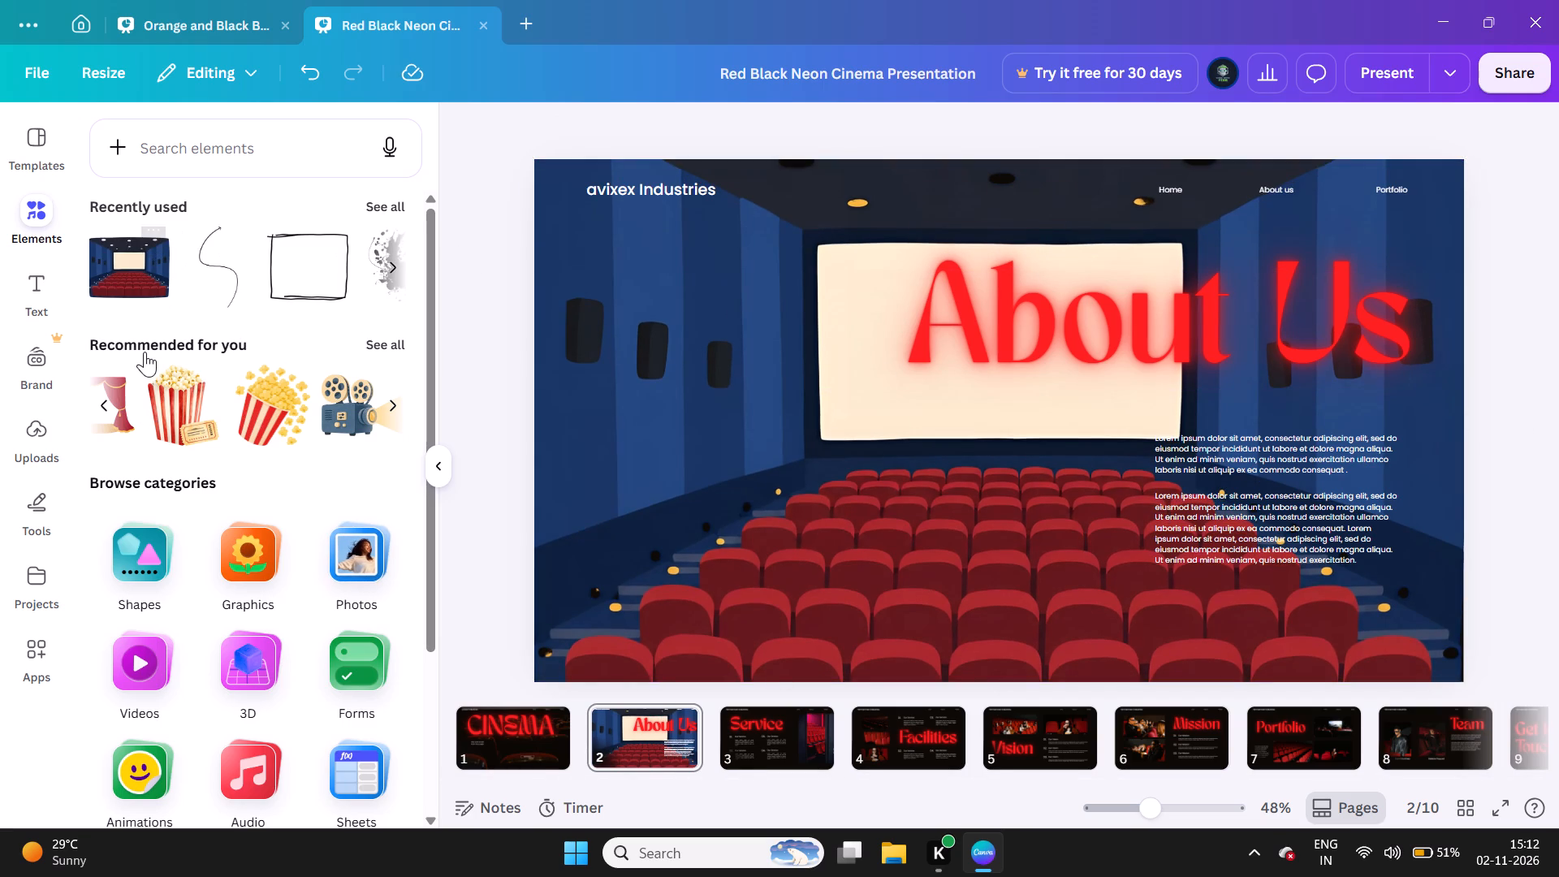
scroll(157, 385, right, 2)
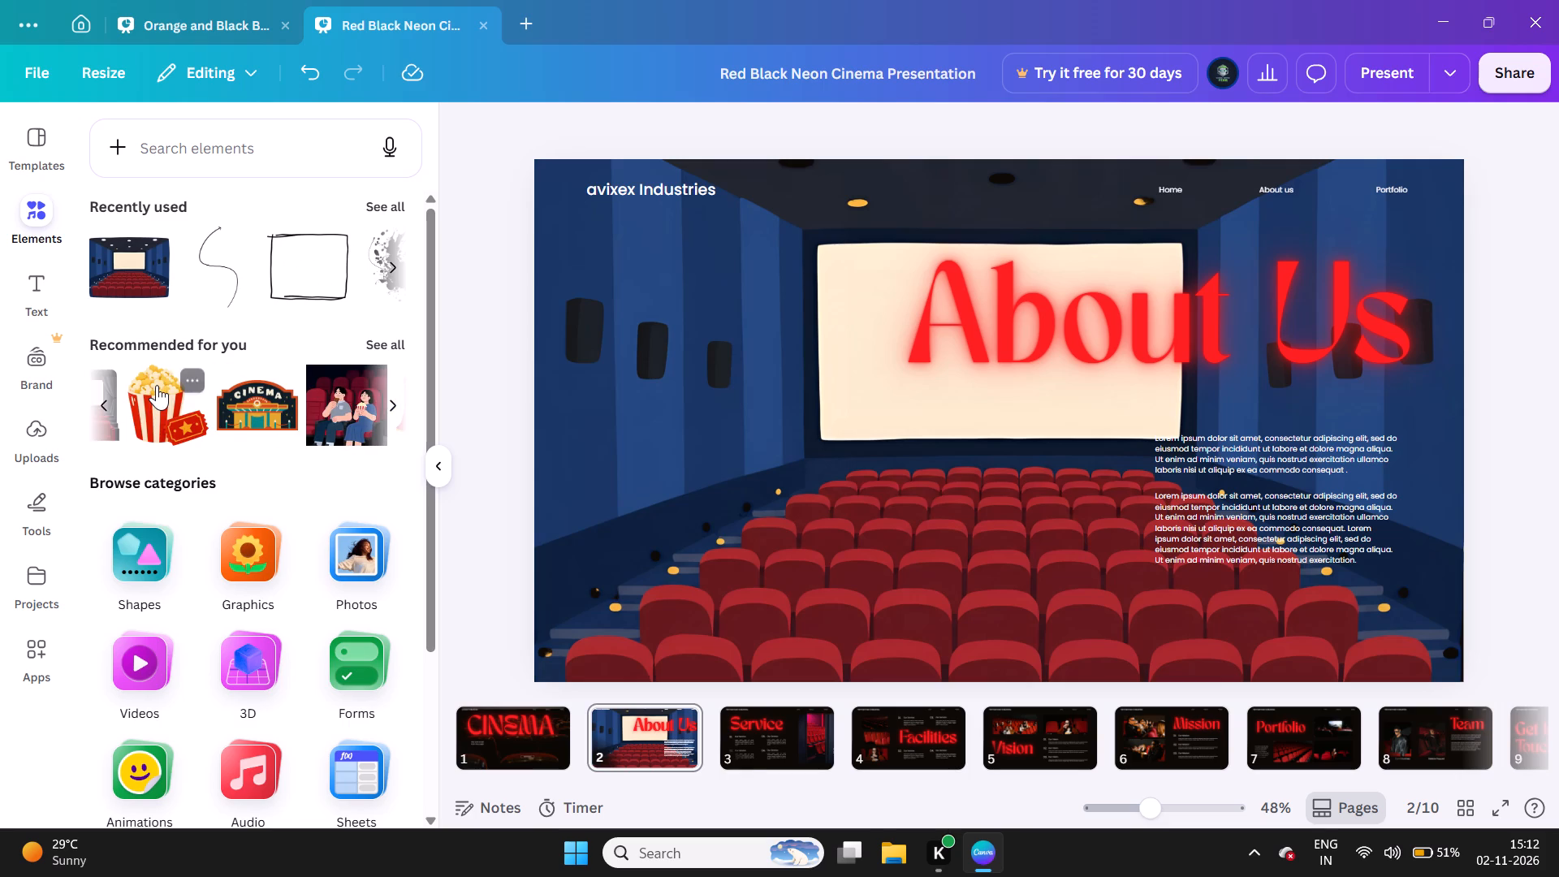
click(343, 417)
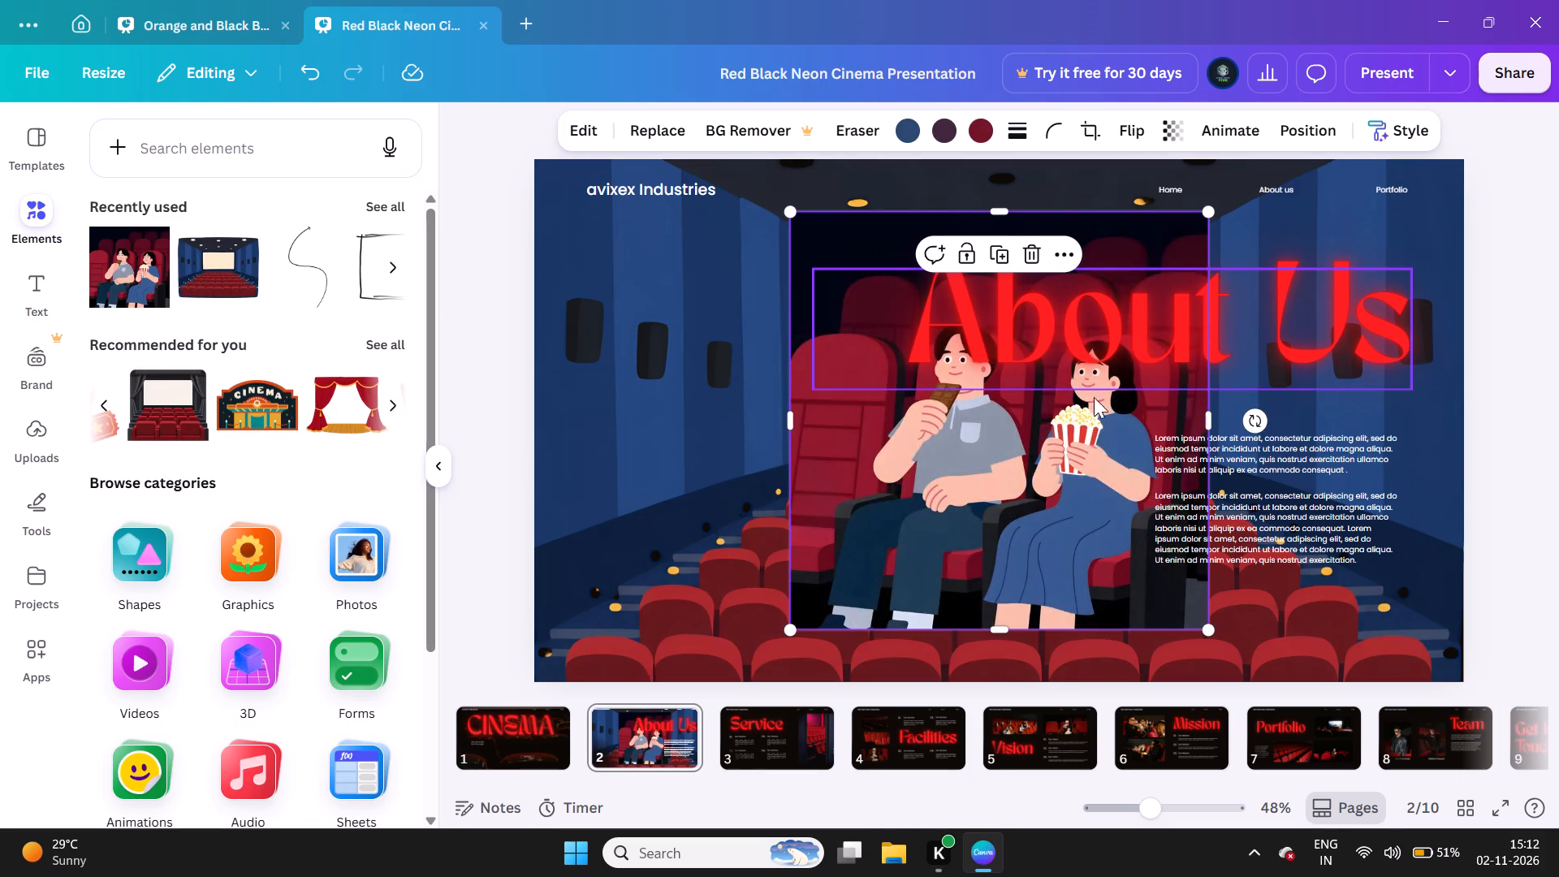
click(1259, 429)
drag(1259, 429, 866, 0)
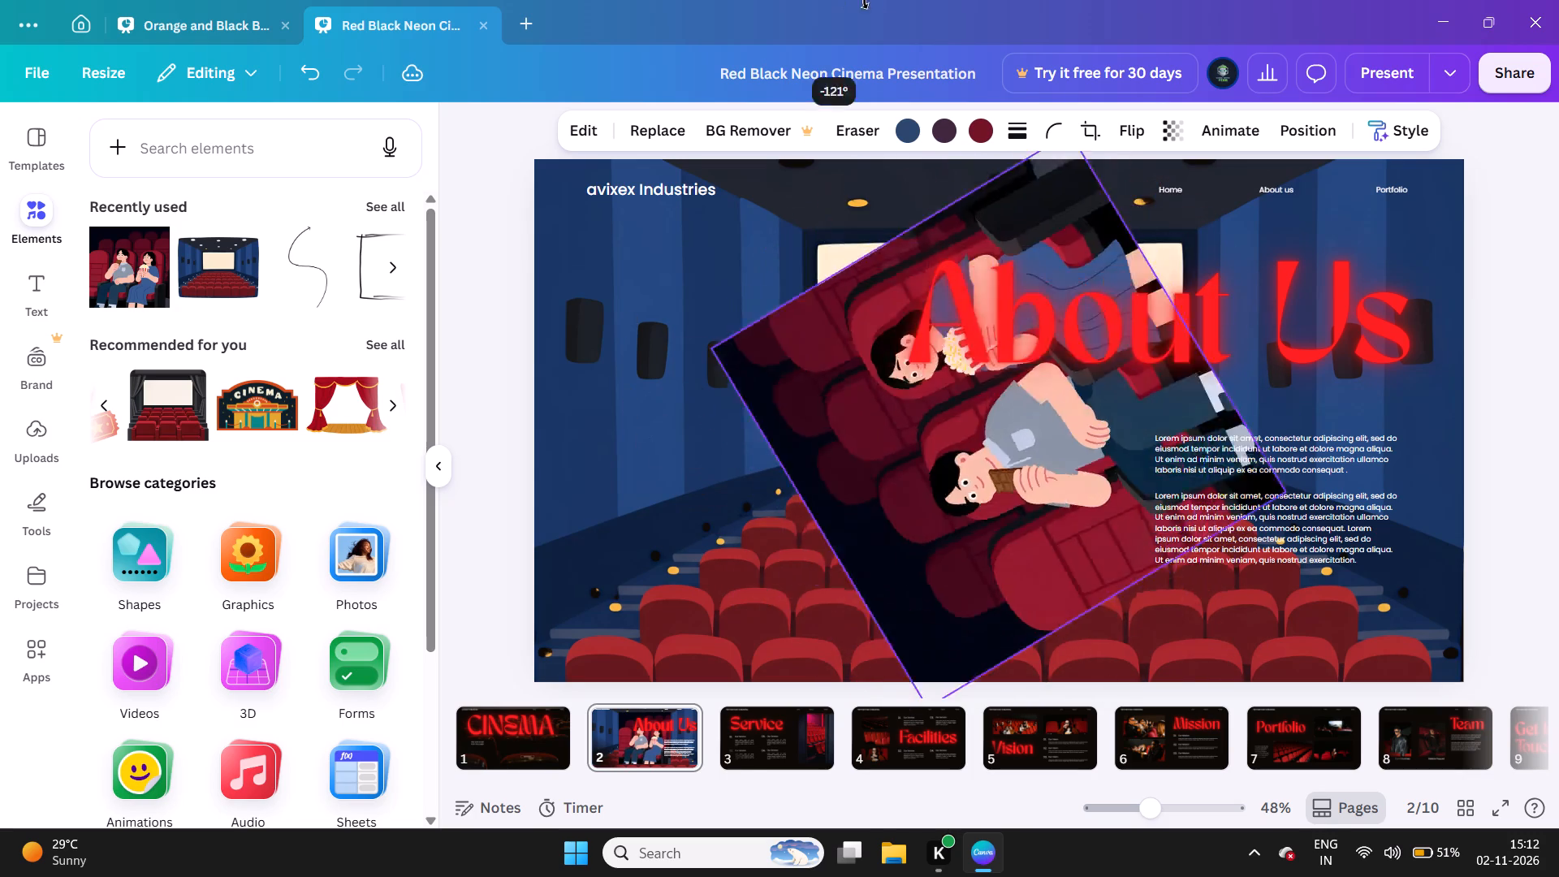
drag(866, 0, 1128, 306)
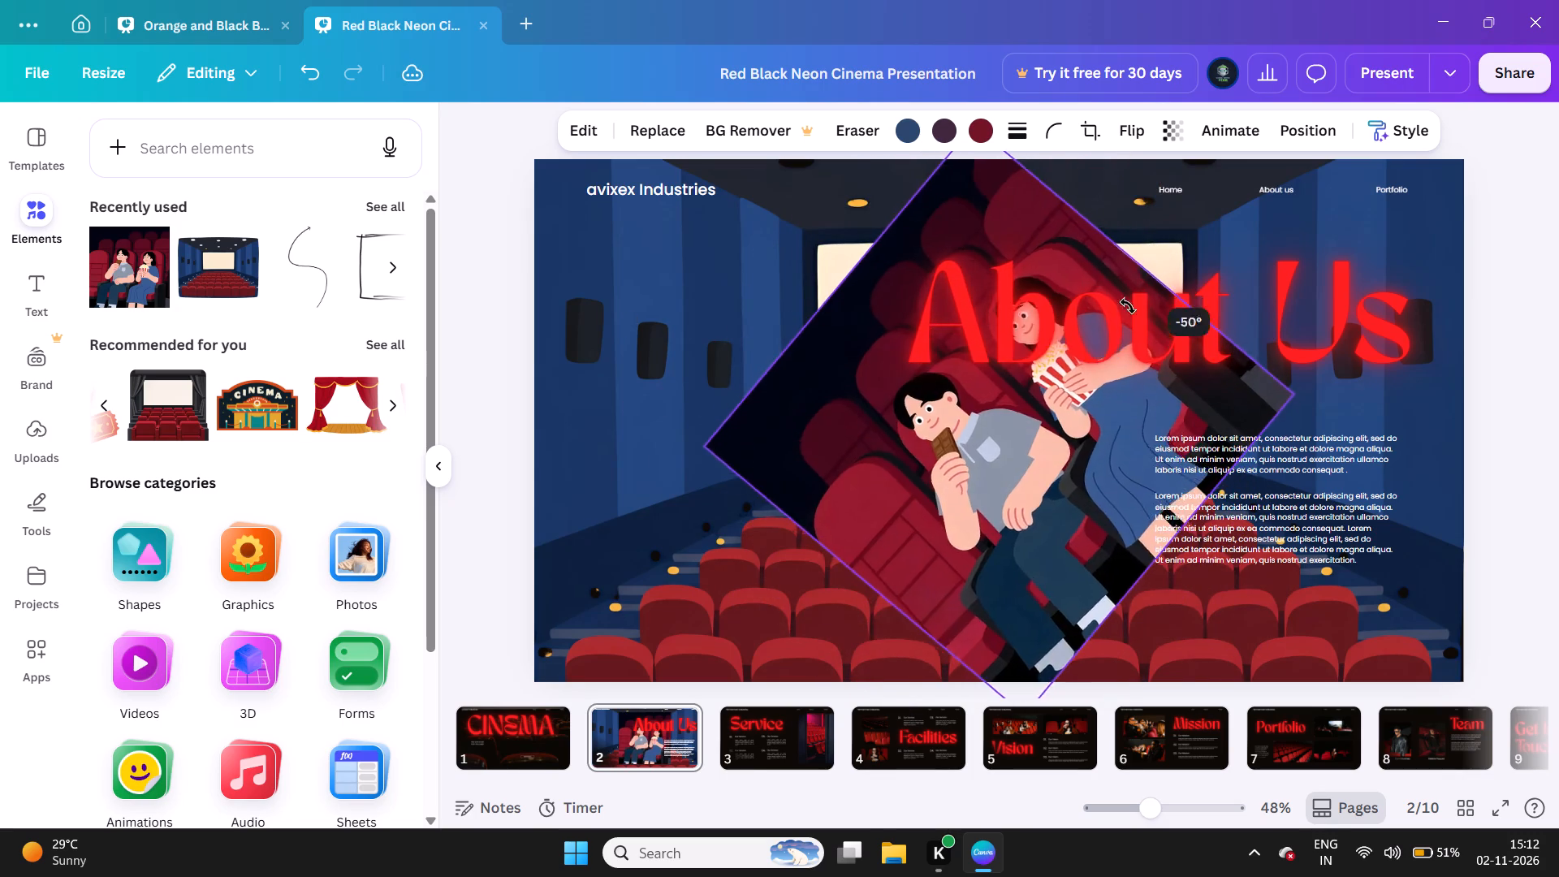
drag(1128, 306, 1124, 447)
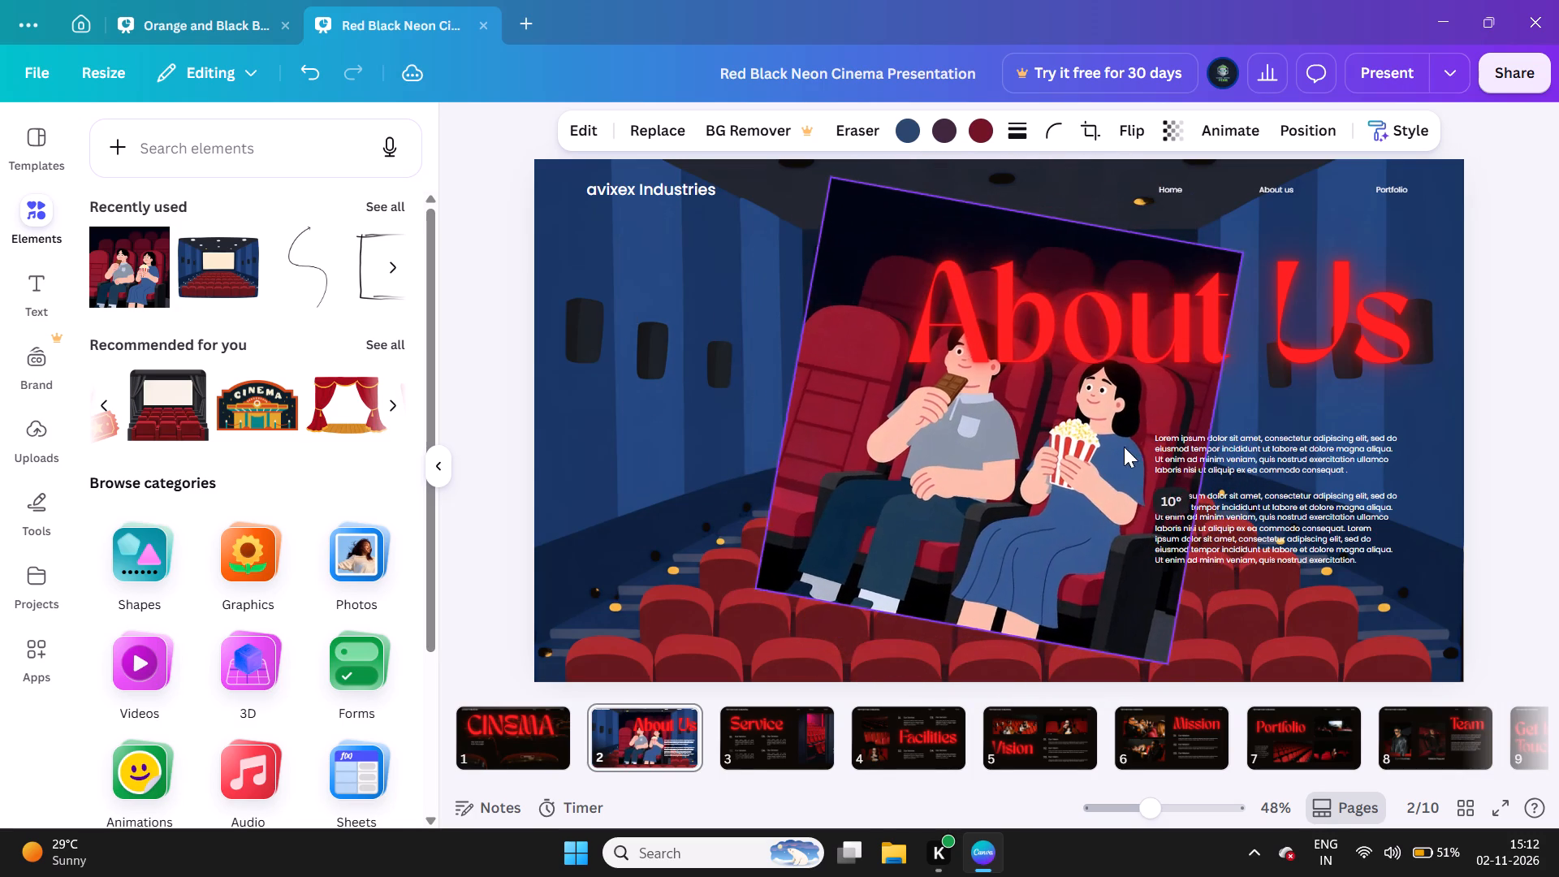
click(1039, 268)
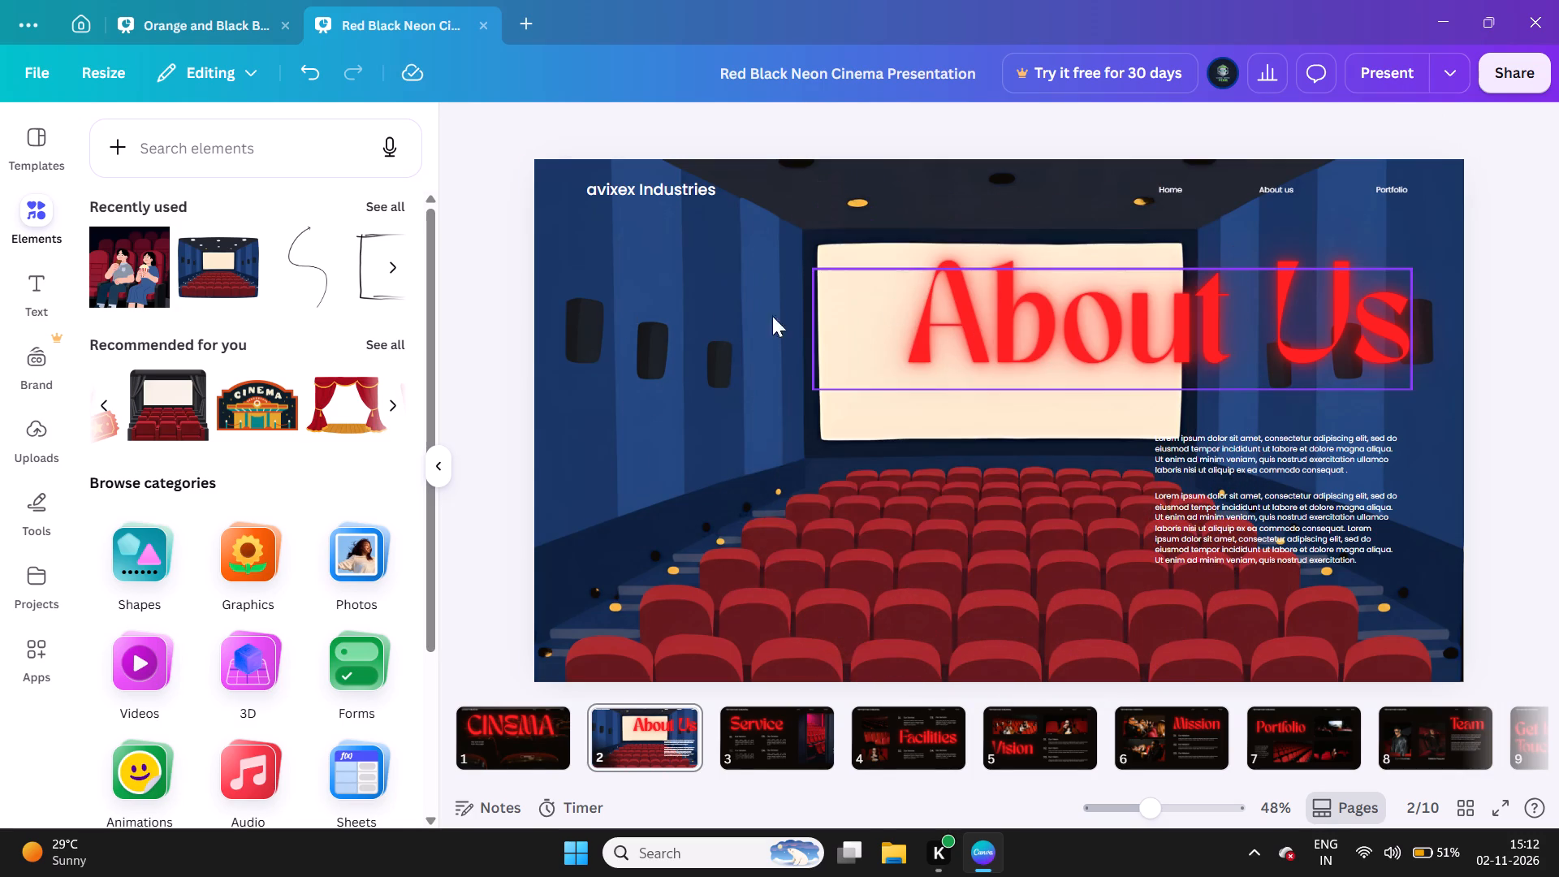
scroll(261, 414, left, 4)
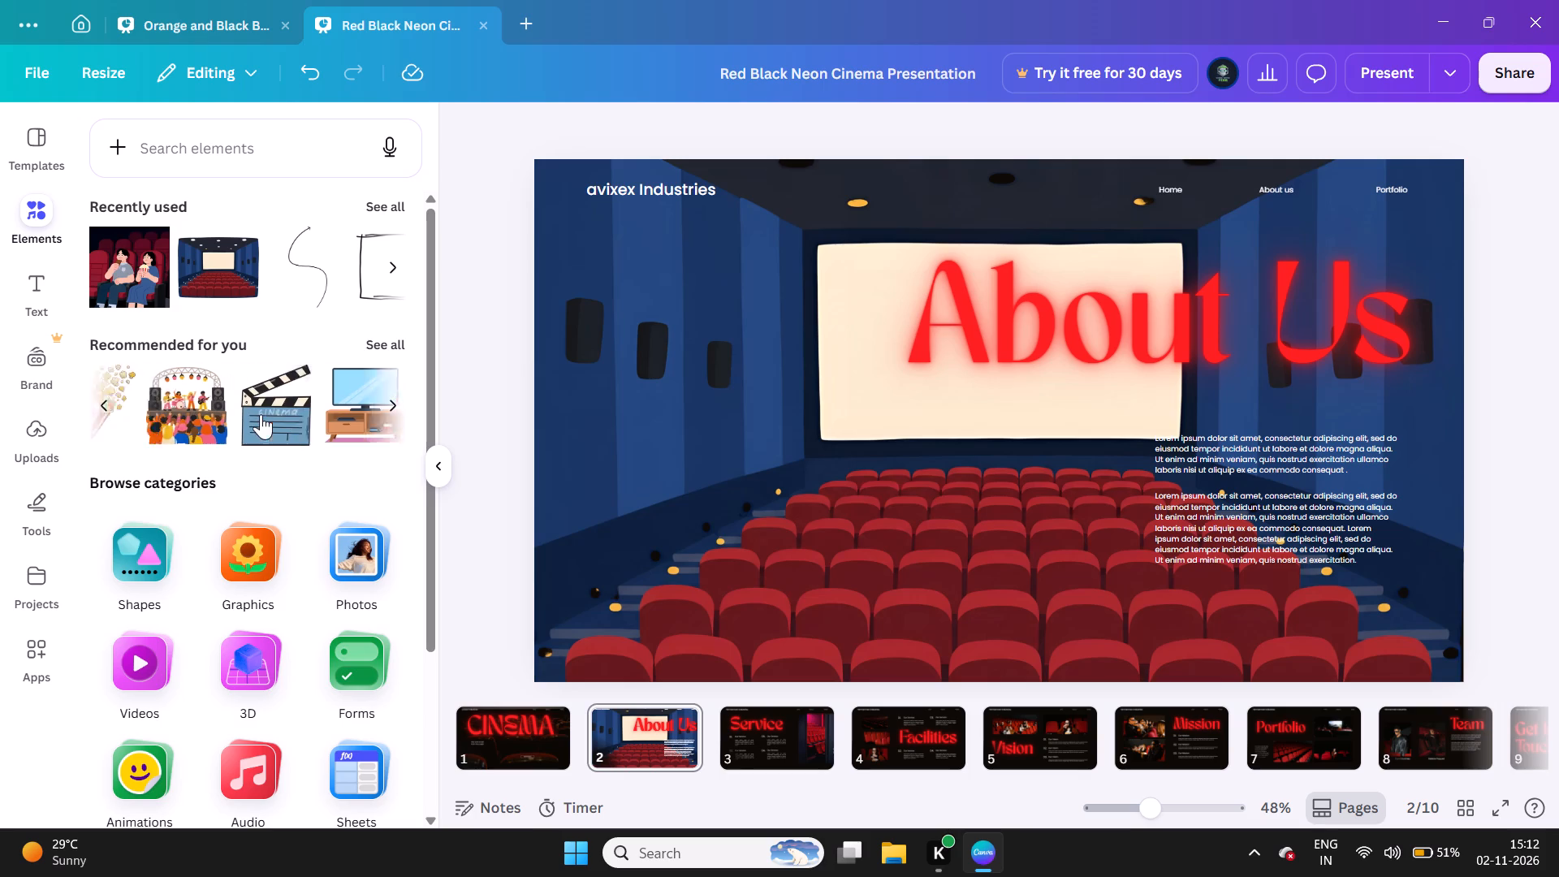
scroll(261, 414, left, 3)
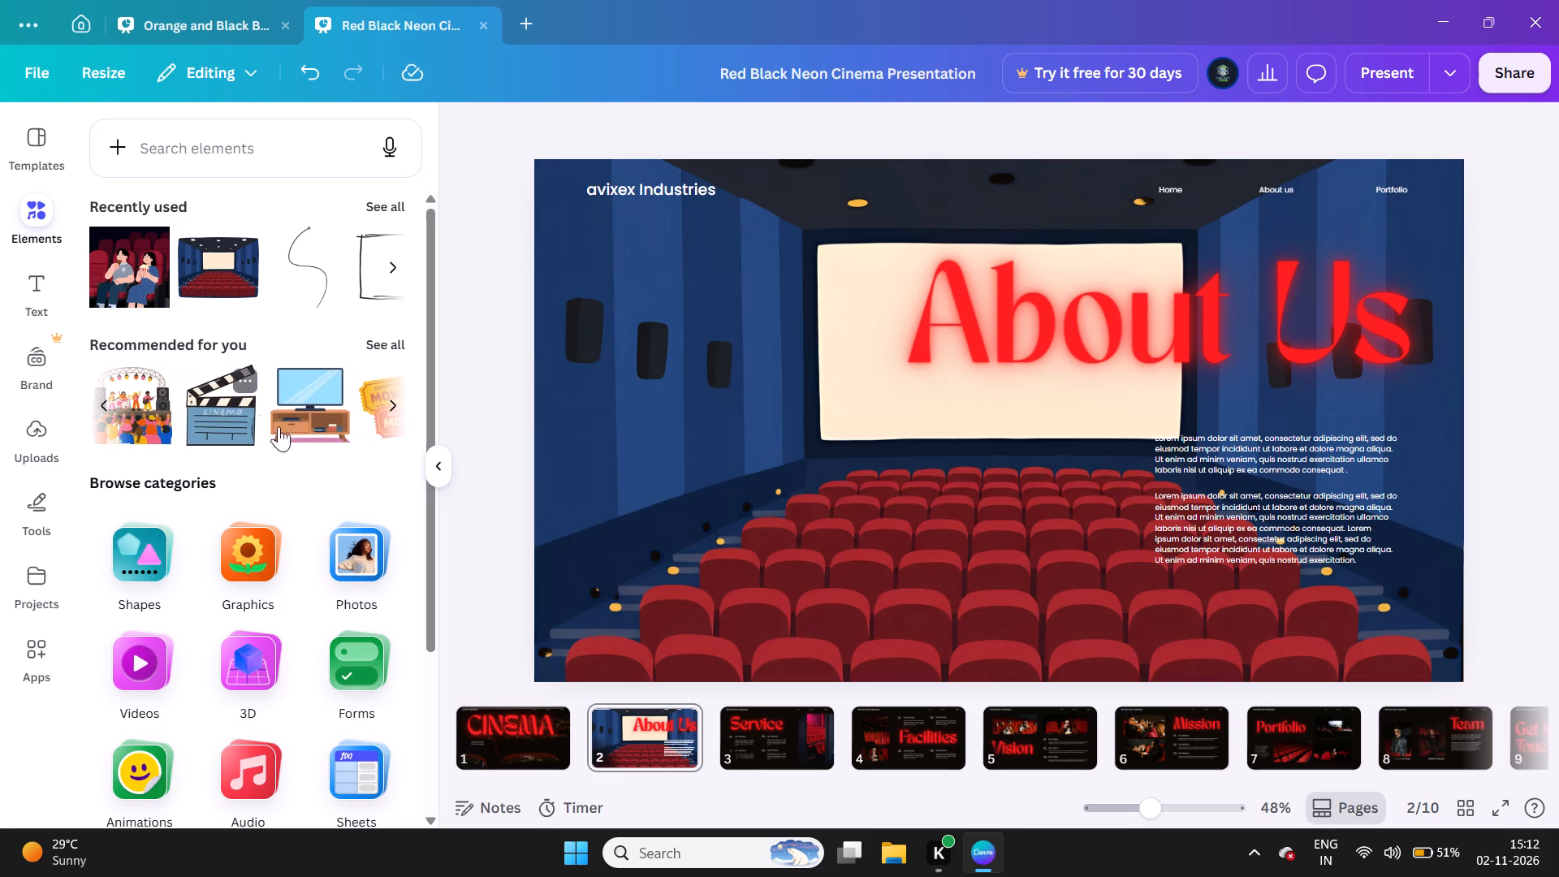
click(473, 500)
Shrink the "About Us" title to size 76.7 and place it at the top of the illustrated cinema screen.
drag(1056, 339, 935, 345)
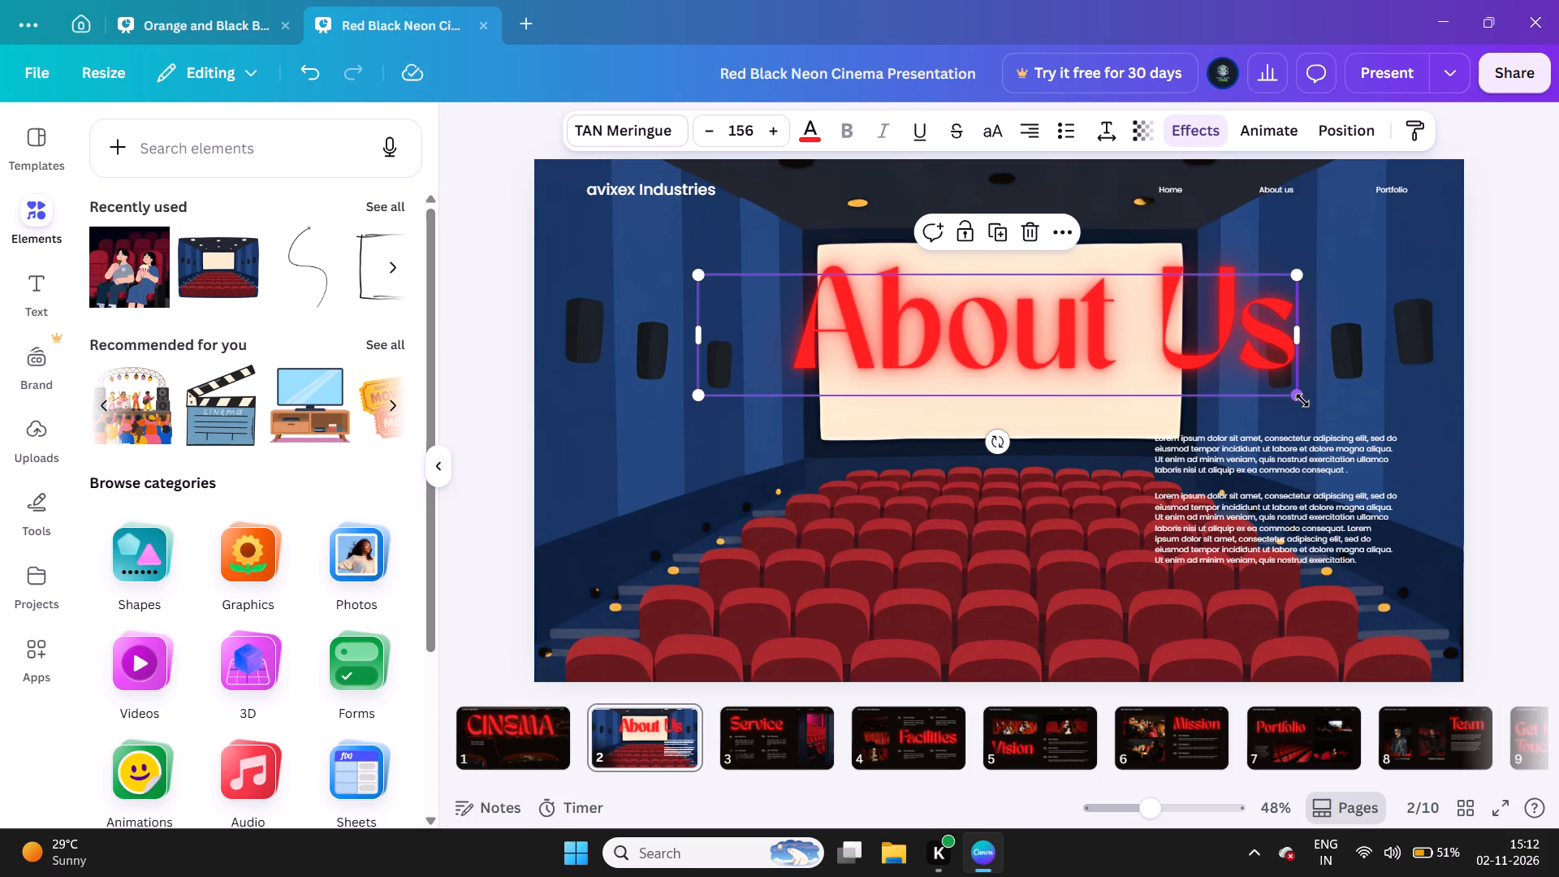
drag(1302, 400, 1005, 305)
drag(940, 303, 1076, 311)
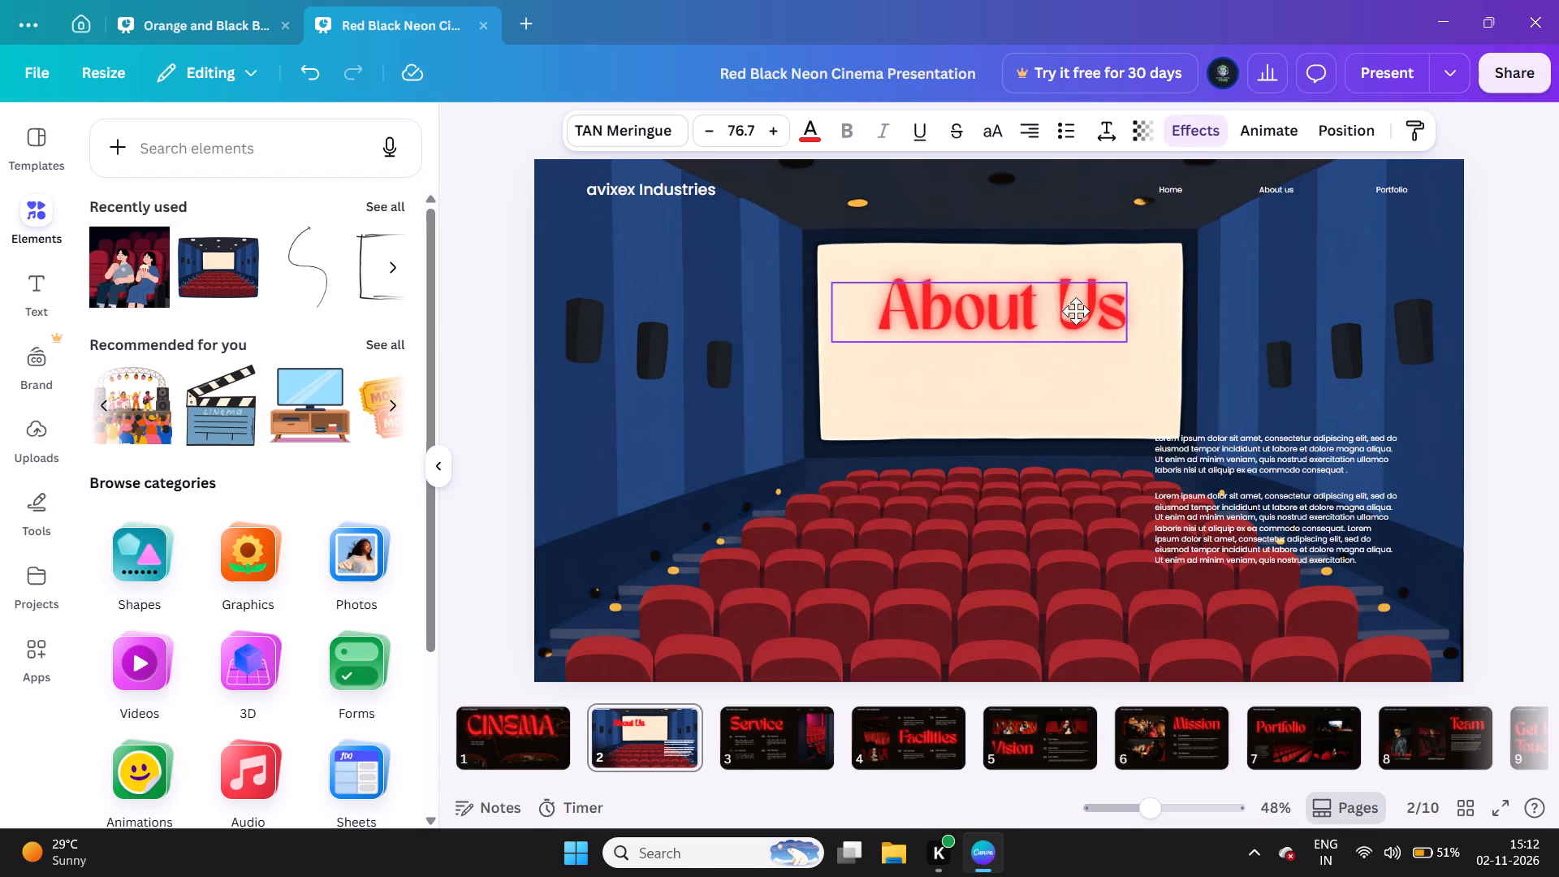
drag(1076, 311, 1066, 305)
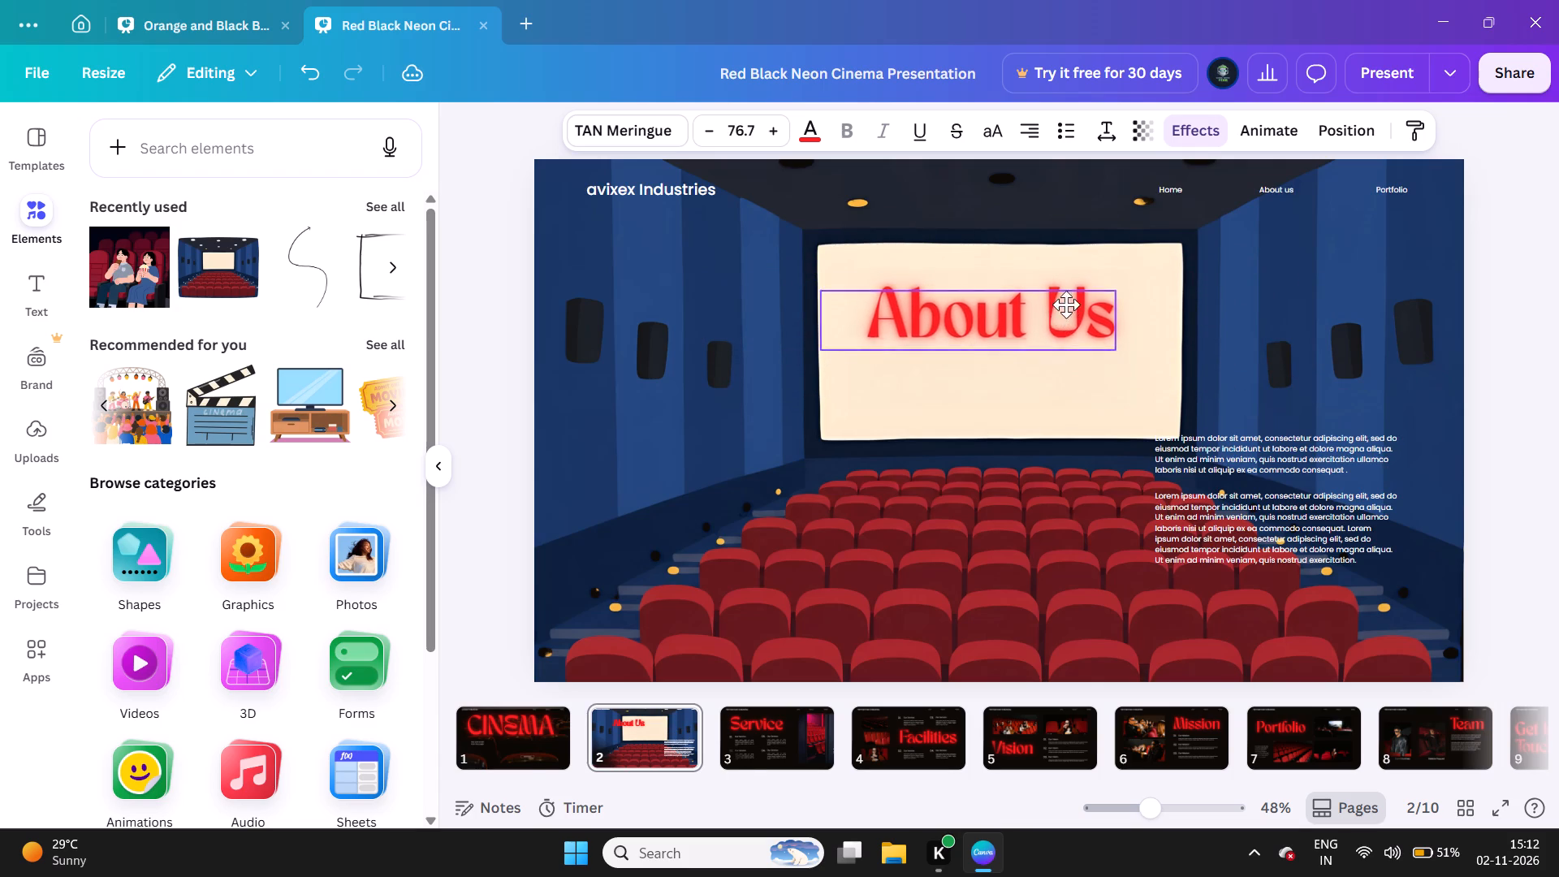
drag(1066, 305, 1065, 288)
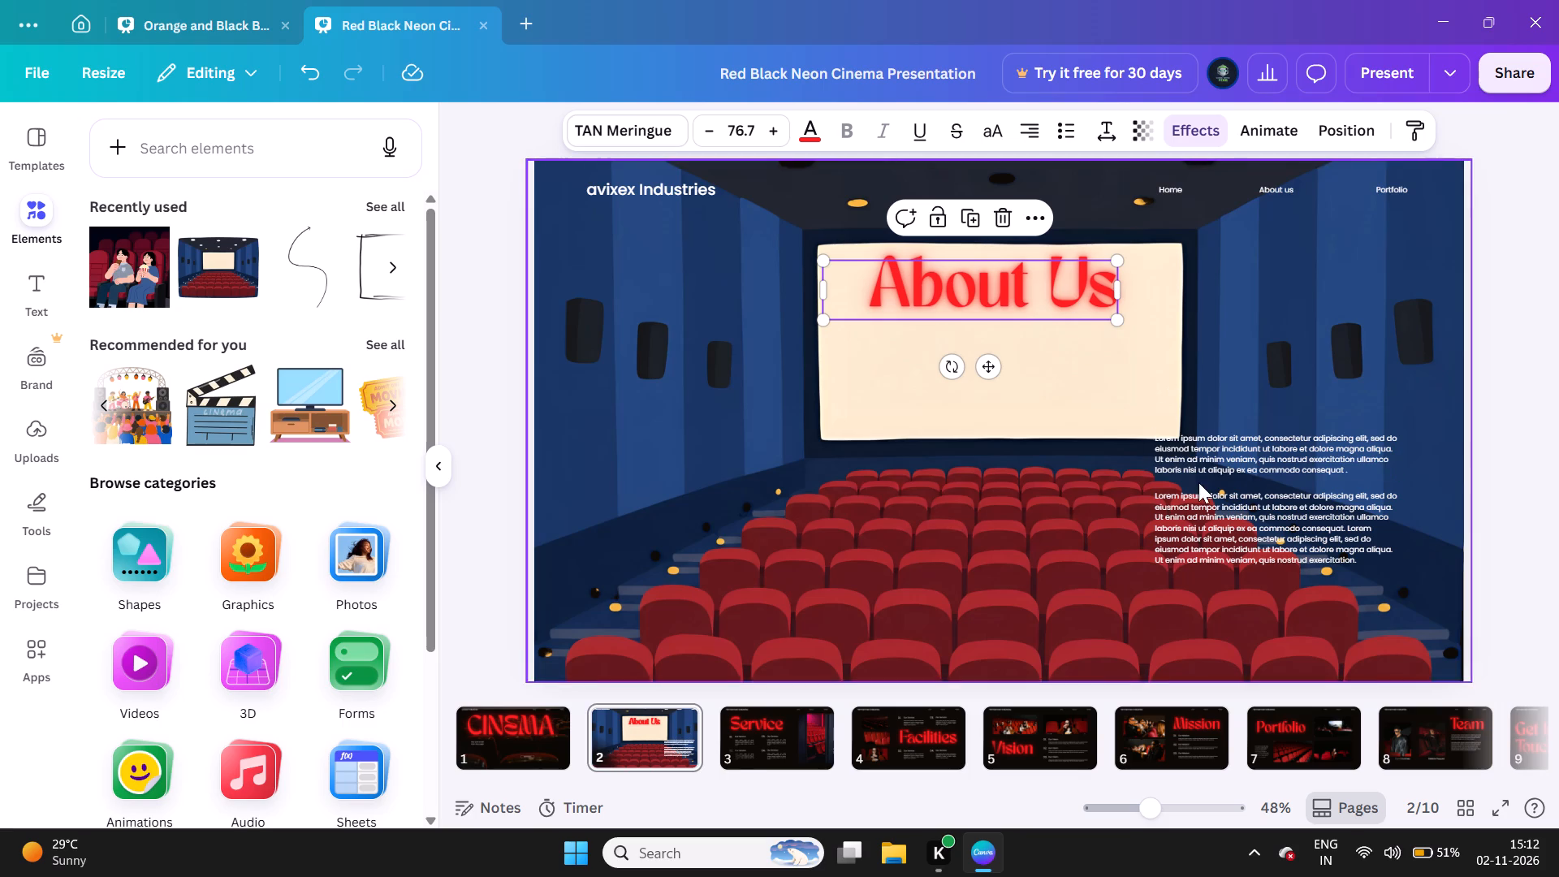
Move the first body paragraph onto the cinema screen below the "About Us" title and colour its text black.
drag(1197, 463, 926, 348)
click(801, 132)
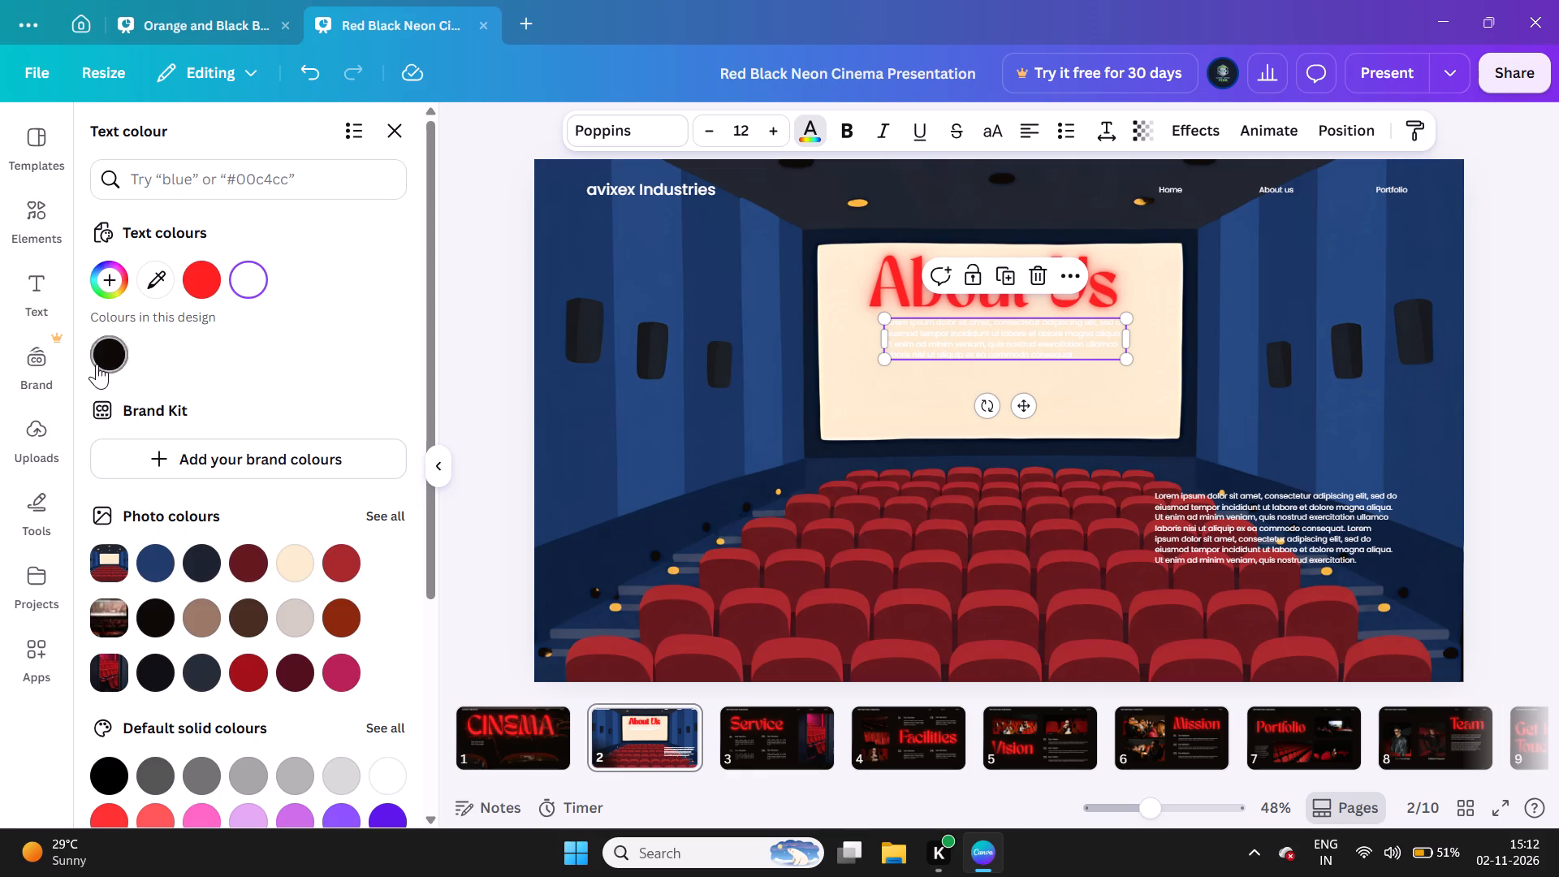
click(98, 362)
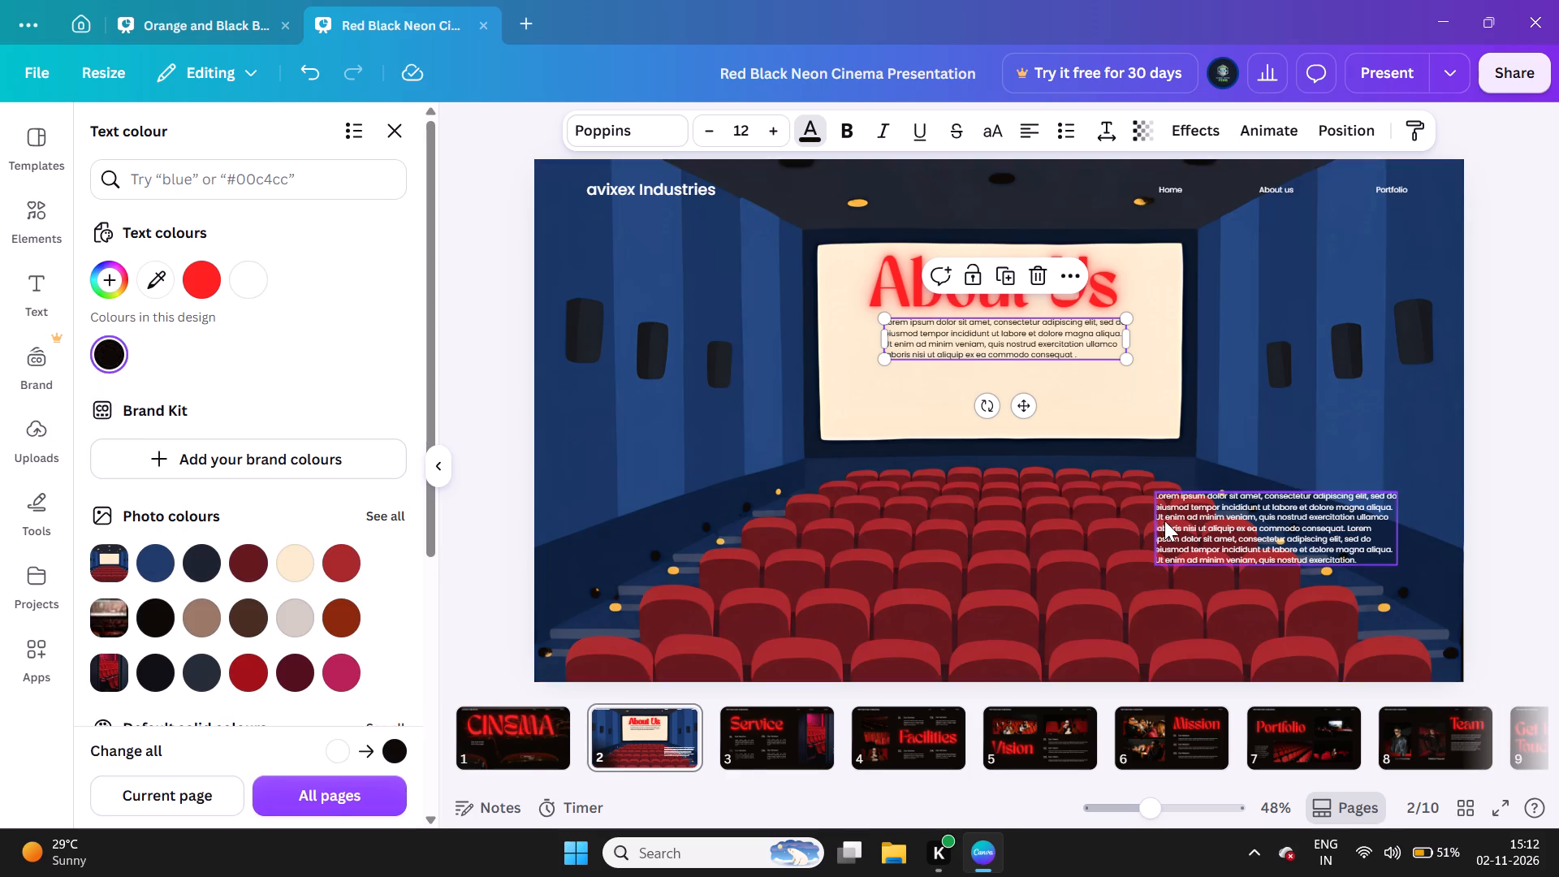
Move the second body paragraph directly below the first one on the cinema screen and colour its text black.
drag(1186, 517, 909, 391)
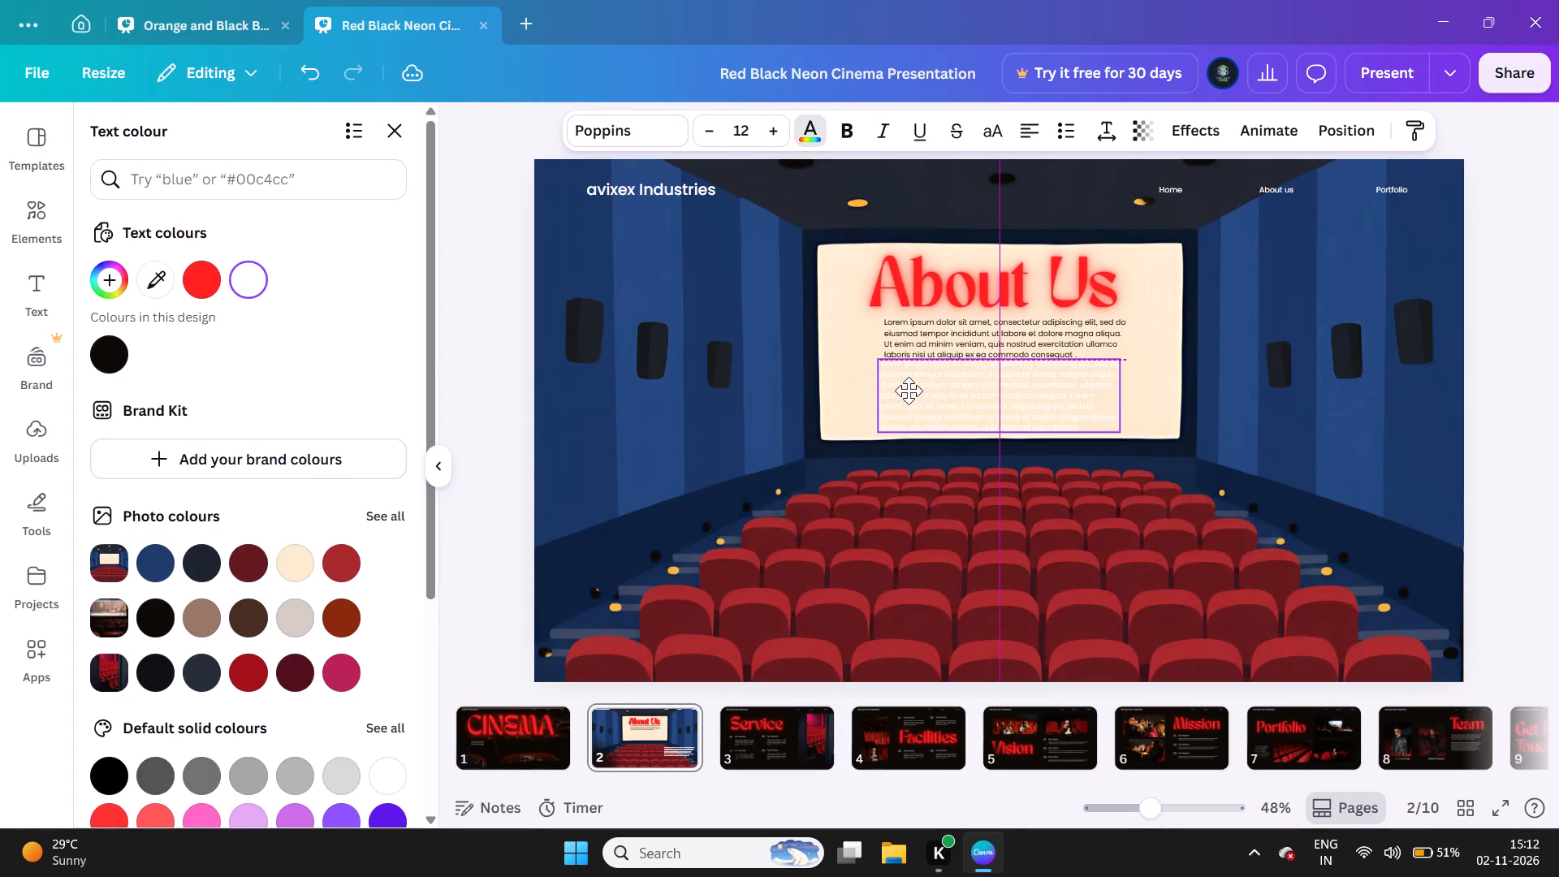
drag(909, 391, 909, 390)
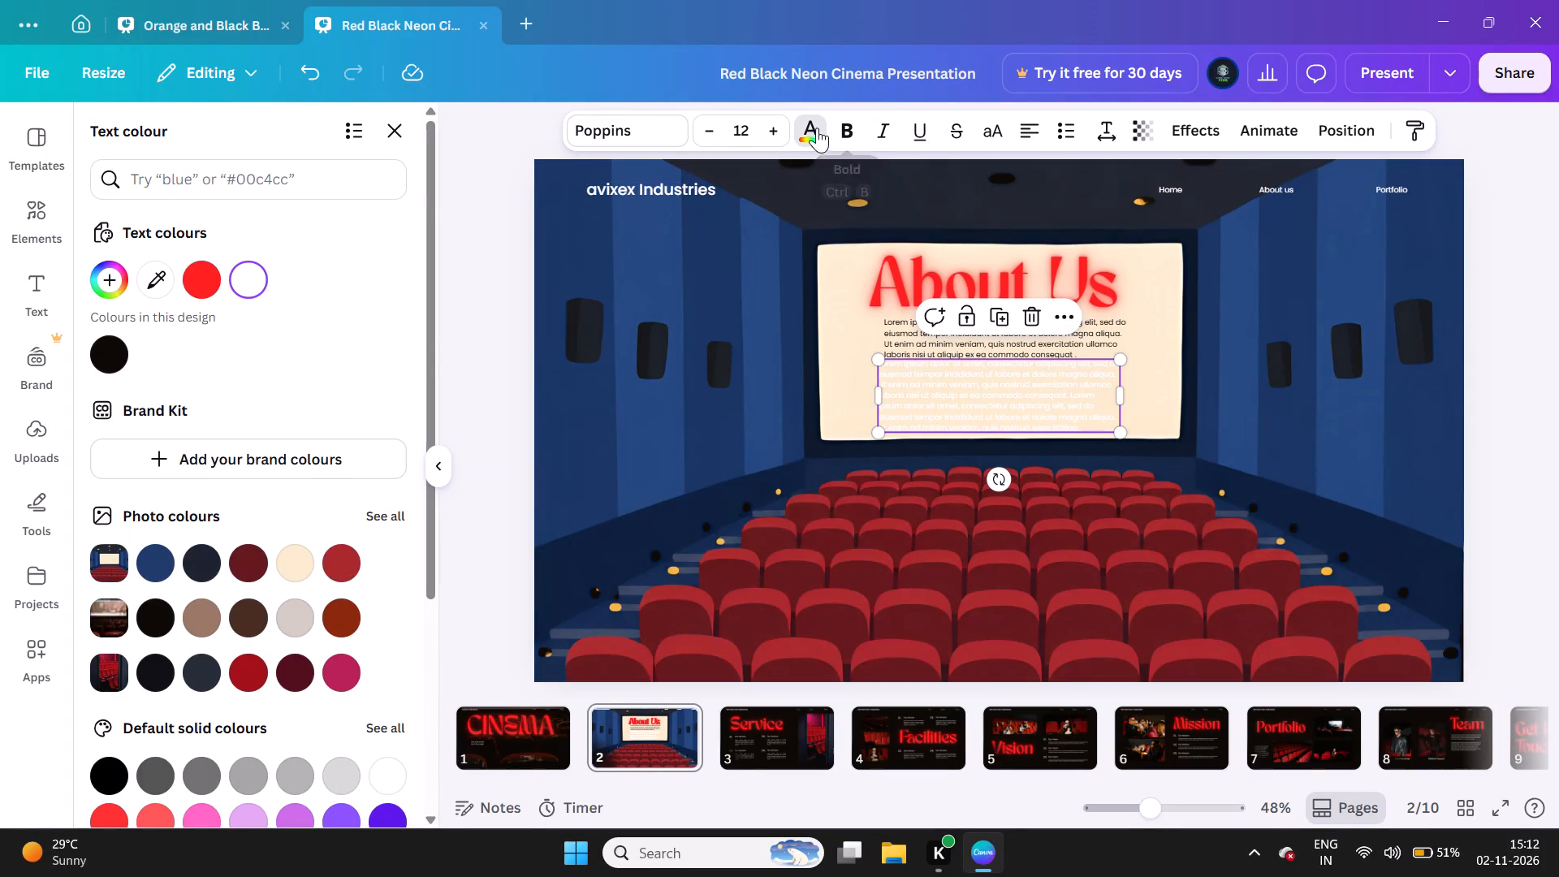
click(815, 127)
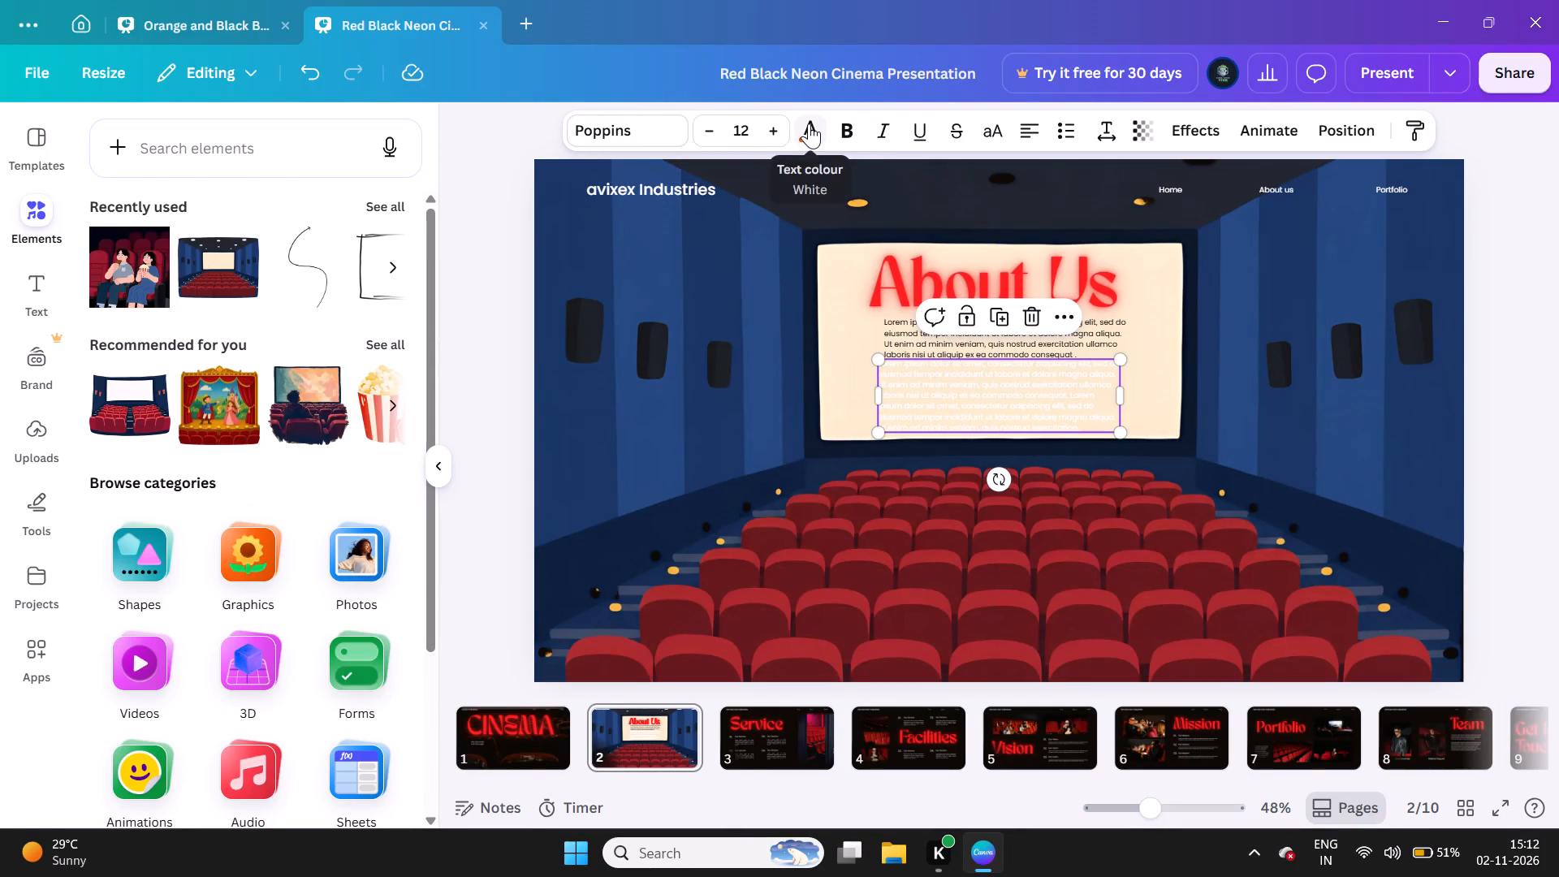
click(809, 123)
click(298, 276)
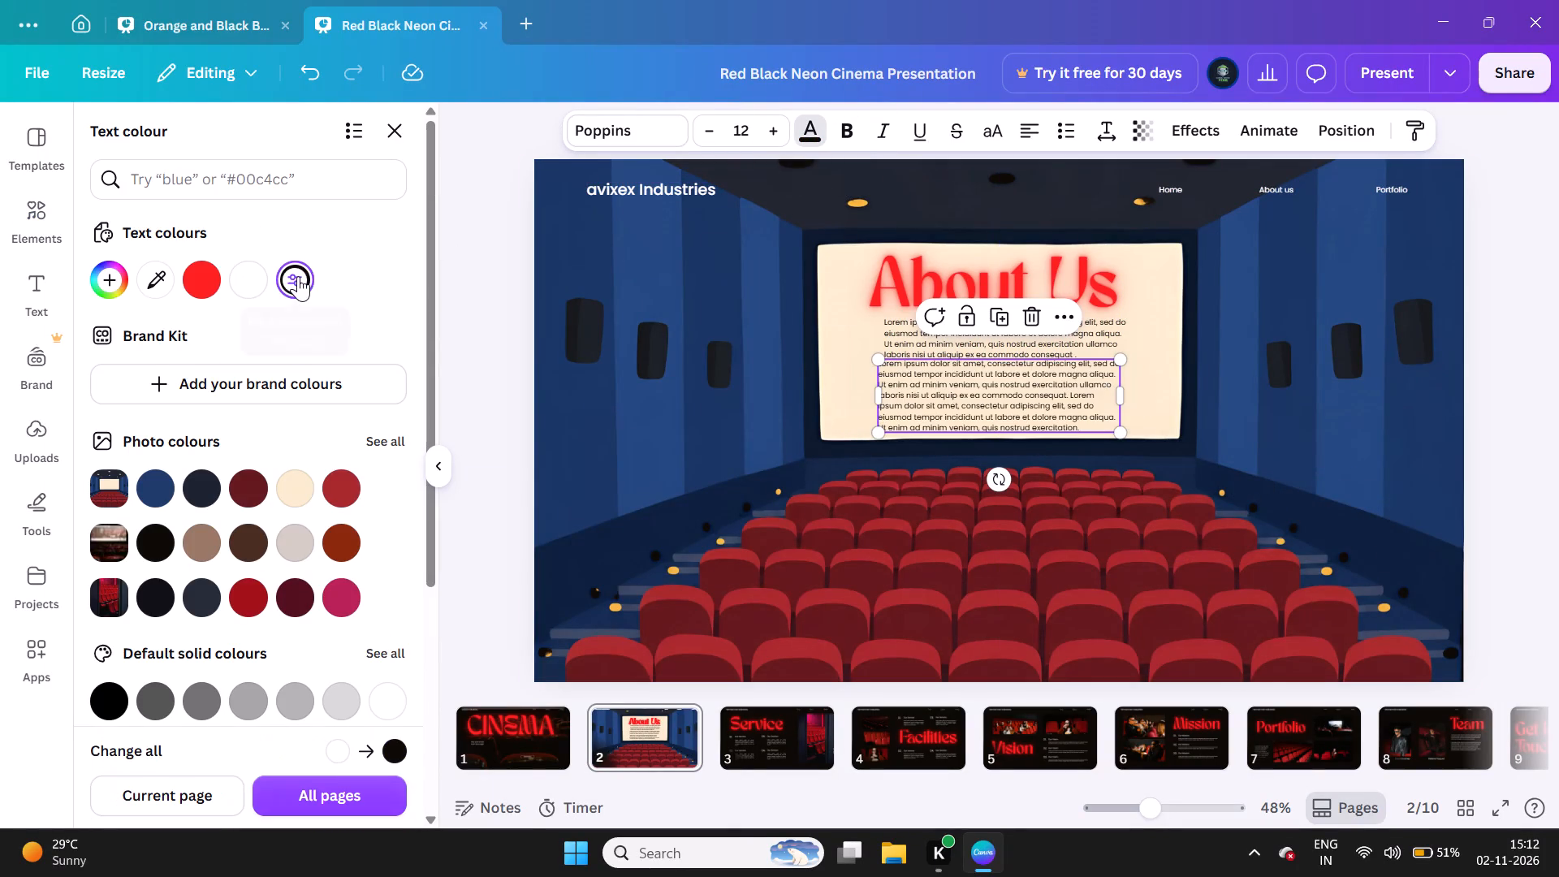
Align the second body paragraph with the first one's left edge, leaving a small gap between them on the cinema screen.
click(652, 400)
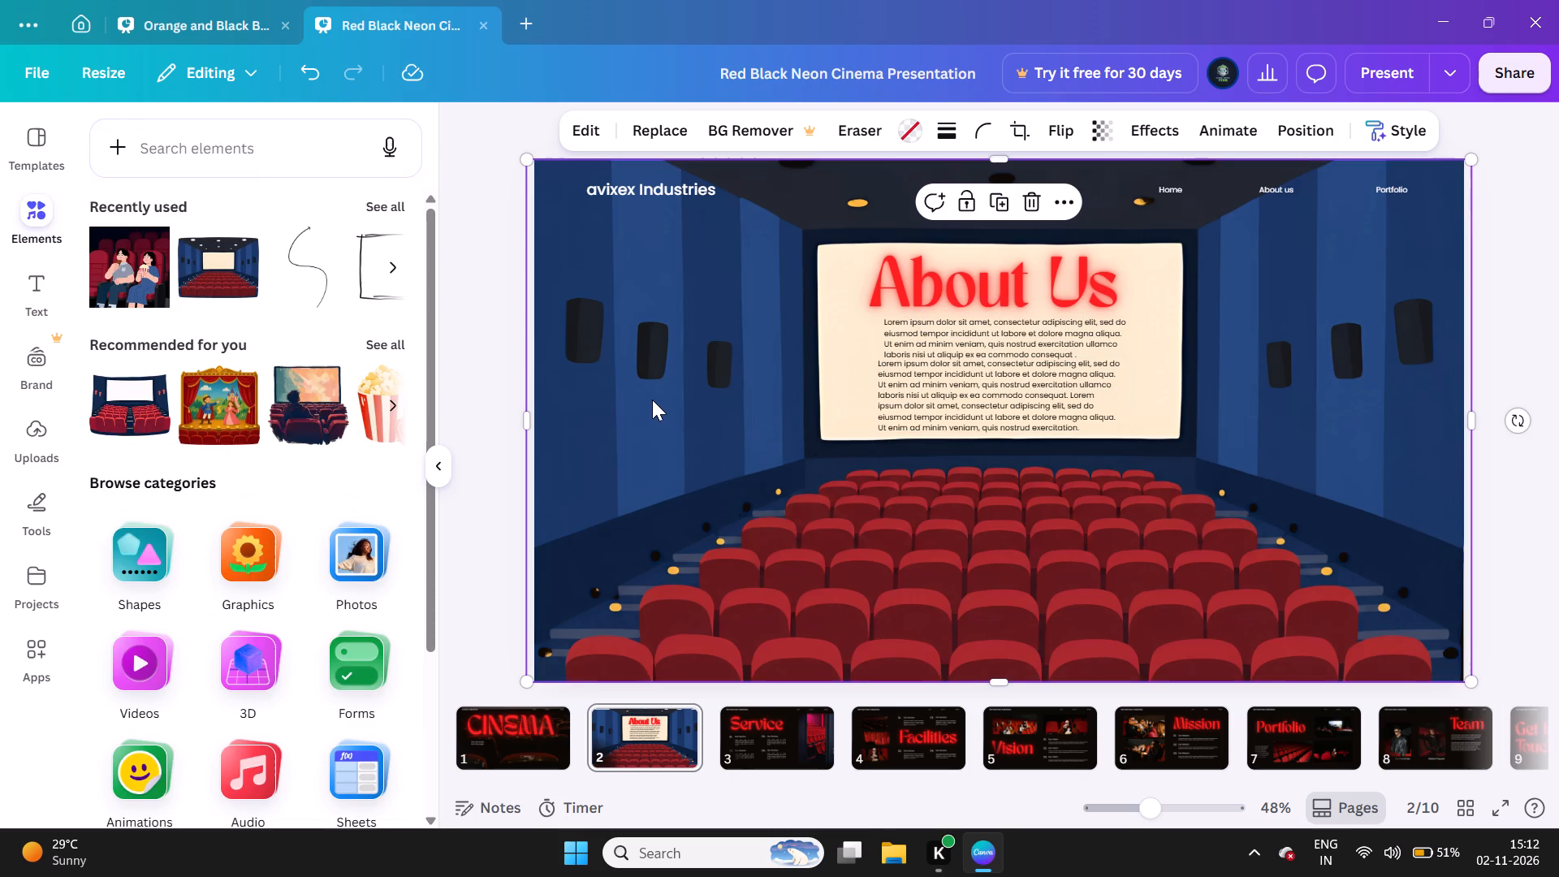
click(909, 408)
drag(909, 408, 913, 415)
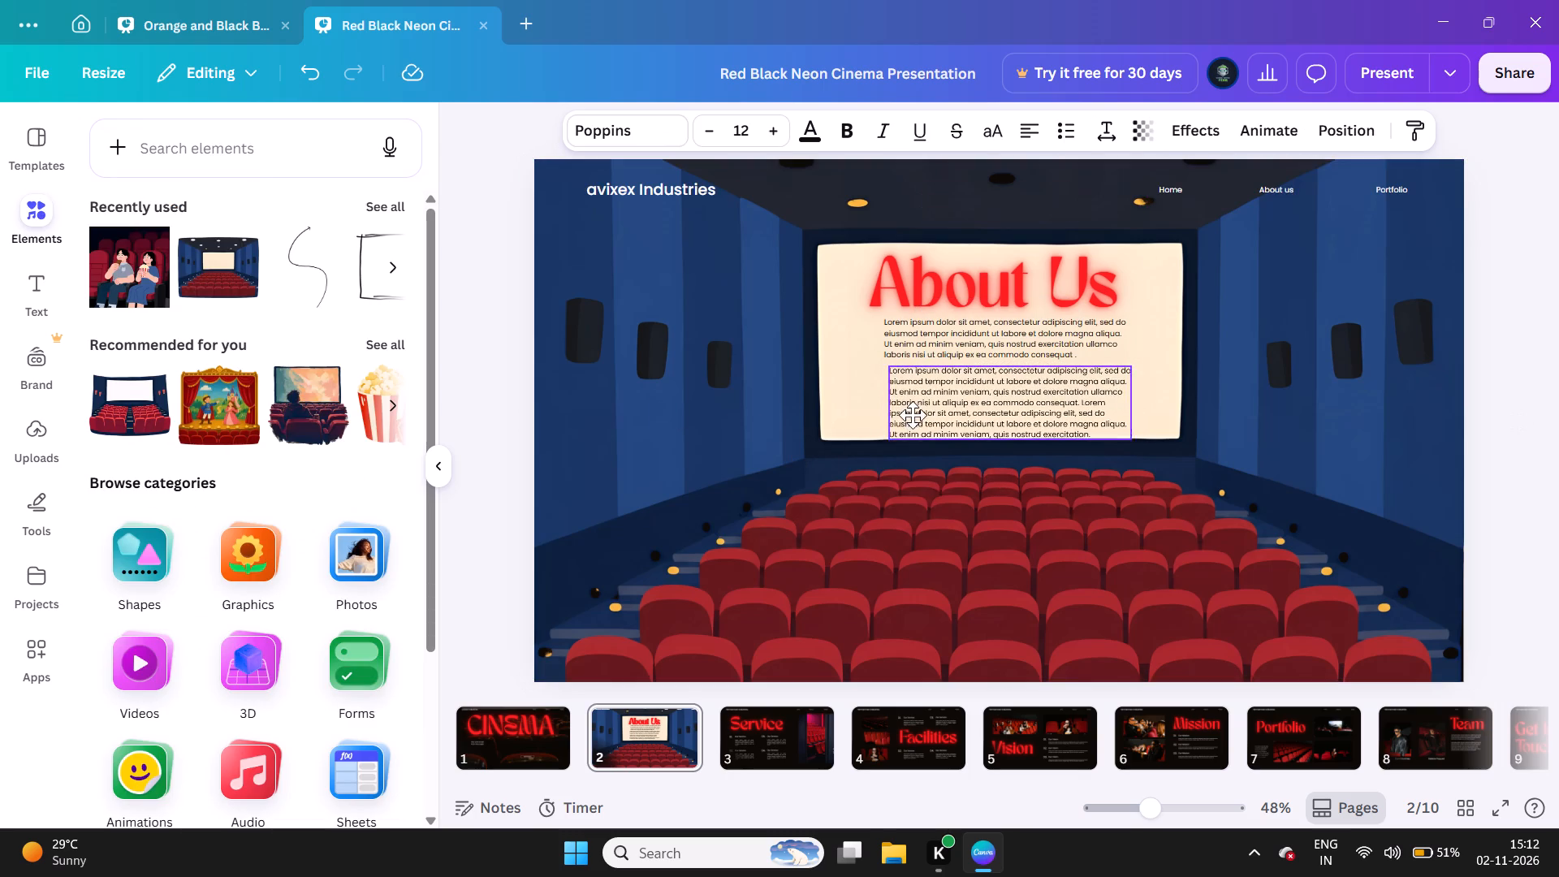
drag(913, 415, 917, 414)
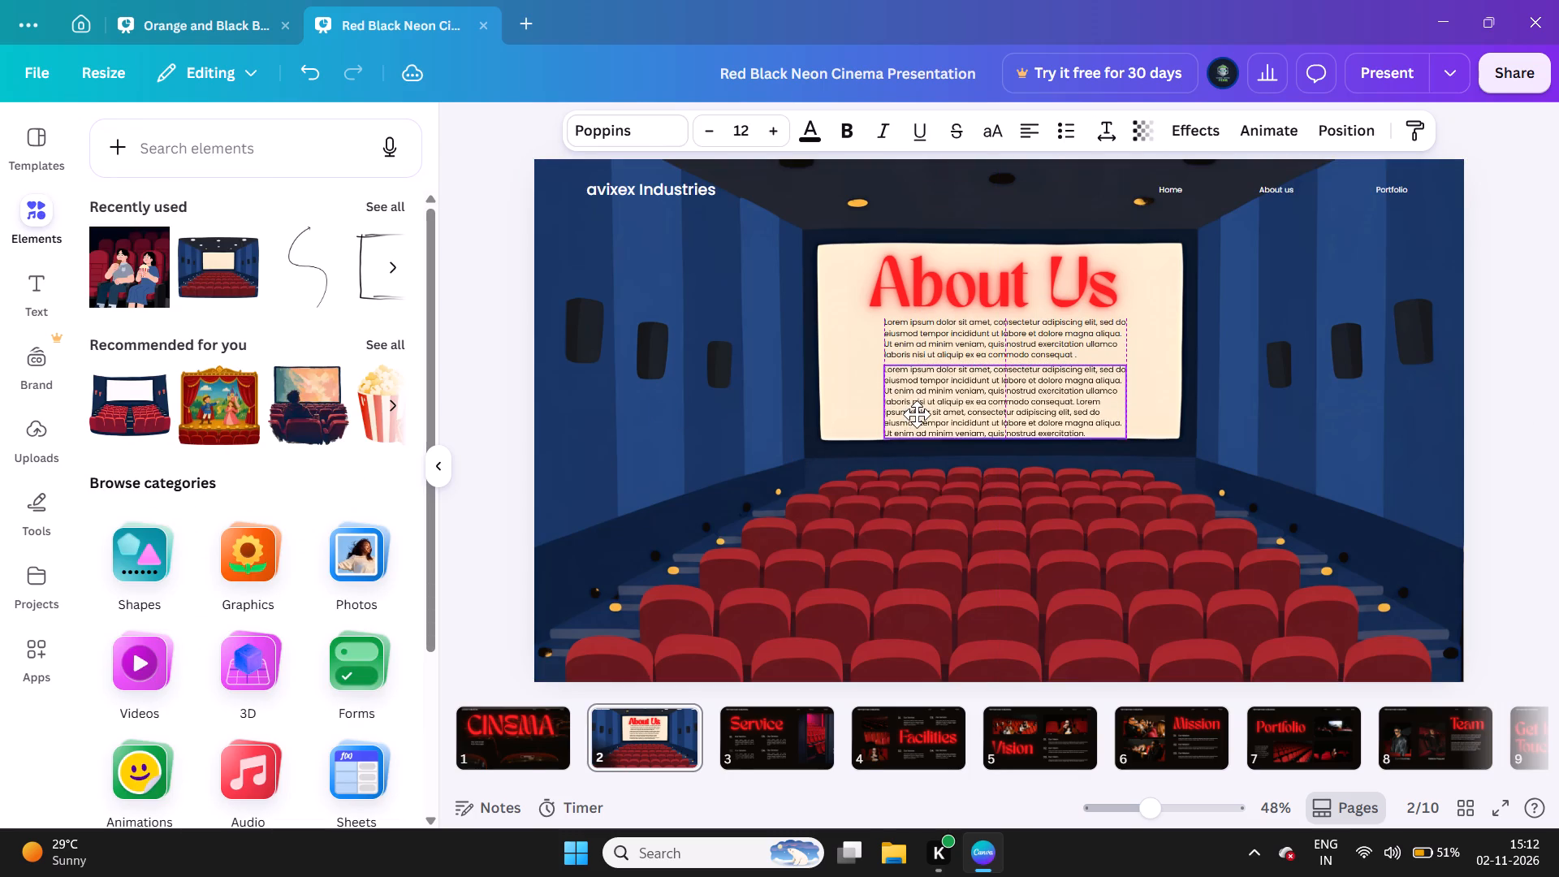
drag(917, 414, 915, 413)
drag(915, 413, 913, 415)
click(510, 345)
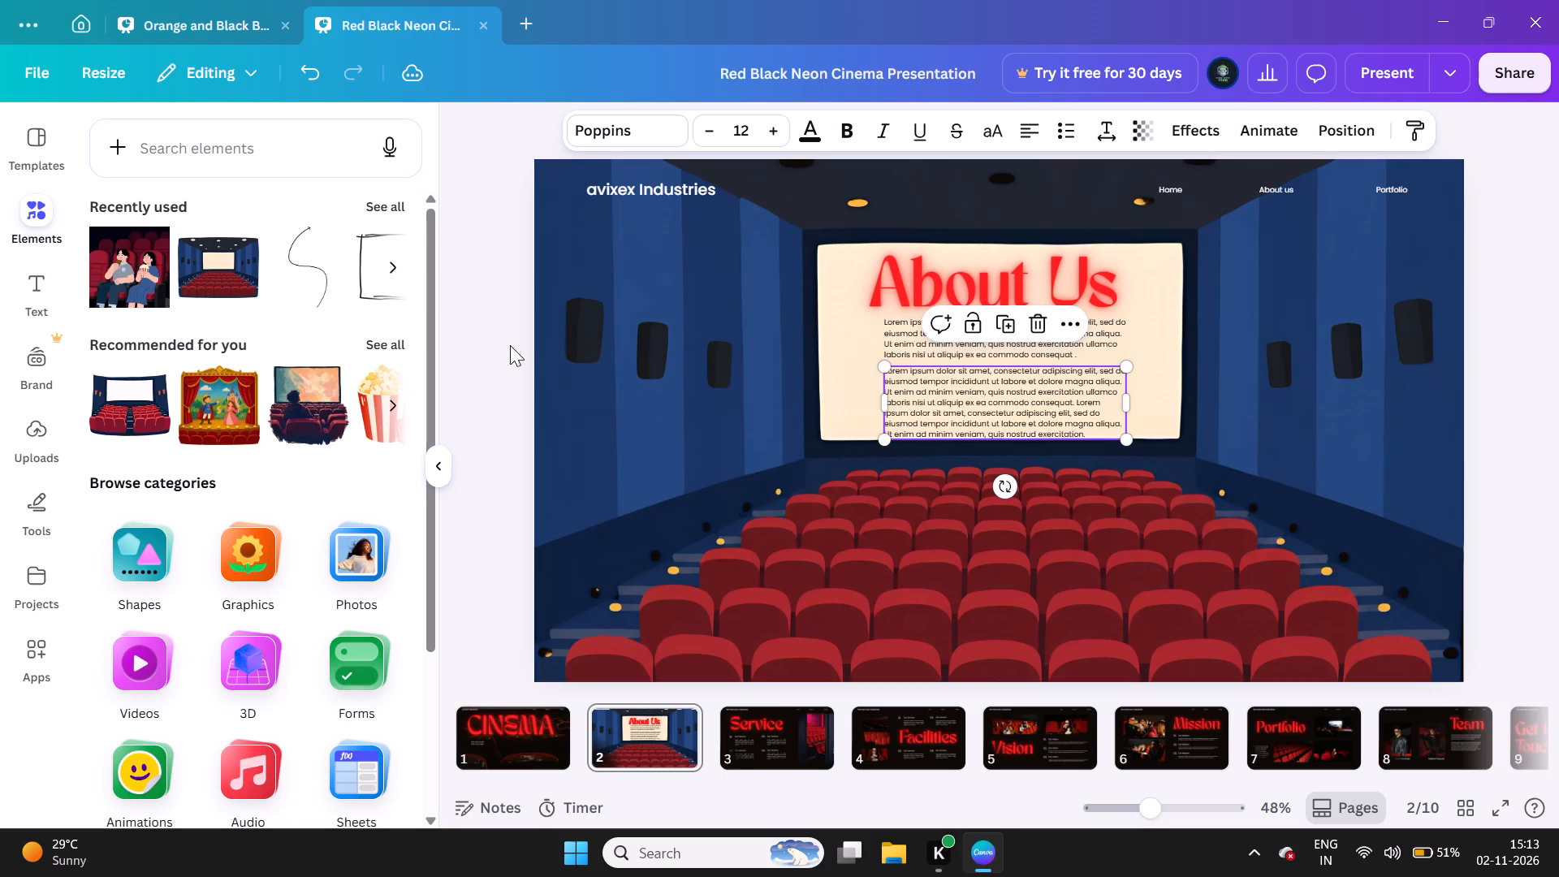
Trim the end of the second body paragraph so its last line reads "eiusmod tempor incididunt .".
click(988, 430)
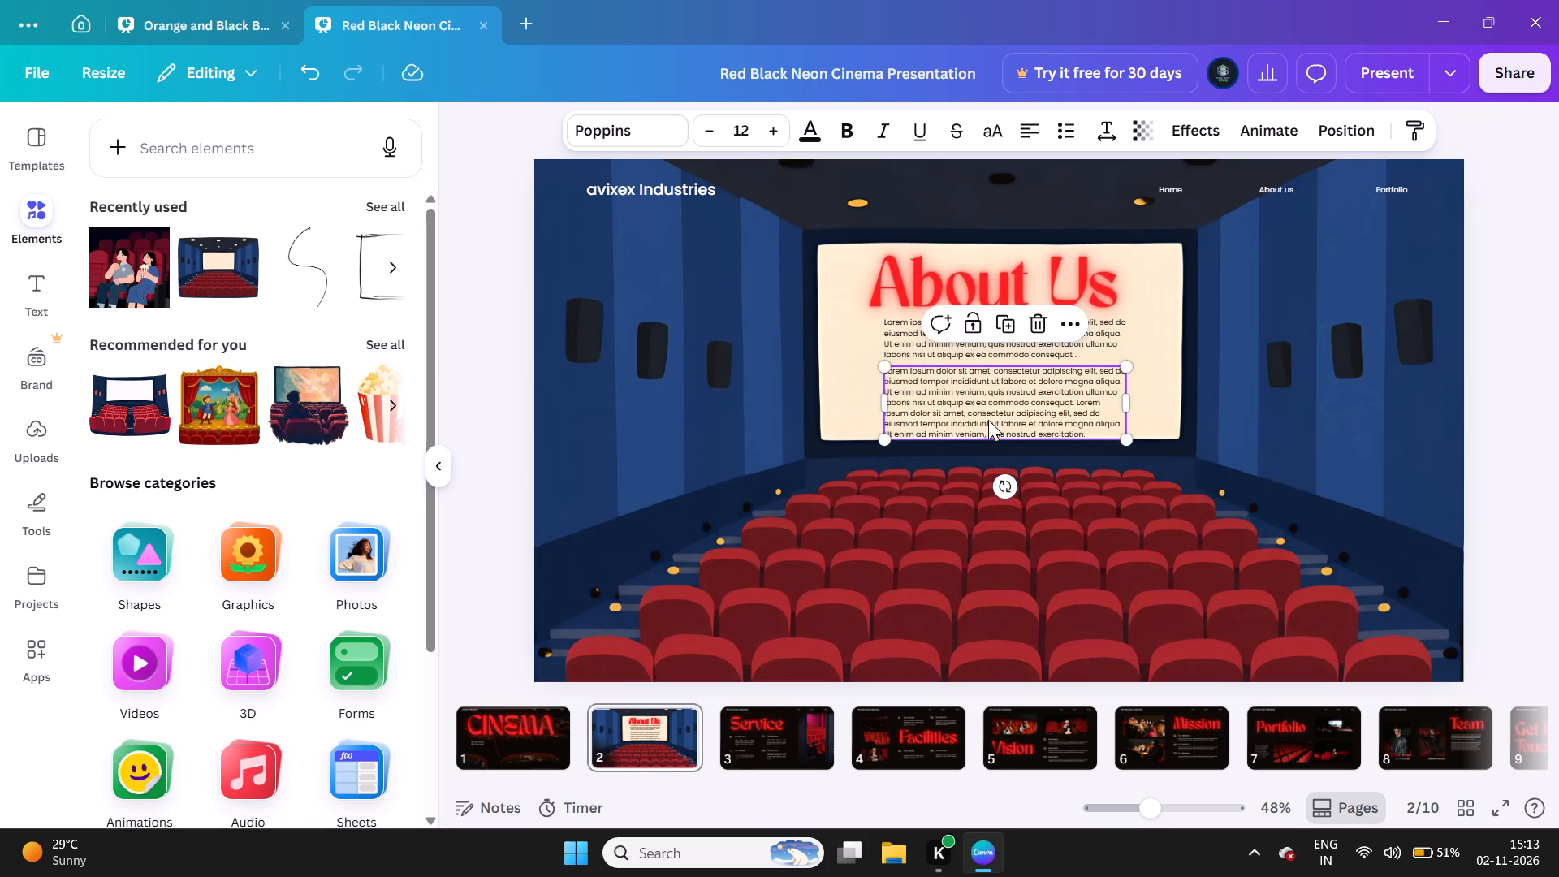
click(991, 417)
drag(991, 417, 1041, 437)
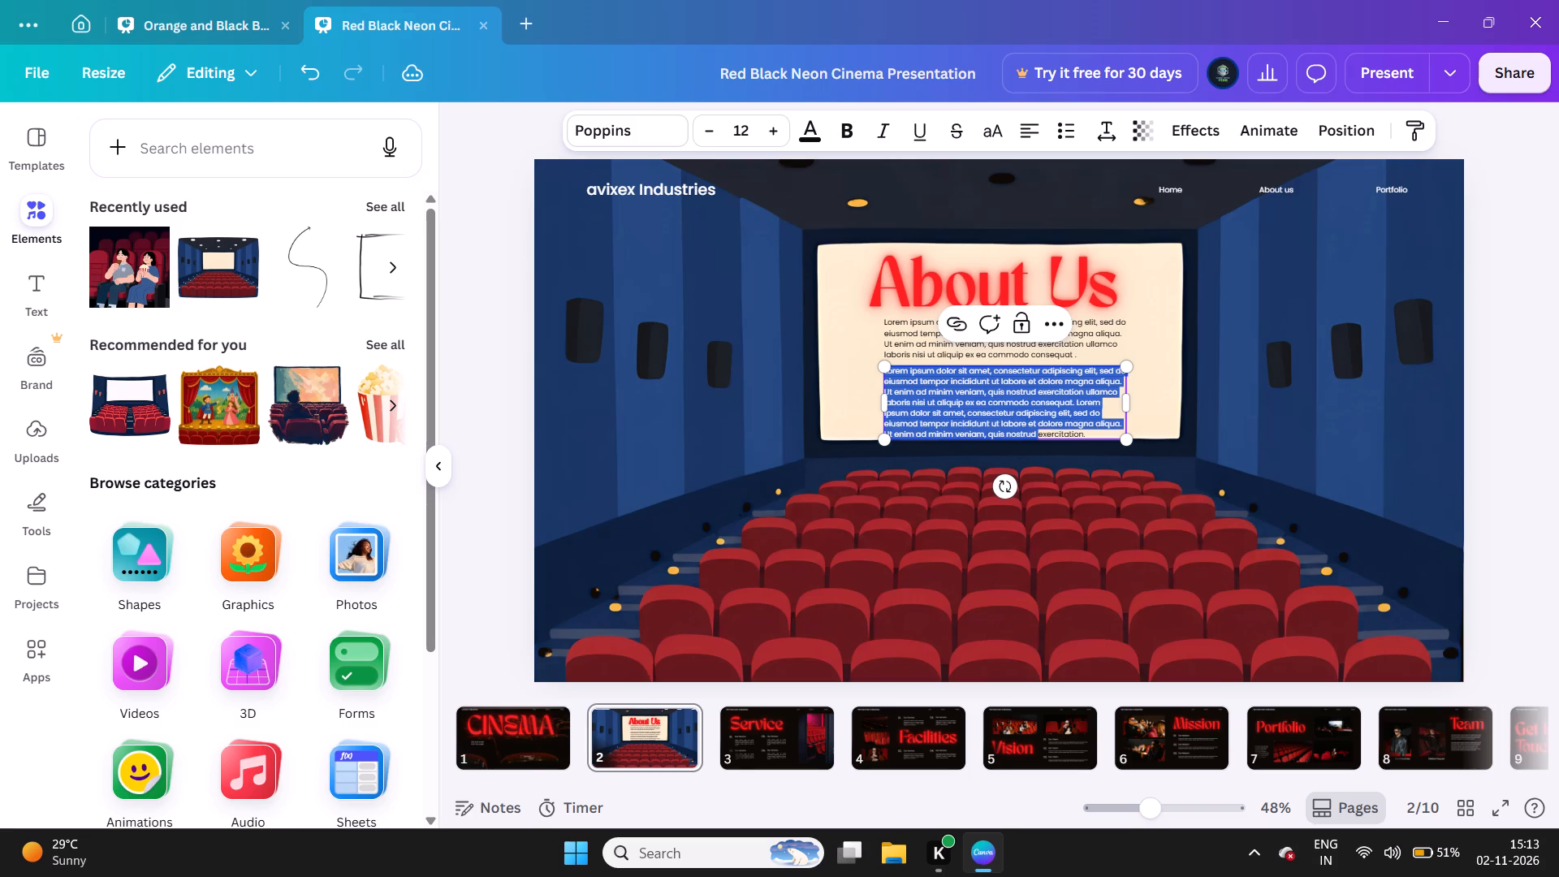
drag(1041, 437, 1059, 436)
click(1059, 436)
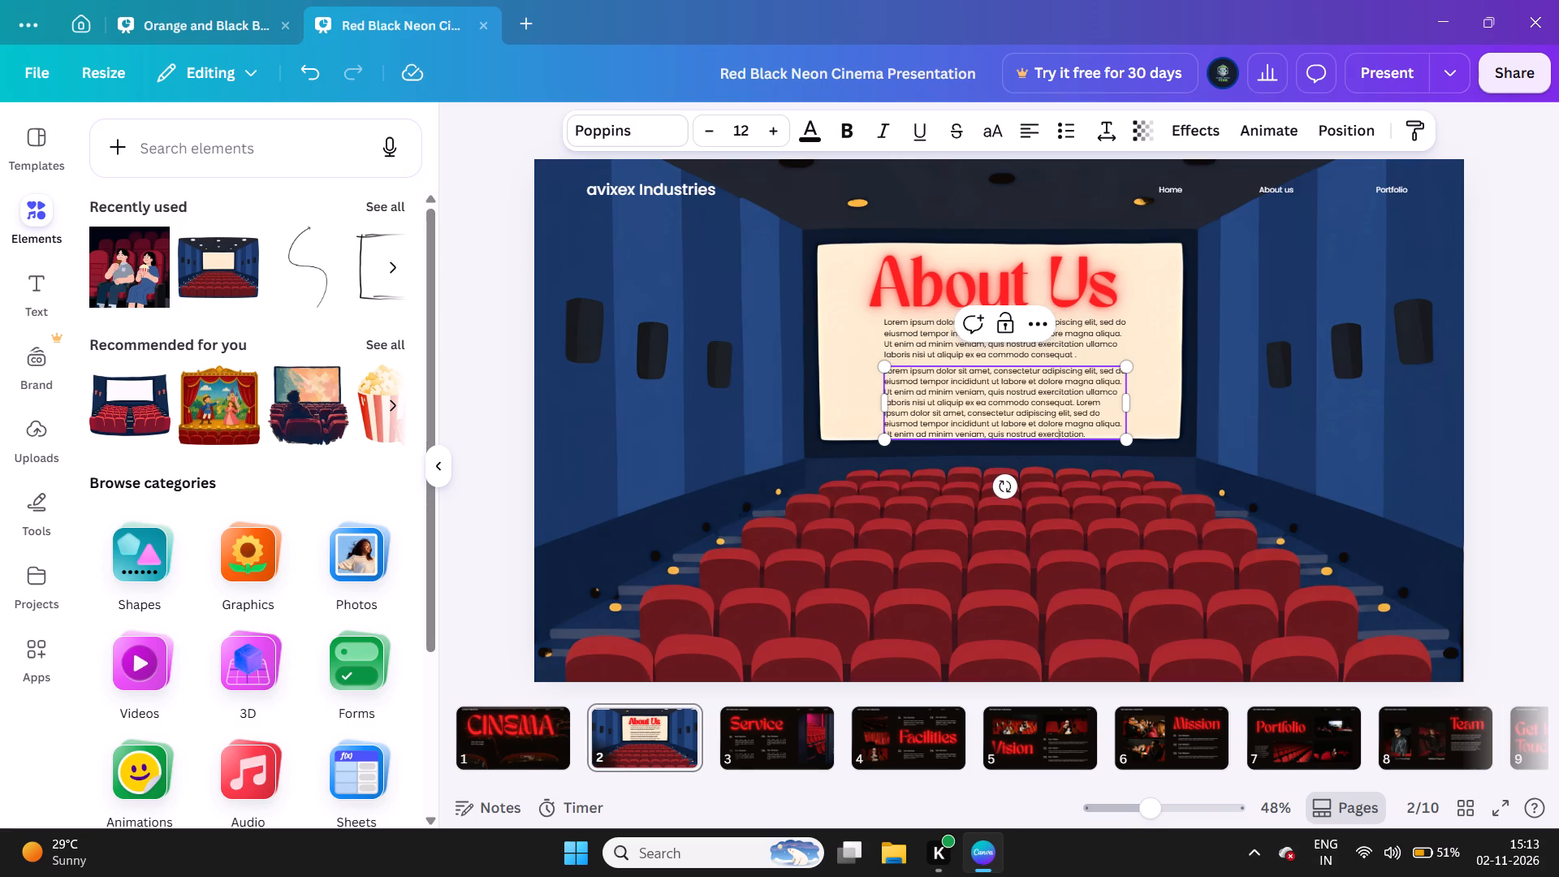
click(1099, 432)
key(BackSpace)
key(BackSpace)
key(BackSpace)
key(BackSpace)
key(BackSpace)
key(BackSpace)
key(BackSpace)
key(BackSpace)
key(BackSpace)
key(BackSpace)
key(BackSpace)
key(BackSpace)
key(BackSpace)
key(BackSpace)
key(BackSpace)
key(BackSpace)
key(BackSpace)
key(BackSpace)
key(BackSpace)
key(BackSpace)
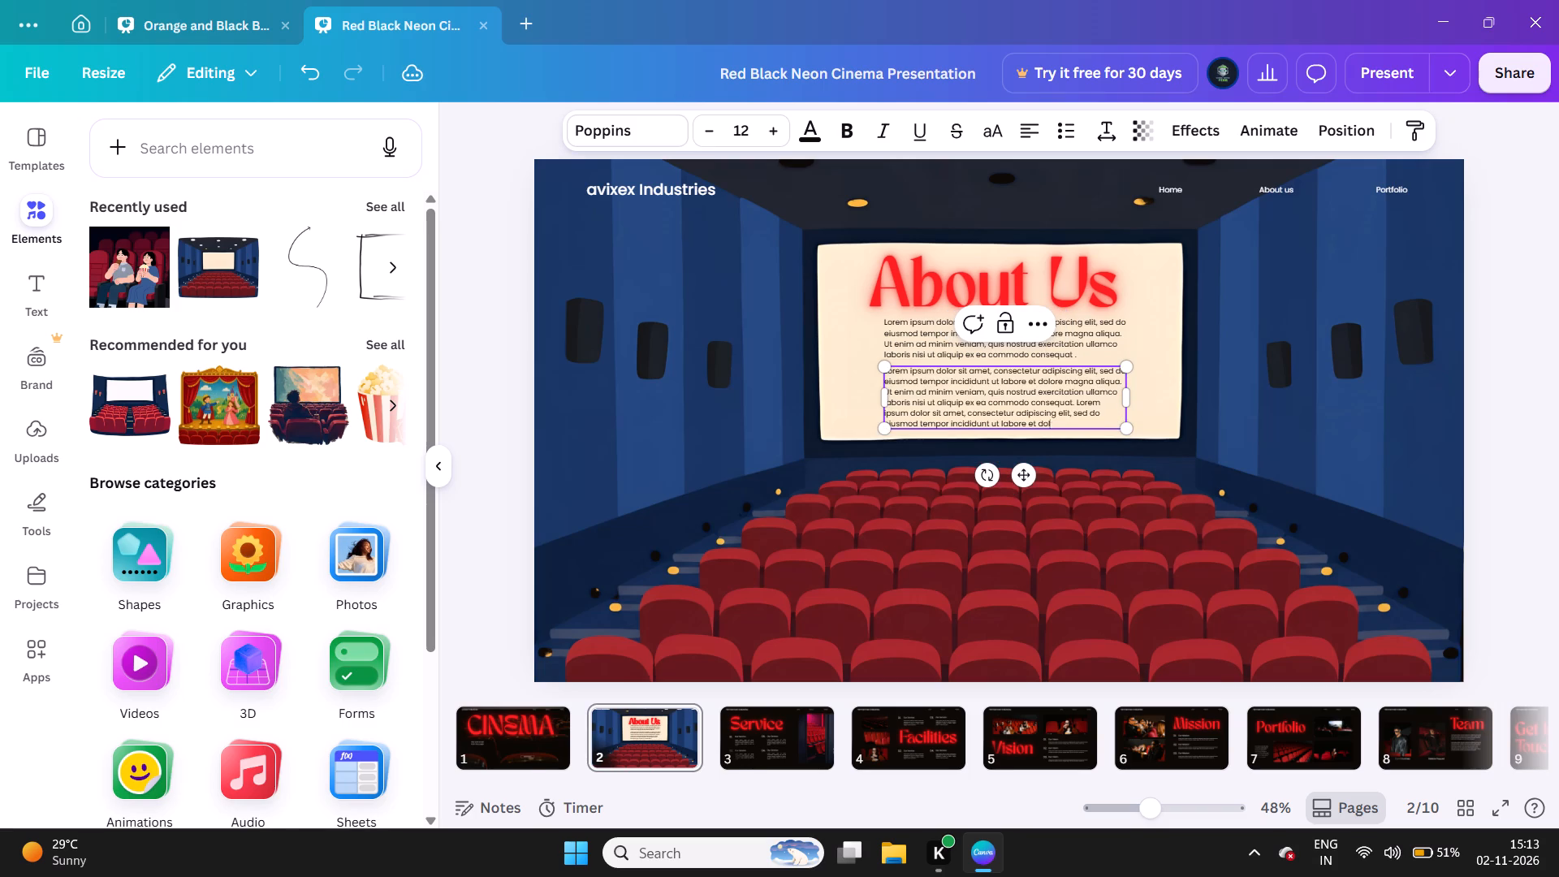
key(BackSpace)
key(BackSpace)
key(BackSpace)
key(BackSpace)
key(BackSpace)
key(BackSpace)
key(BackSpace)
key(period)
click(1309, 449)
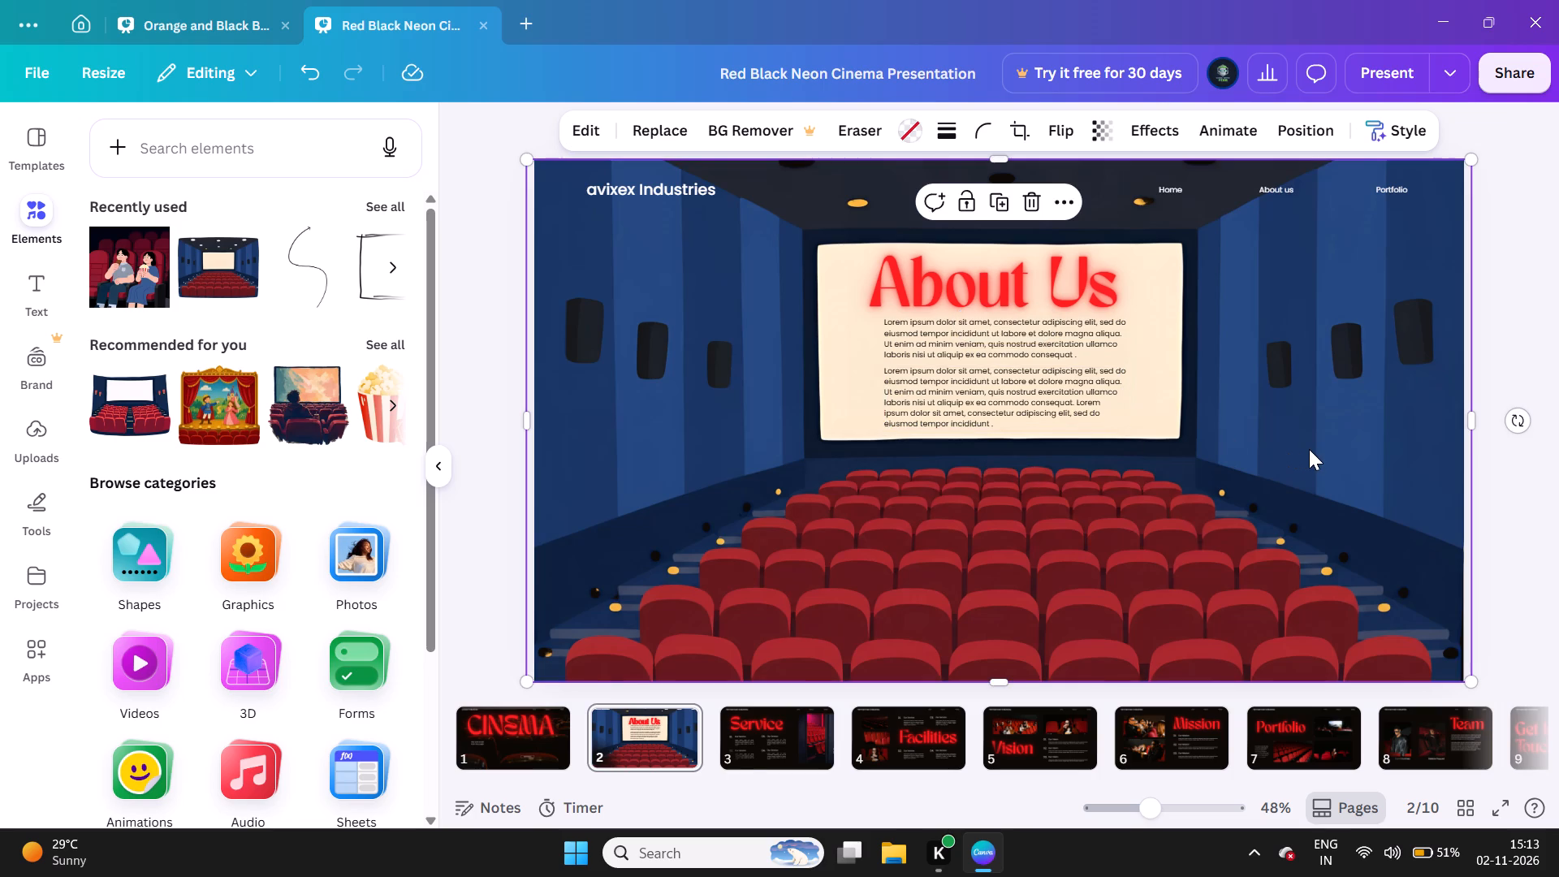
click(1454, 401)
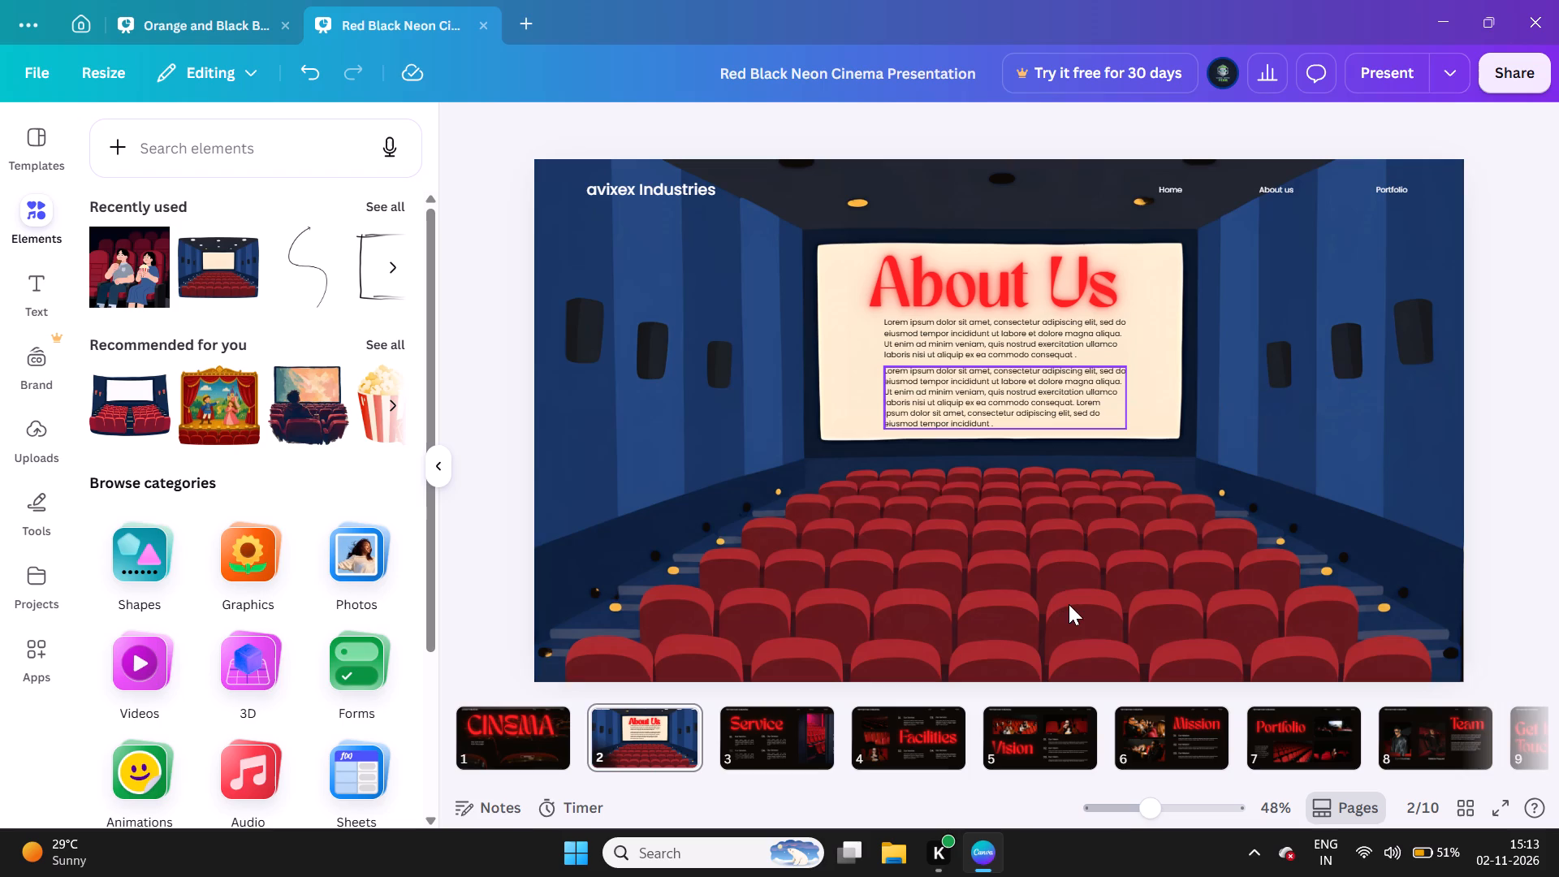
On page 3, the Service slide, delete the red cinema seats photo together with its frame.
click(781, 725)
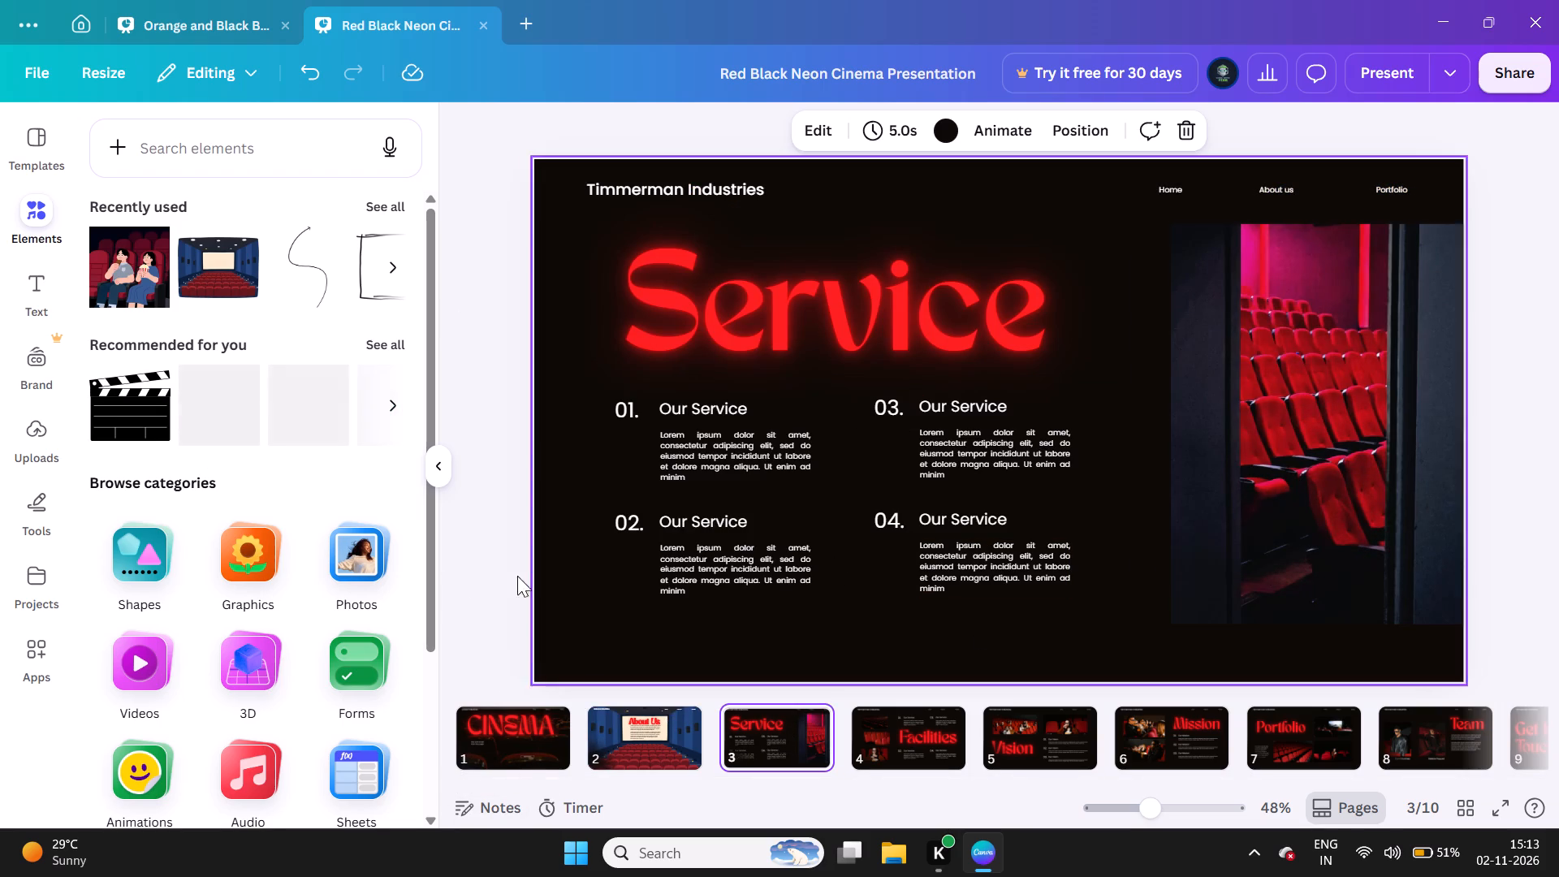
scroll(202, 407, left, 1)
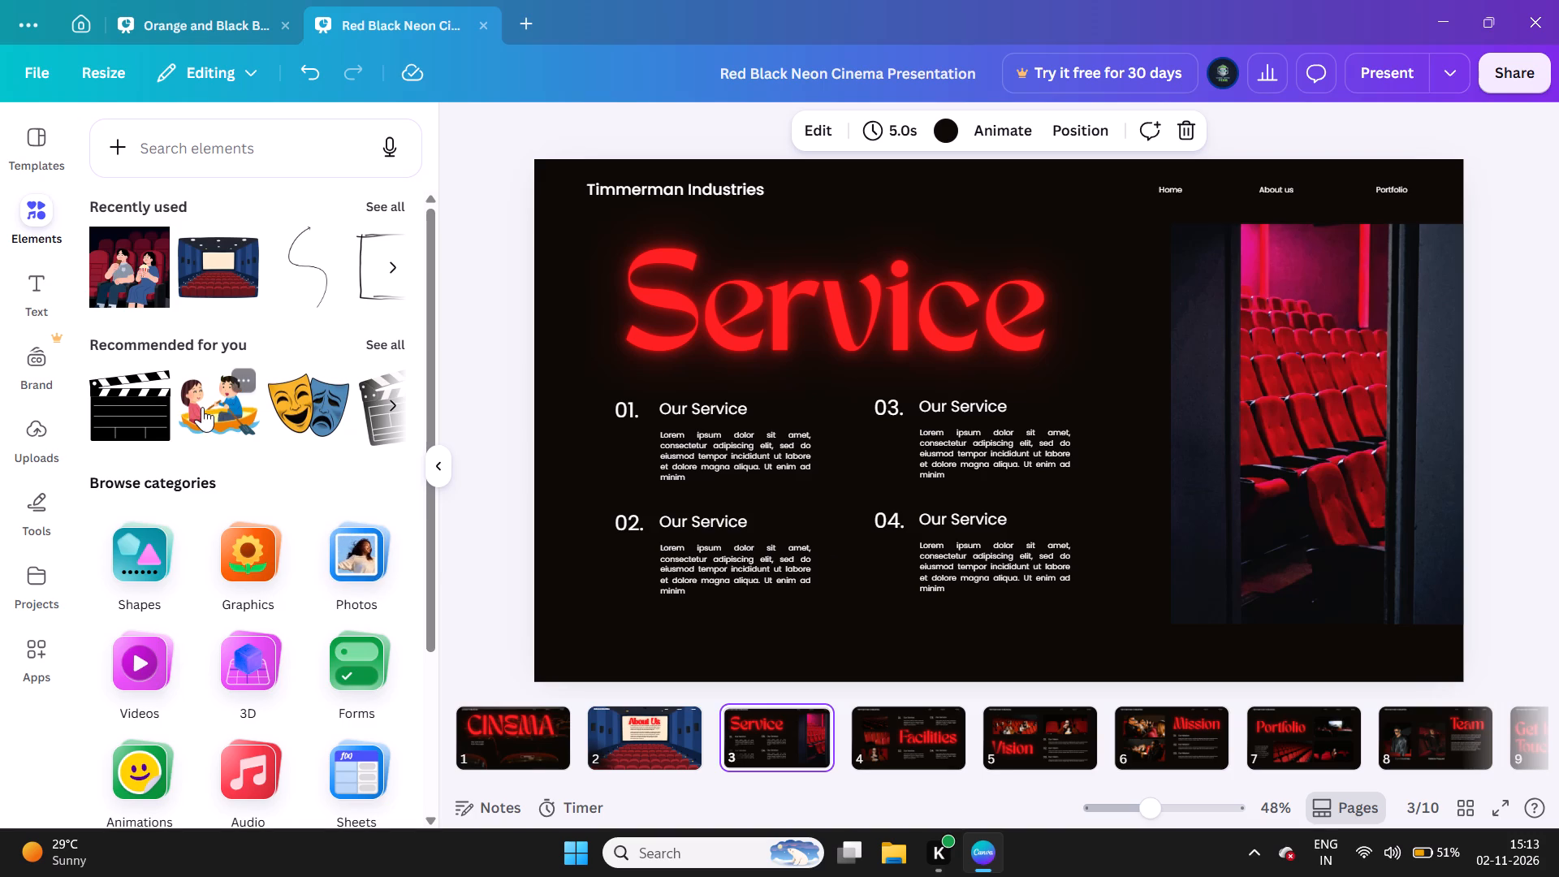
scroll(202, 407, left, 7)
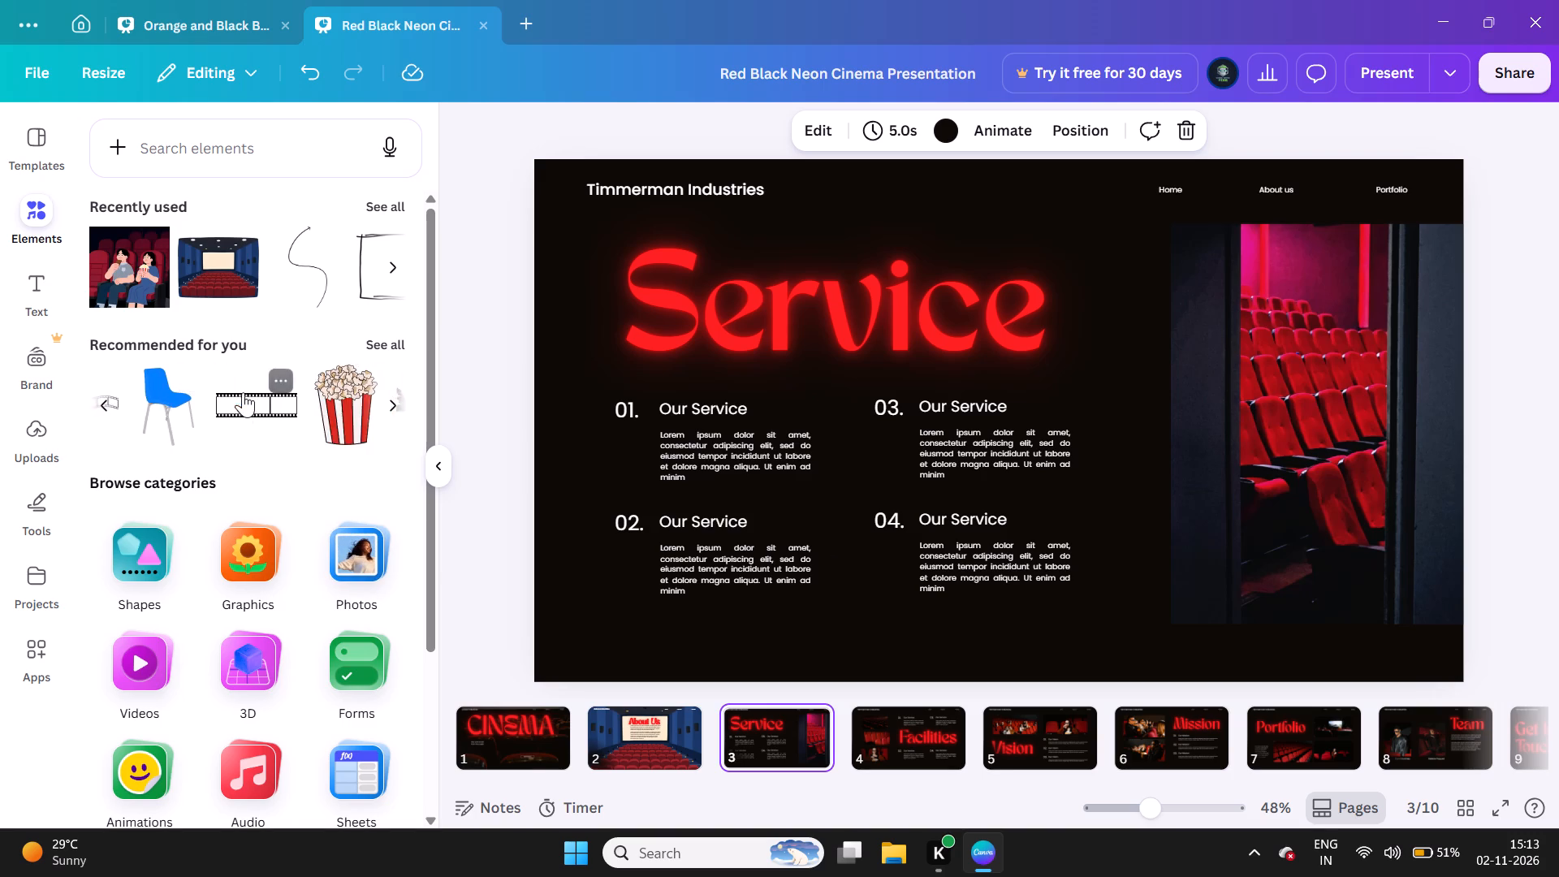
click(1281, 291)
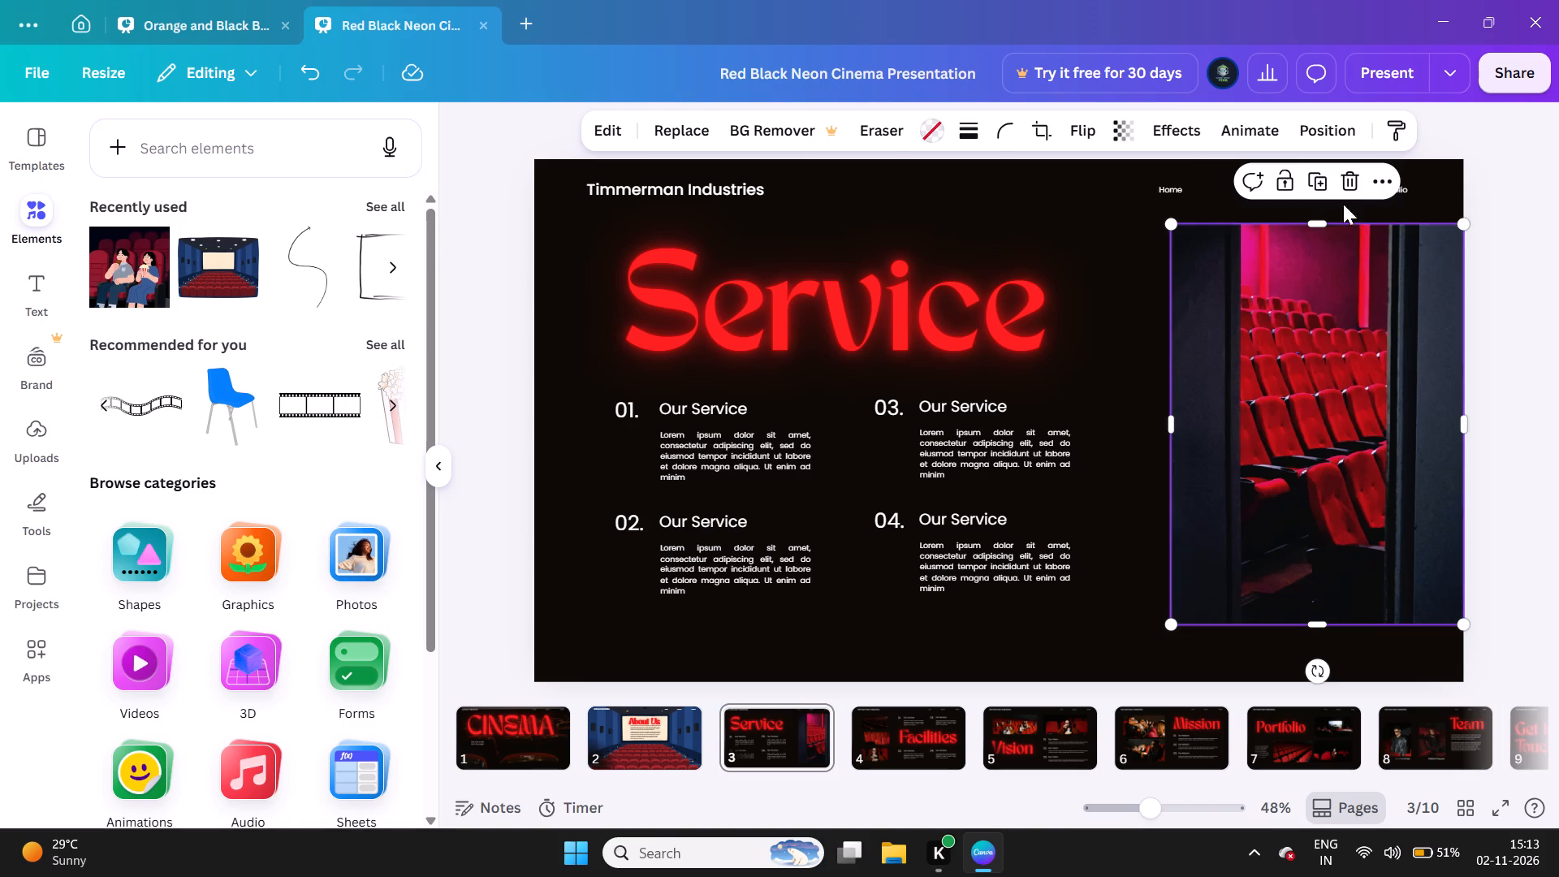
click(1355, 184)
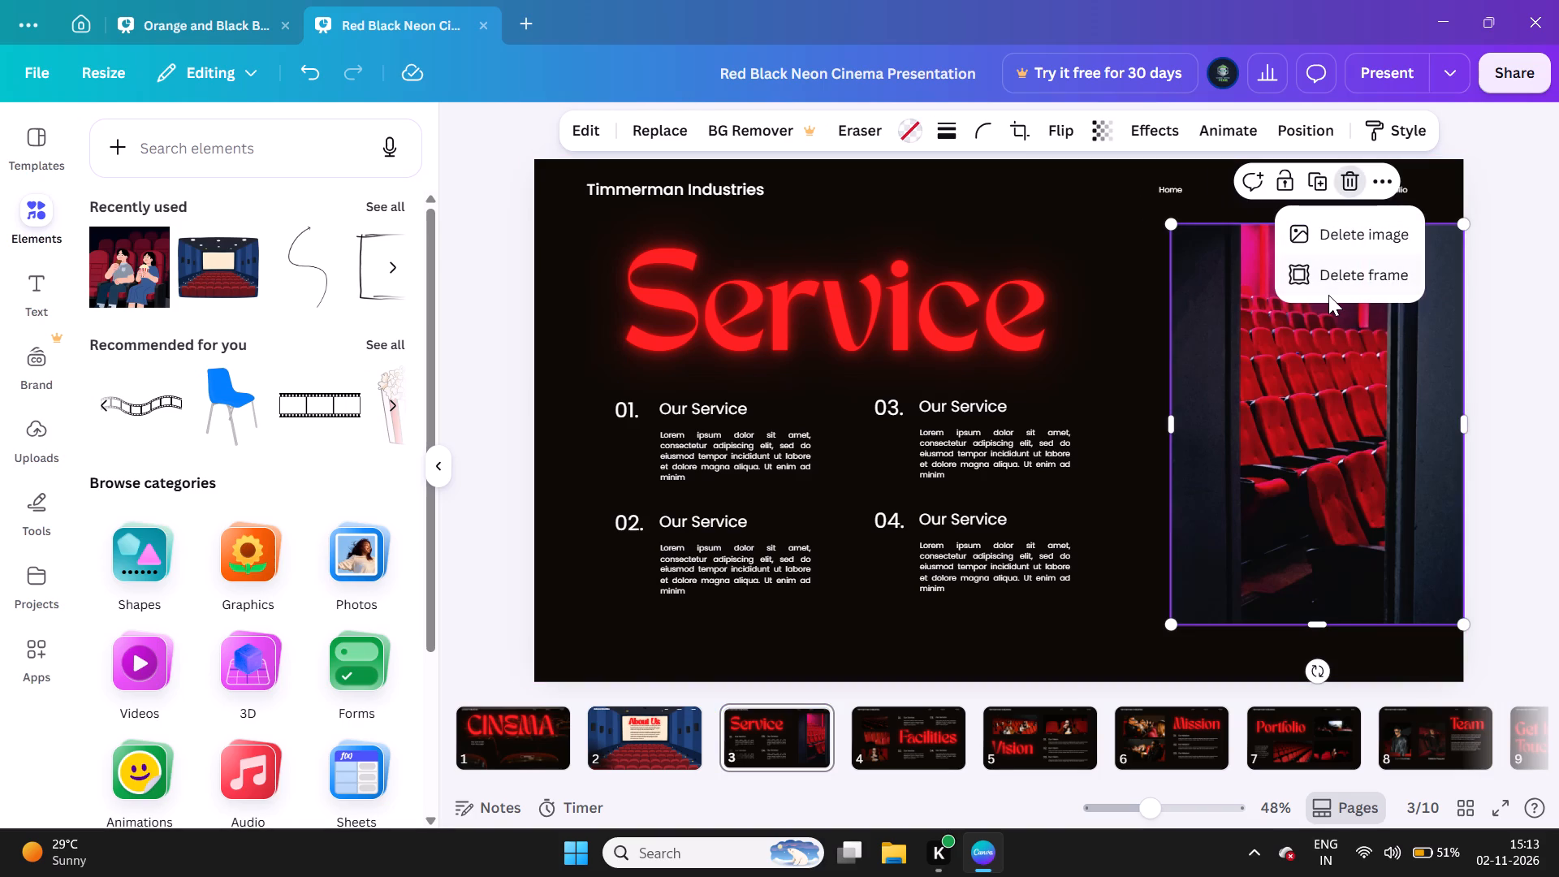
click(1328, 295)
click(1323, 278)
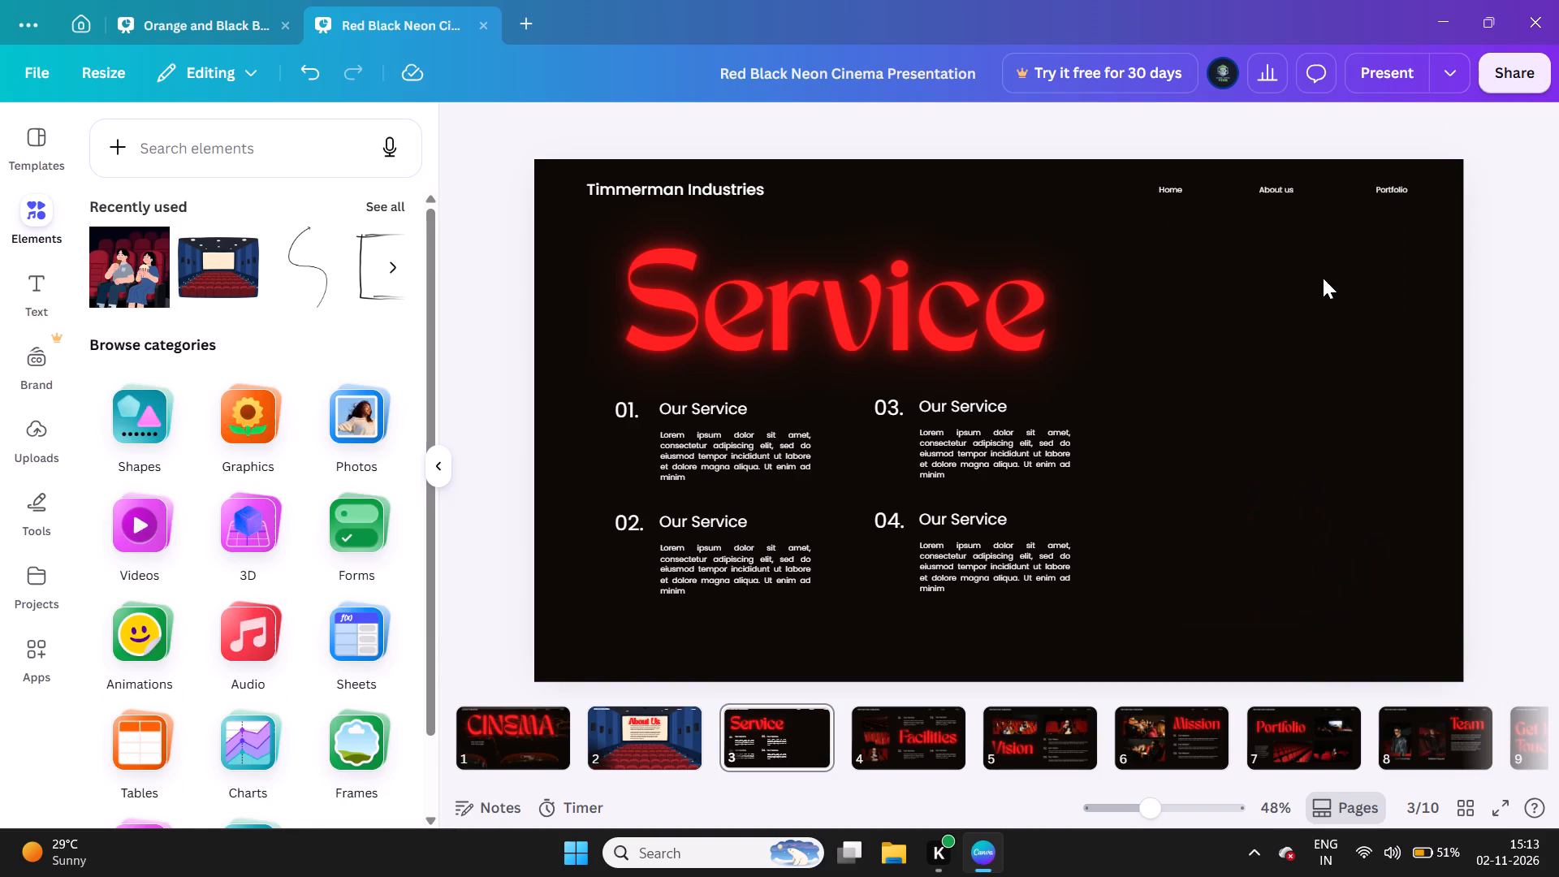
Add the recently used illustration of the snacking couple, shrink it to about 506 wide, and place it beside the Service text.
click(135, 266)
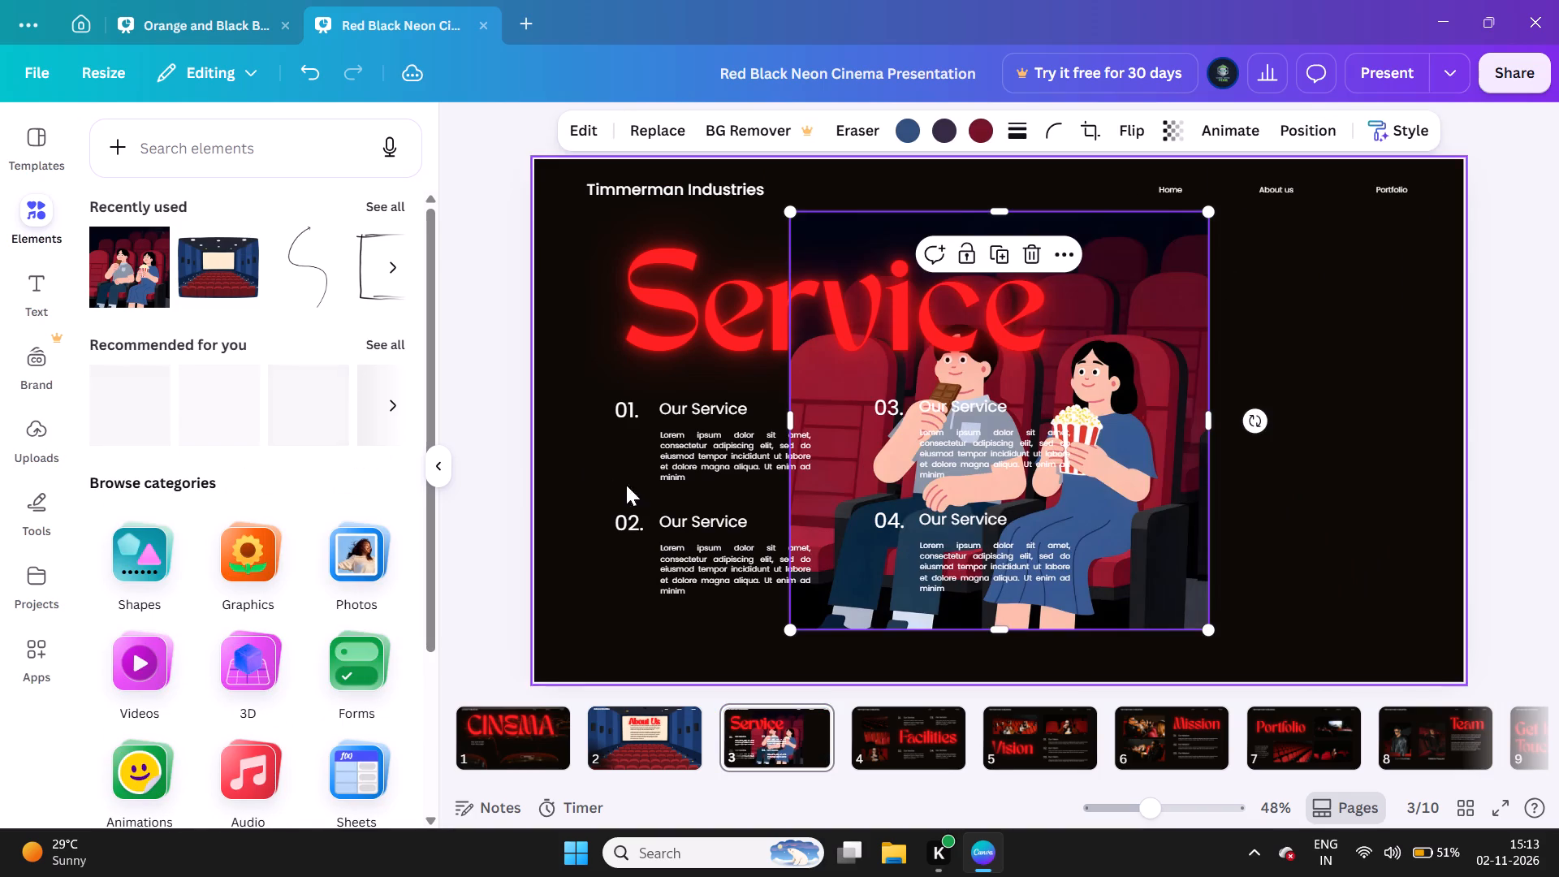
drag(790, 632, 1002, 503)
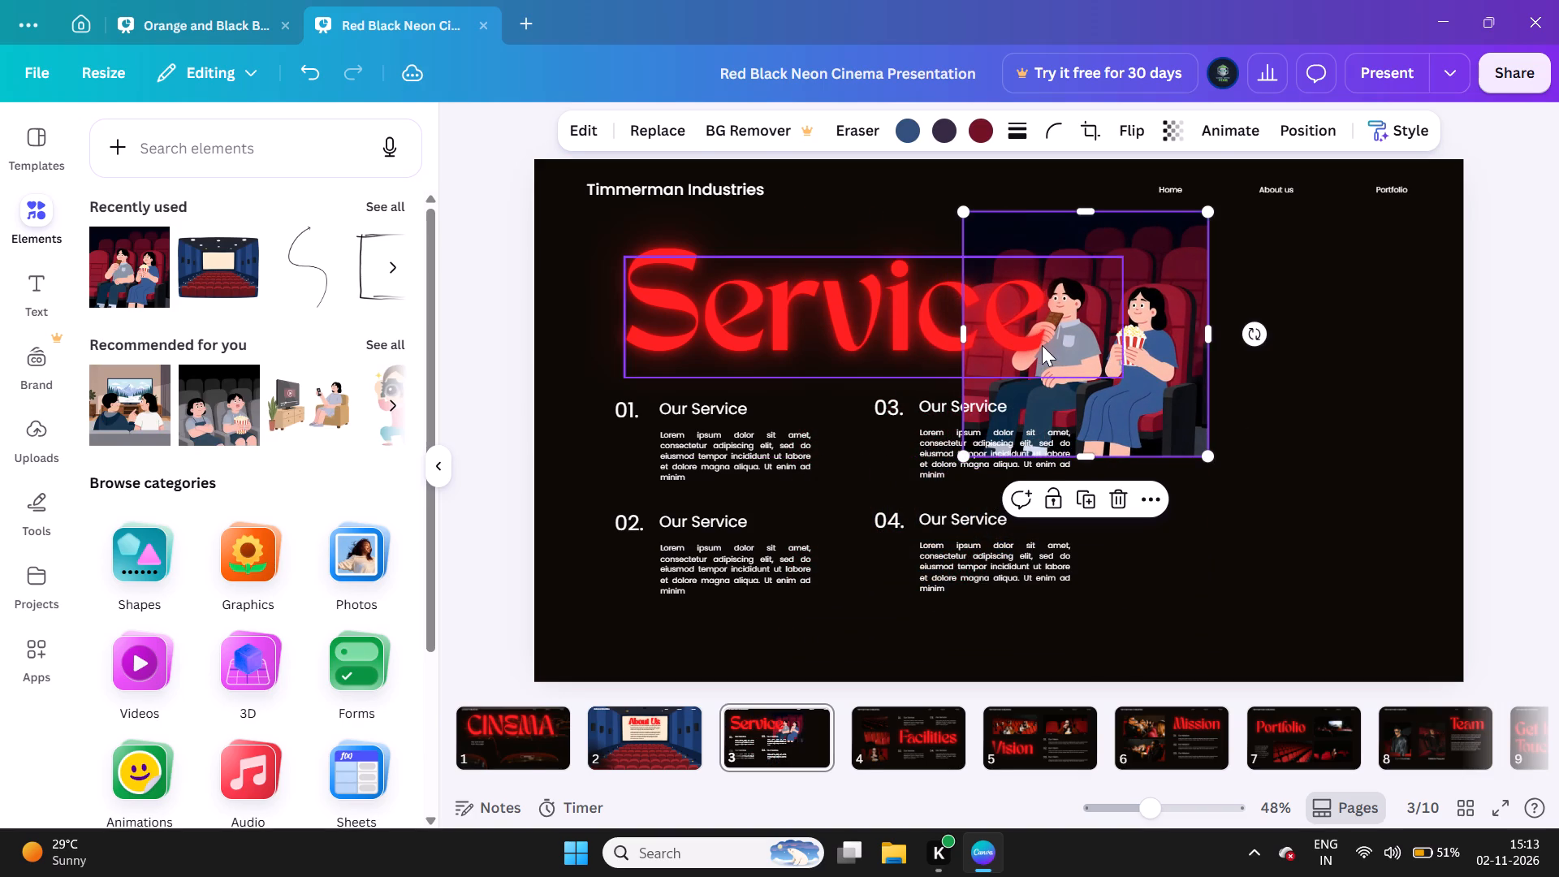
click(1042, 345)
click(1165, 299)
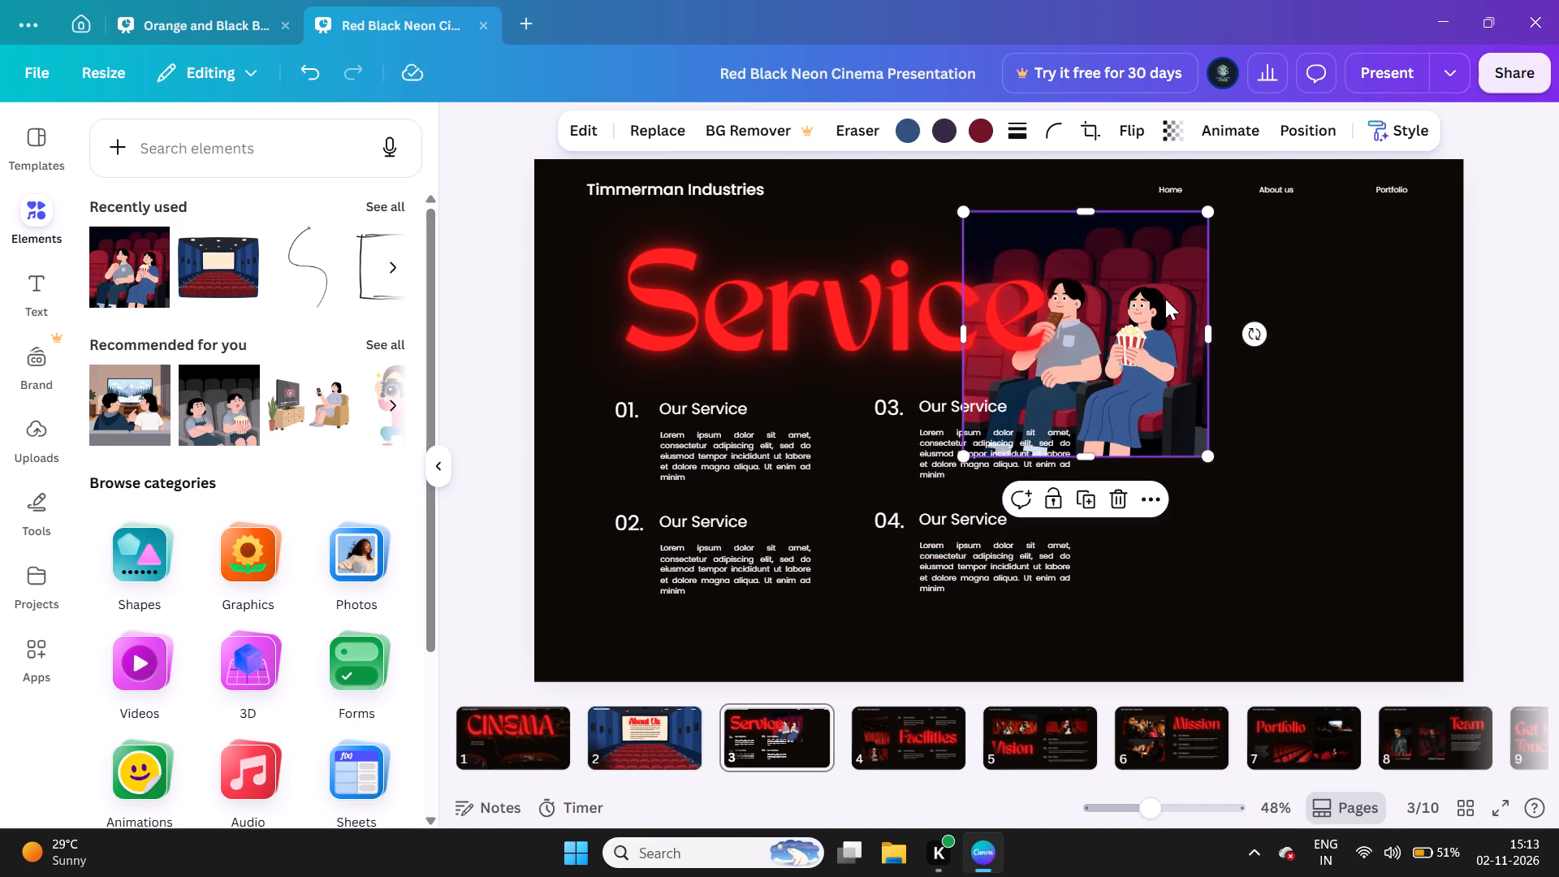
drag(1165, 299, 1337, 324)
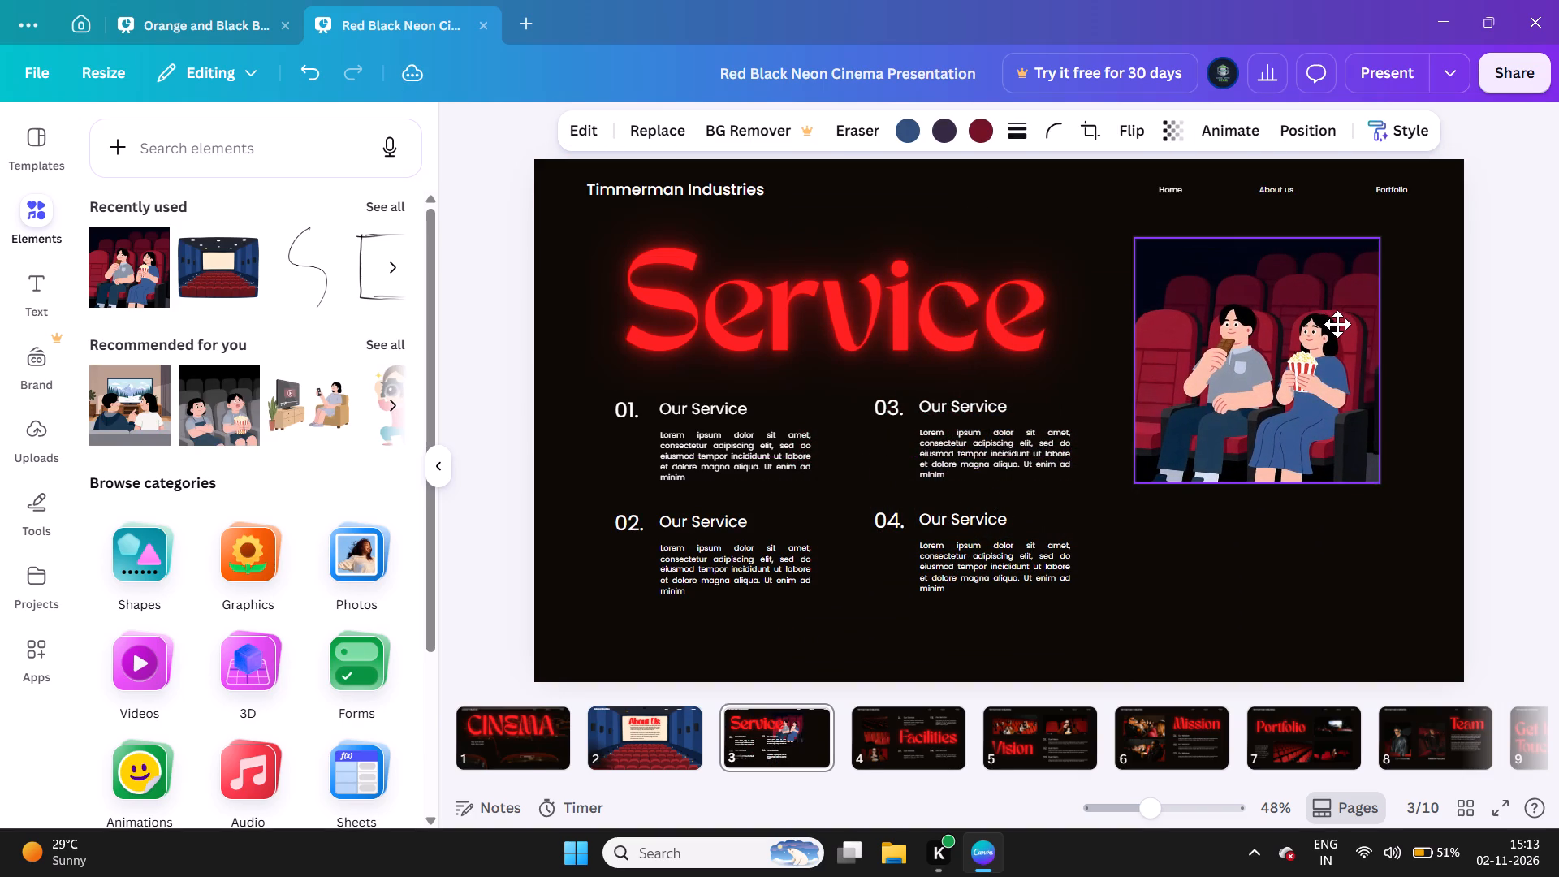
drag(1337, 324, 1335, 326)
Extend the couple illustration in height and width, and set it flush with the slide's right edge beside the service text.
drag(1271, 482, 1275, 577)
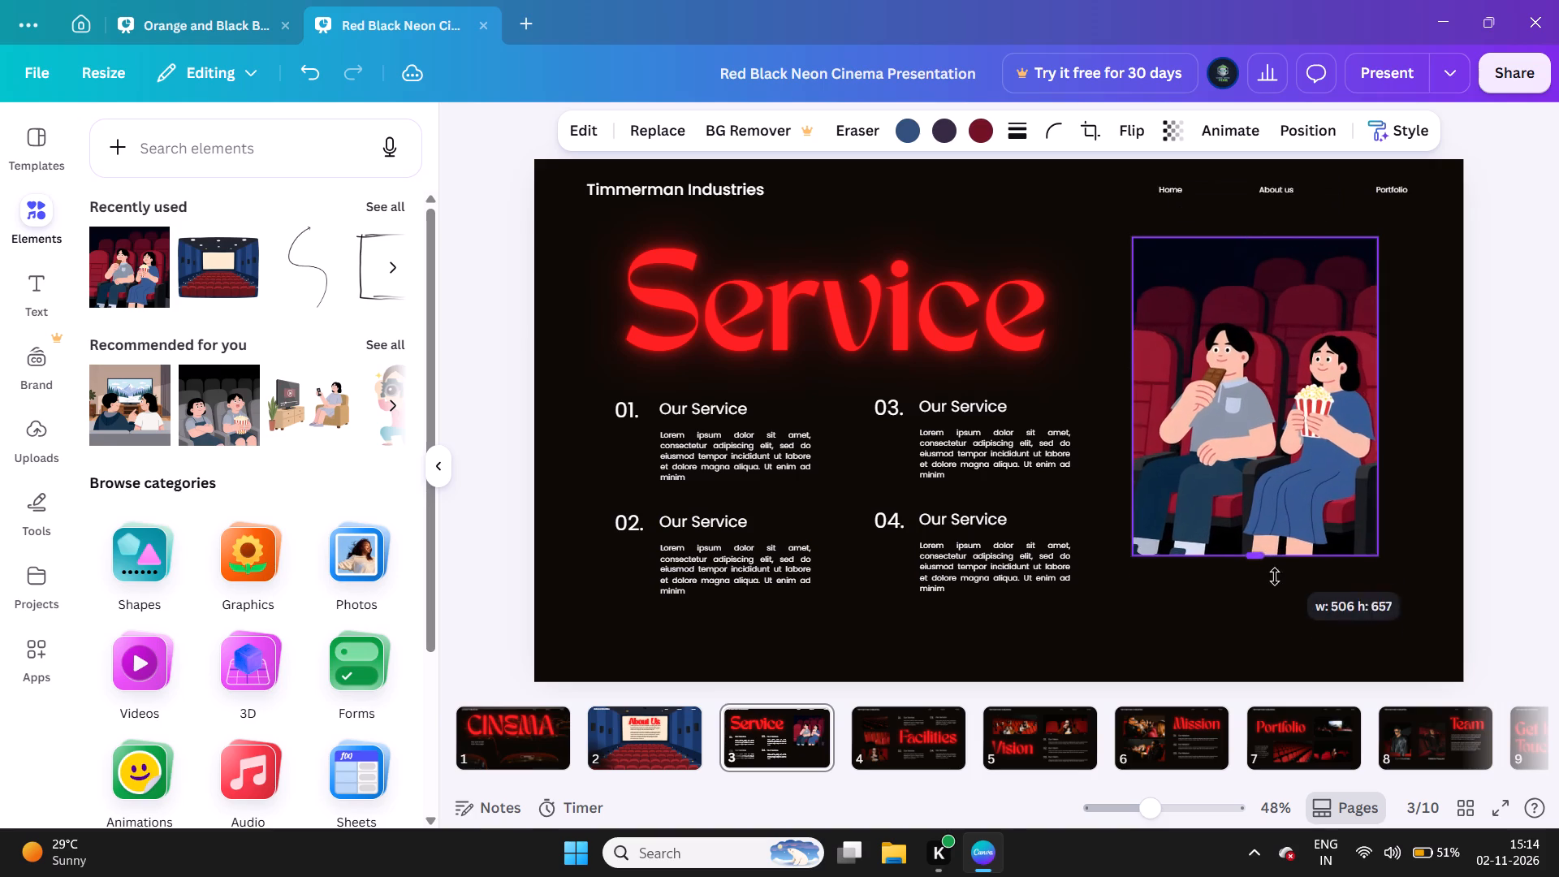
drag(1275, 577, 1264, 629)
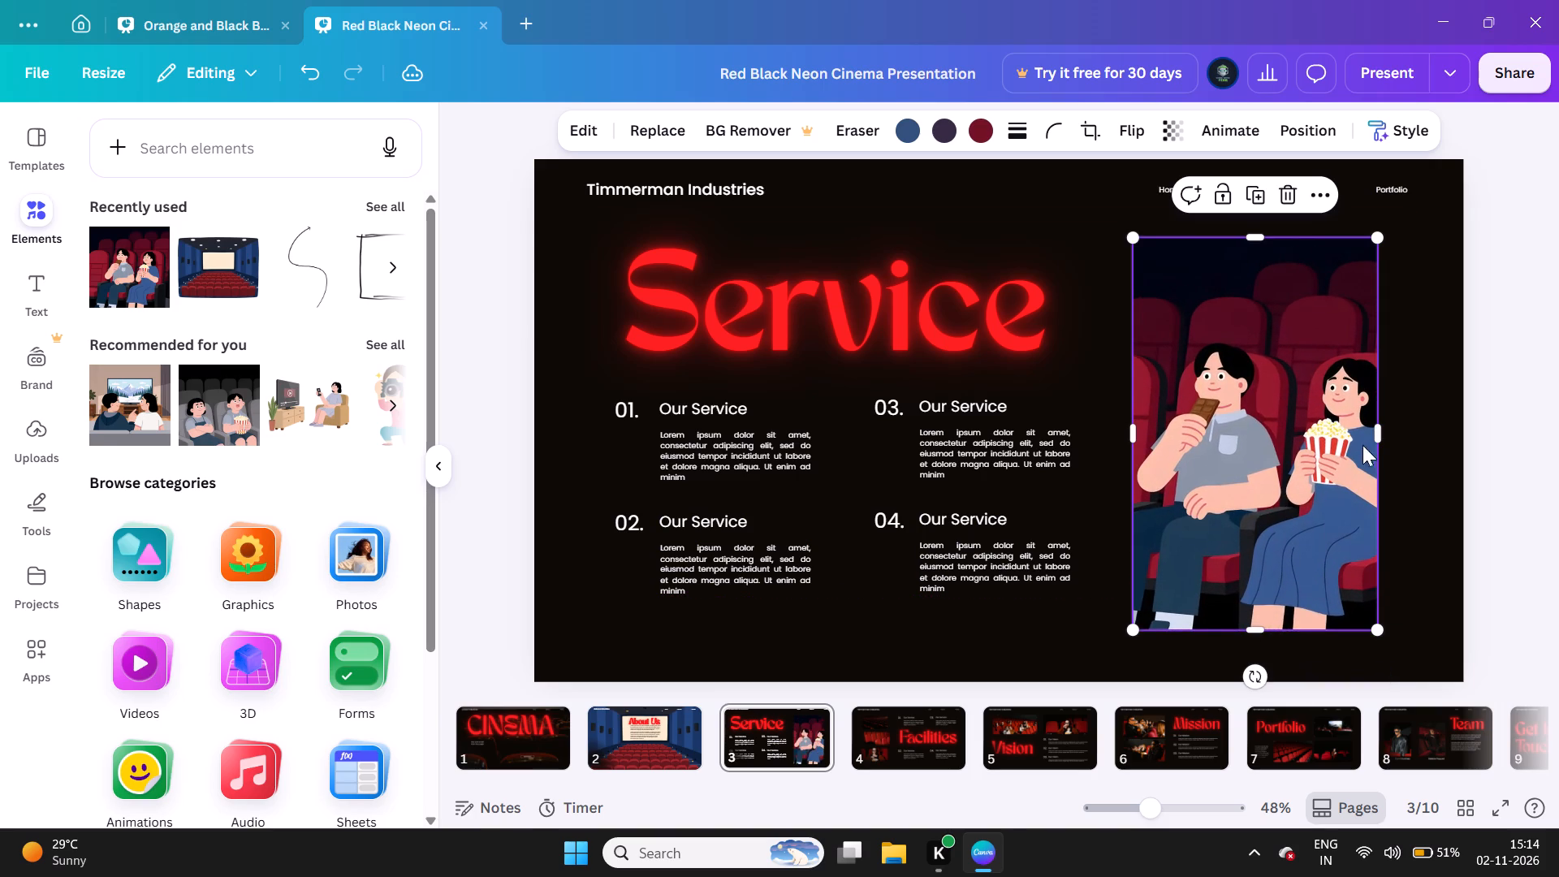
drag(1373, 434, 1445, 438)
drag(1136, 422, 1076, 426)
drag(1233, 405, 1250, 396)
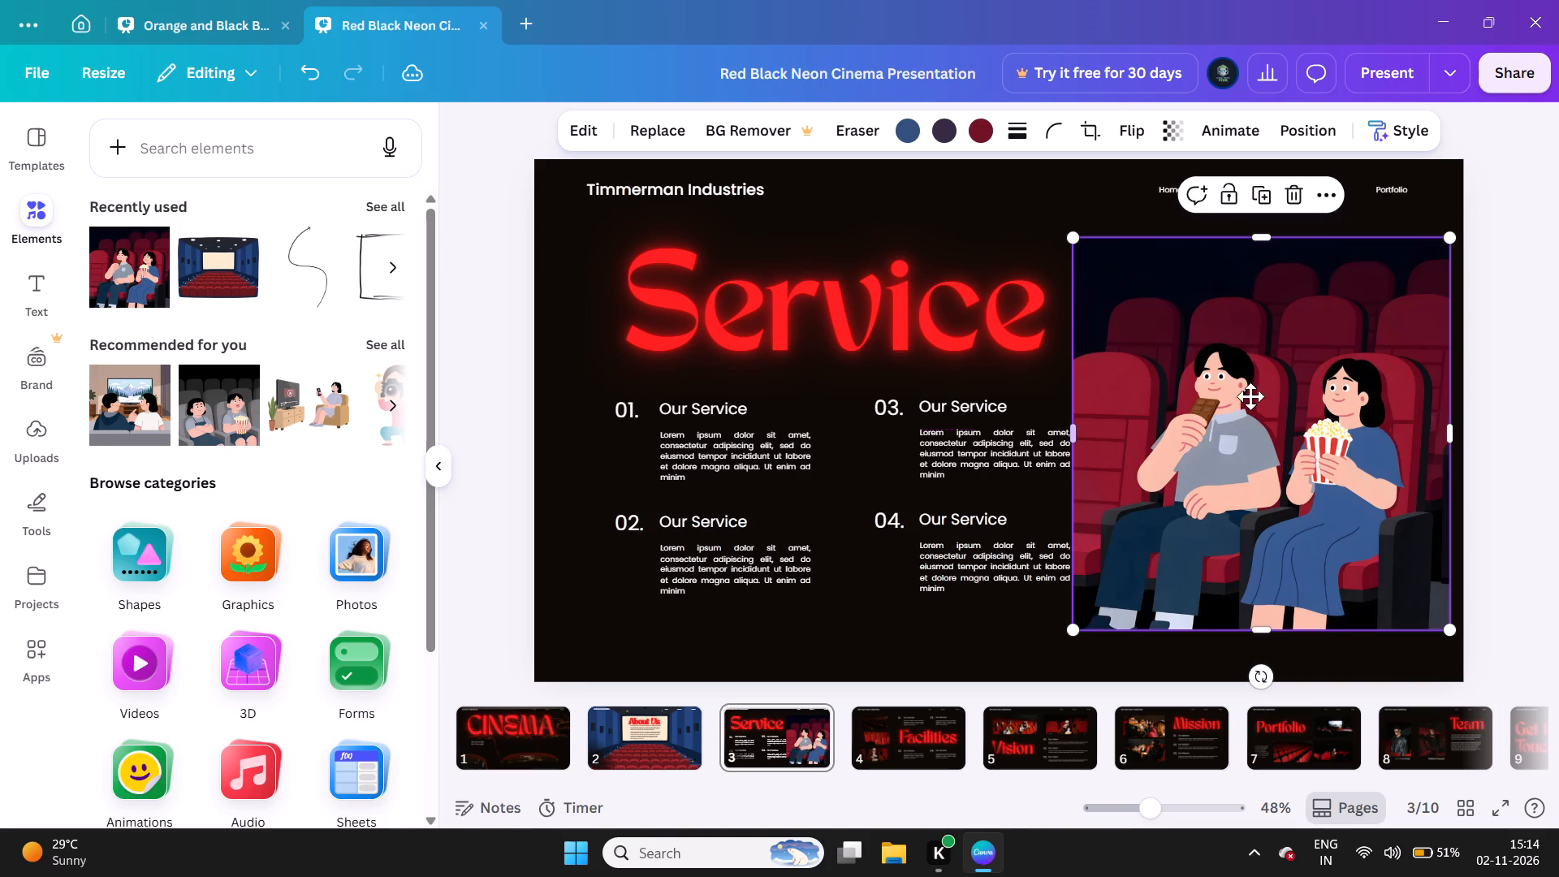
drag(1250, 396, 1239, 445)
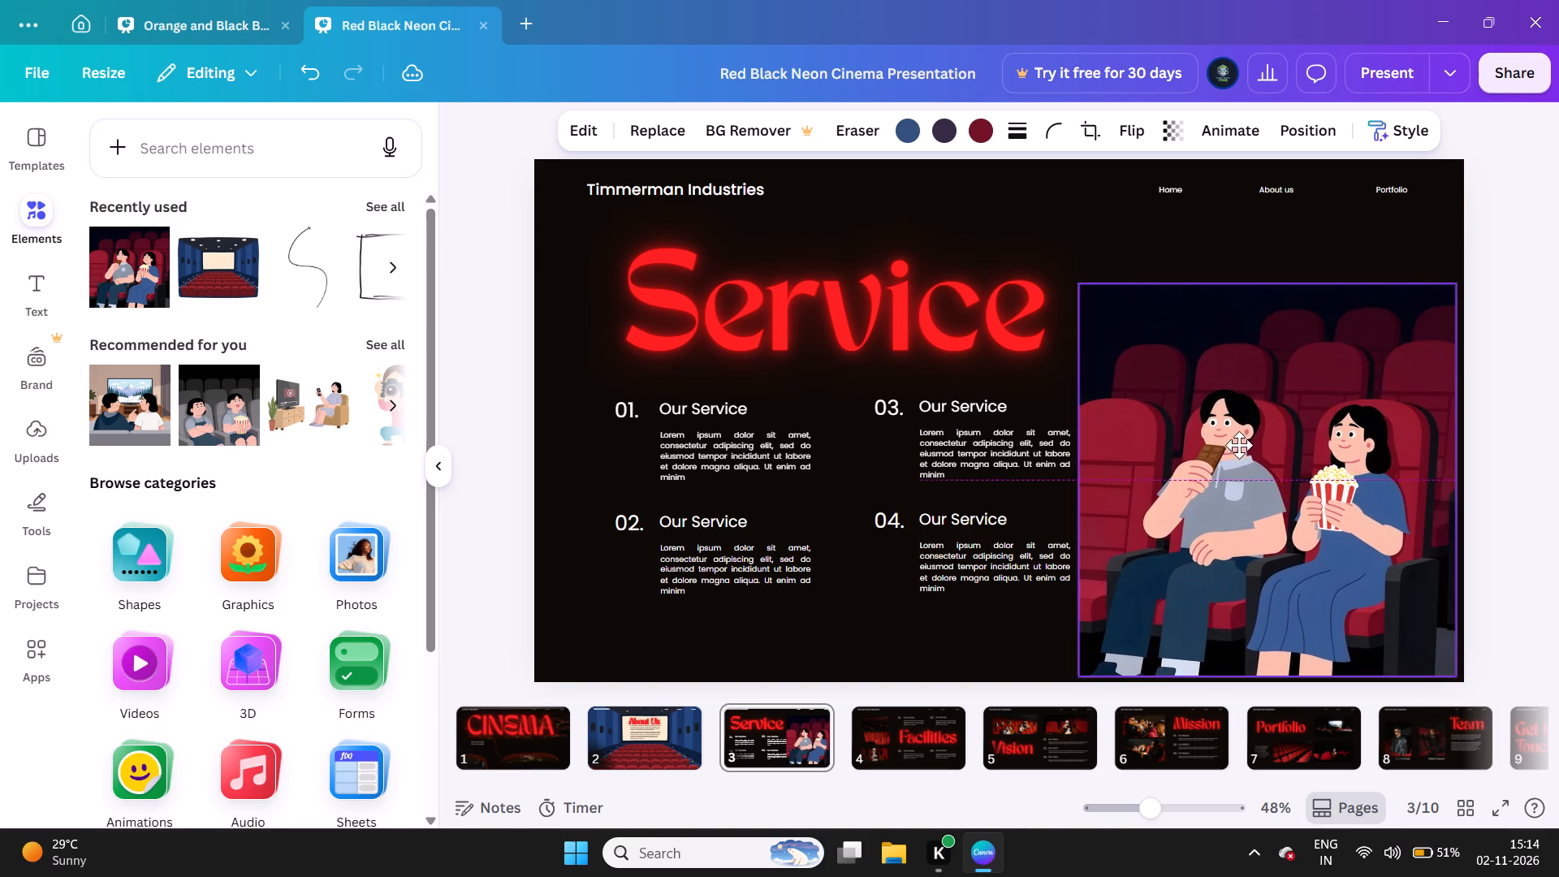
drag(1239, 445, 1244, 426)
click(1517, 310)
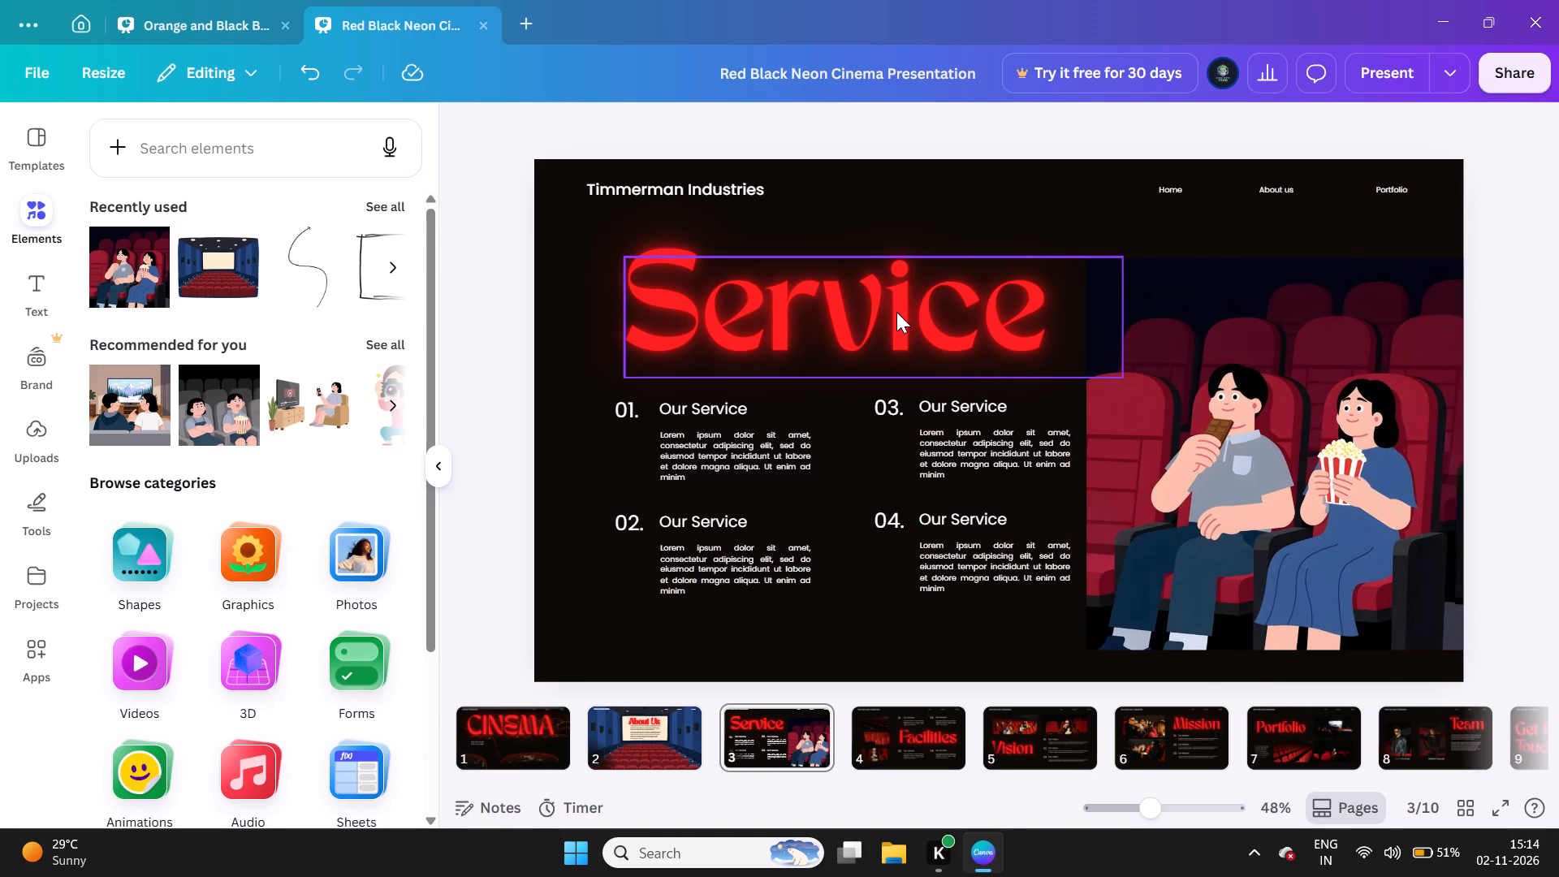
Move the "Service" title slightly up and to the left, closer to the slide's header.
drag(896, 312, 874, 288)
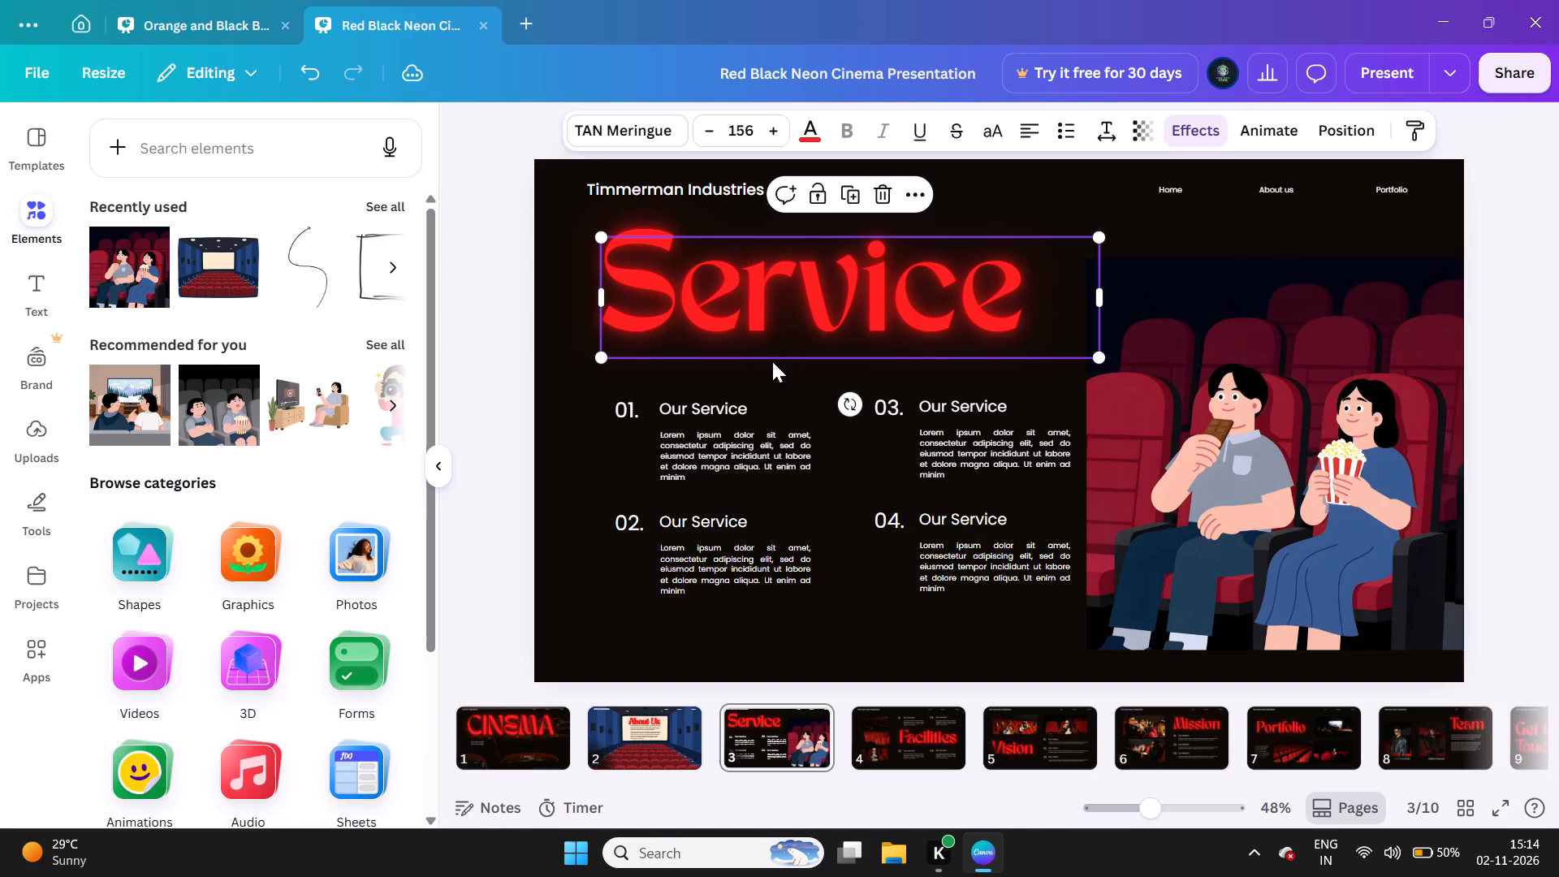
click(736, 390)
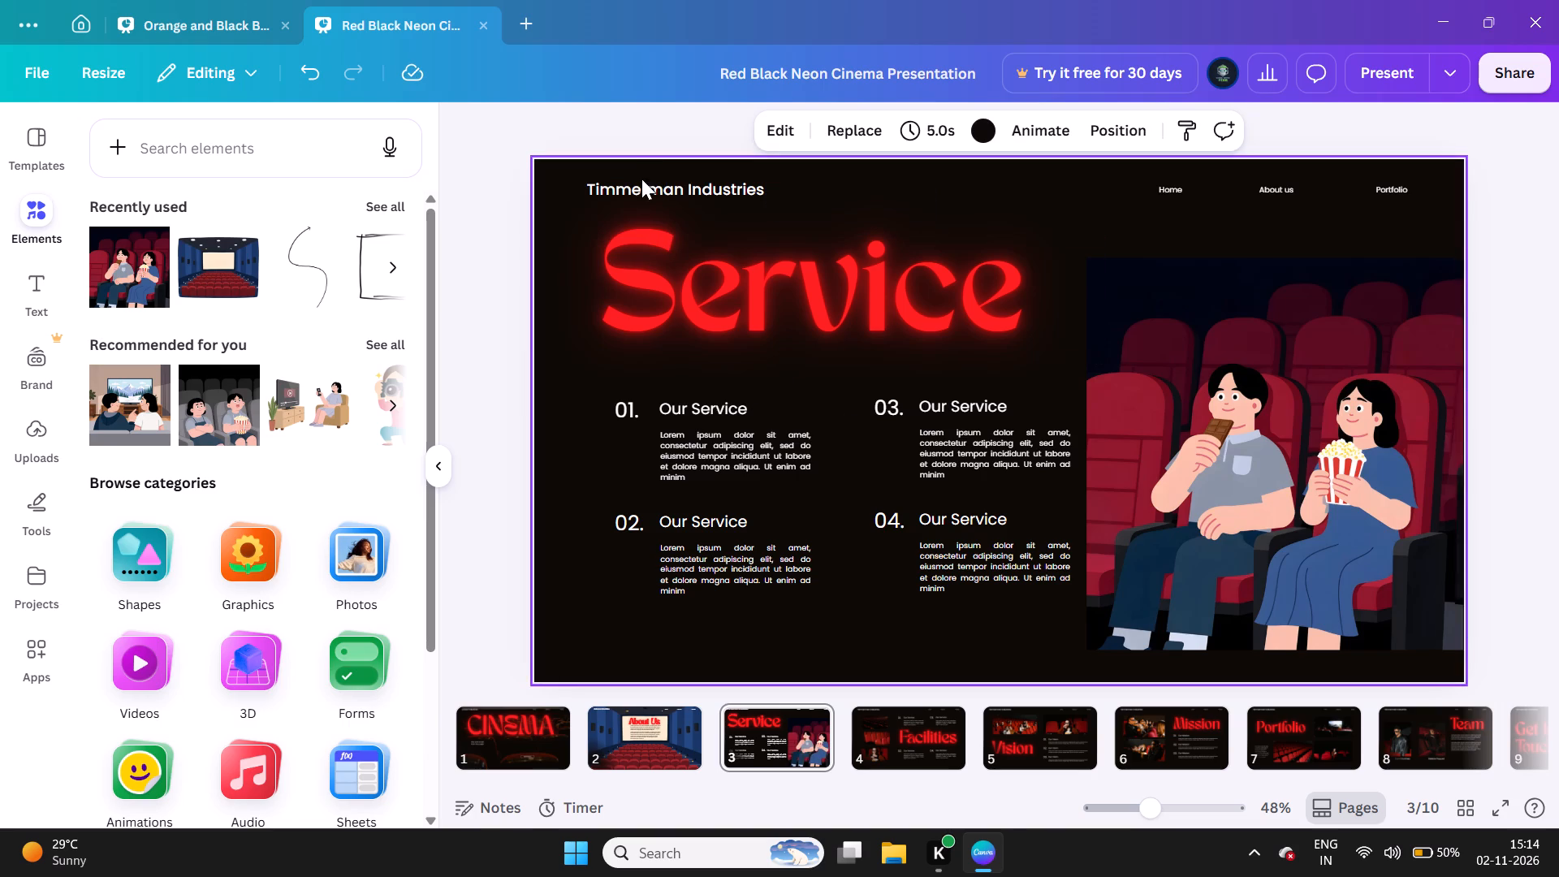
Change the company name in the Service slide's header to "avixex Industries".
click(640, 179)
click(640, 179)
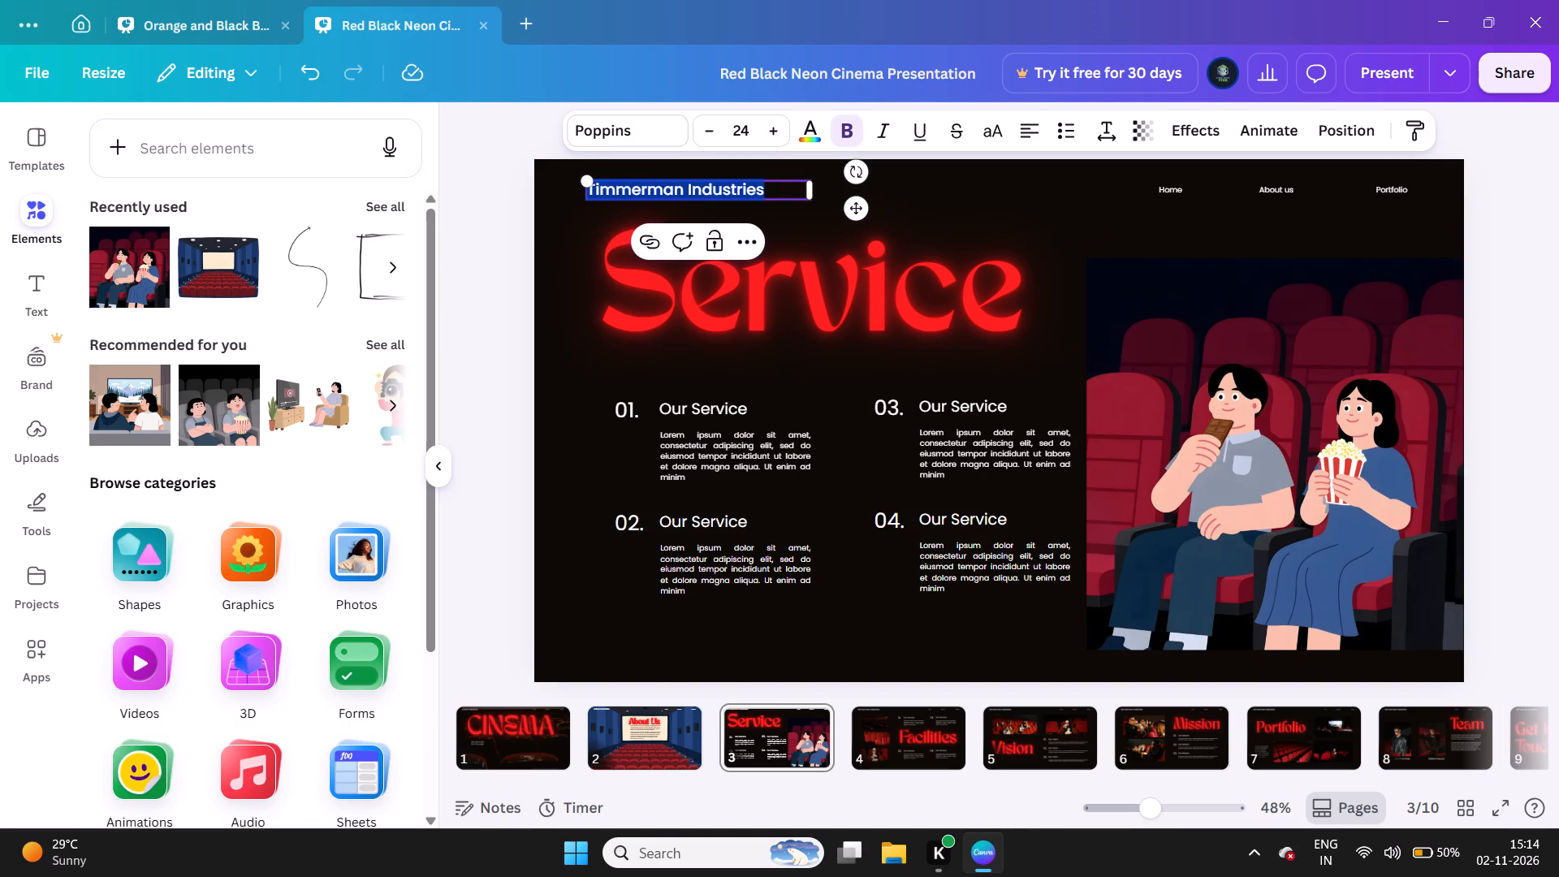
click(680, 194)
key(bracketright)
key(BackSpace)
key(BackSpace)
key(BackSpace)
key(BackSpace)
key(BackSpace)
key(BackSpace)
key(BackSpace)
key(BackSpace)
key(BackSpace)
key(BackSpace)
key(BackSpace)
key(BackSpace)
key(BackSpace)
key(BackSpace)
key(BackSpace)
key(BackSpace)
key(BackSpace)
key(BackSpace)
key(BackSpace)
key(BackSpace)
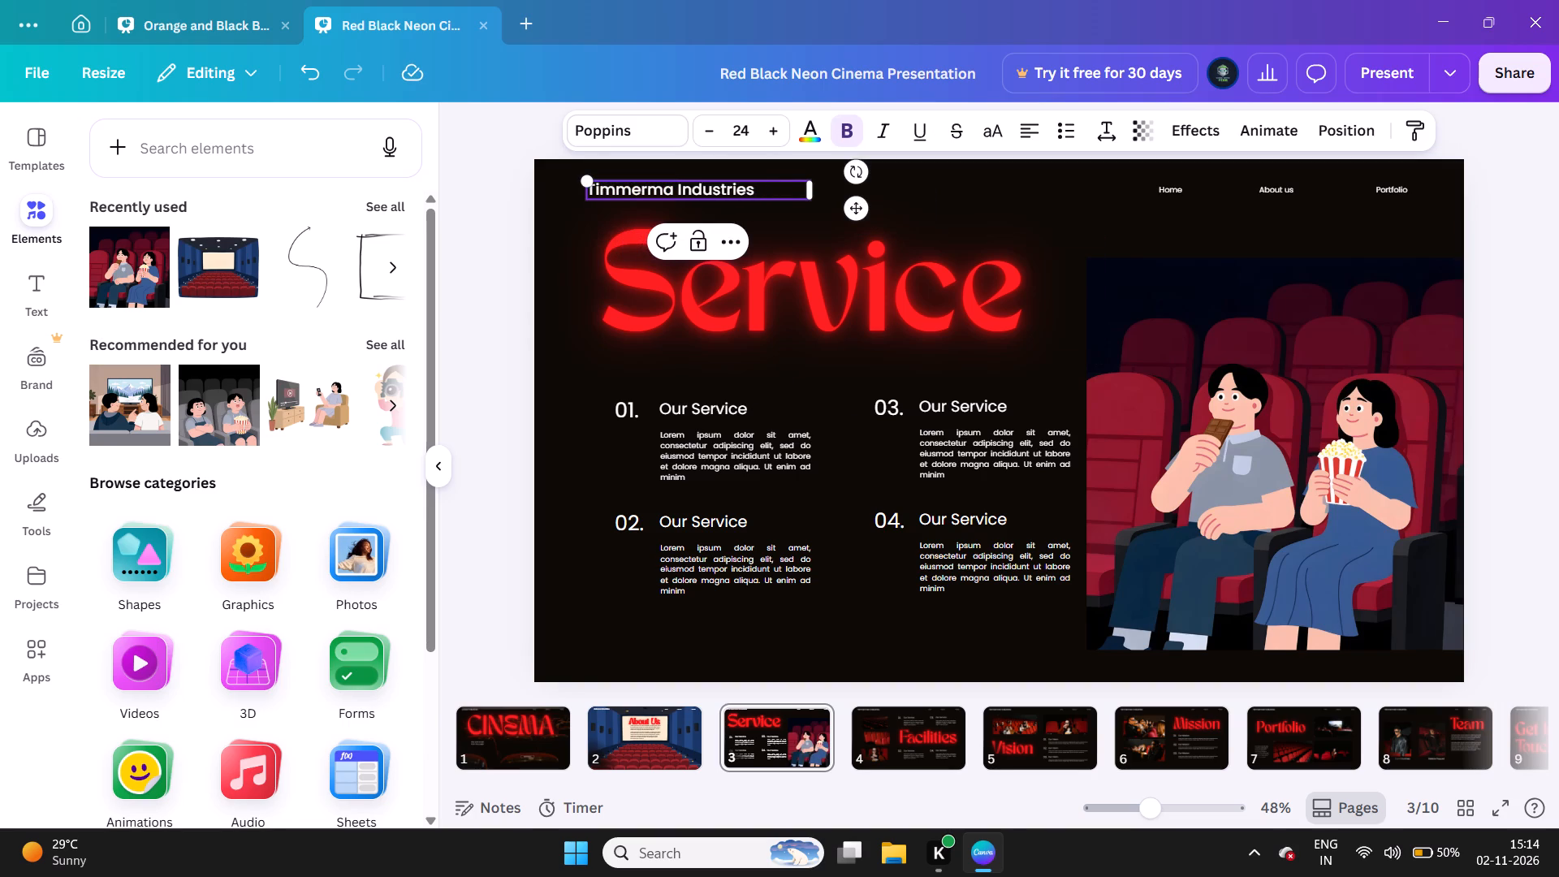
text(avixex)
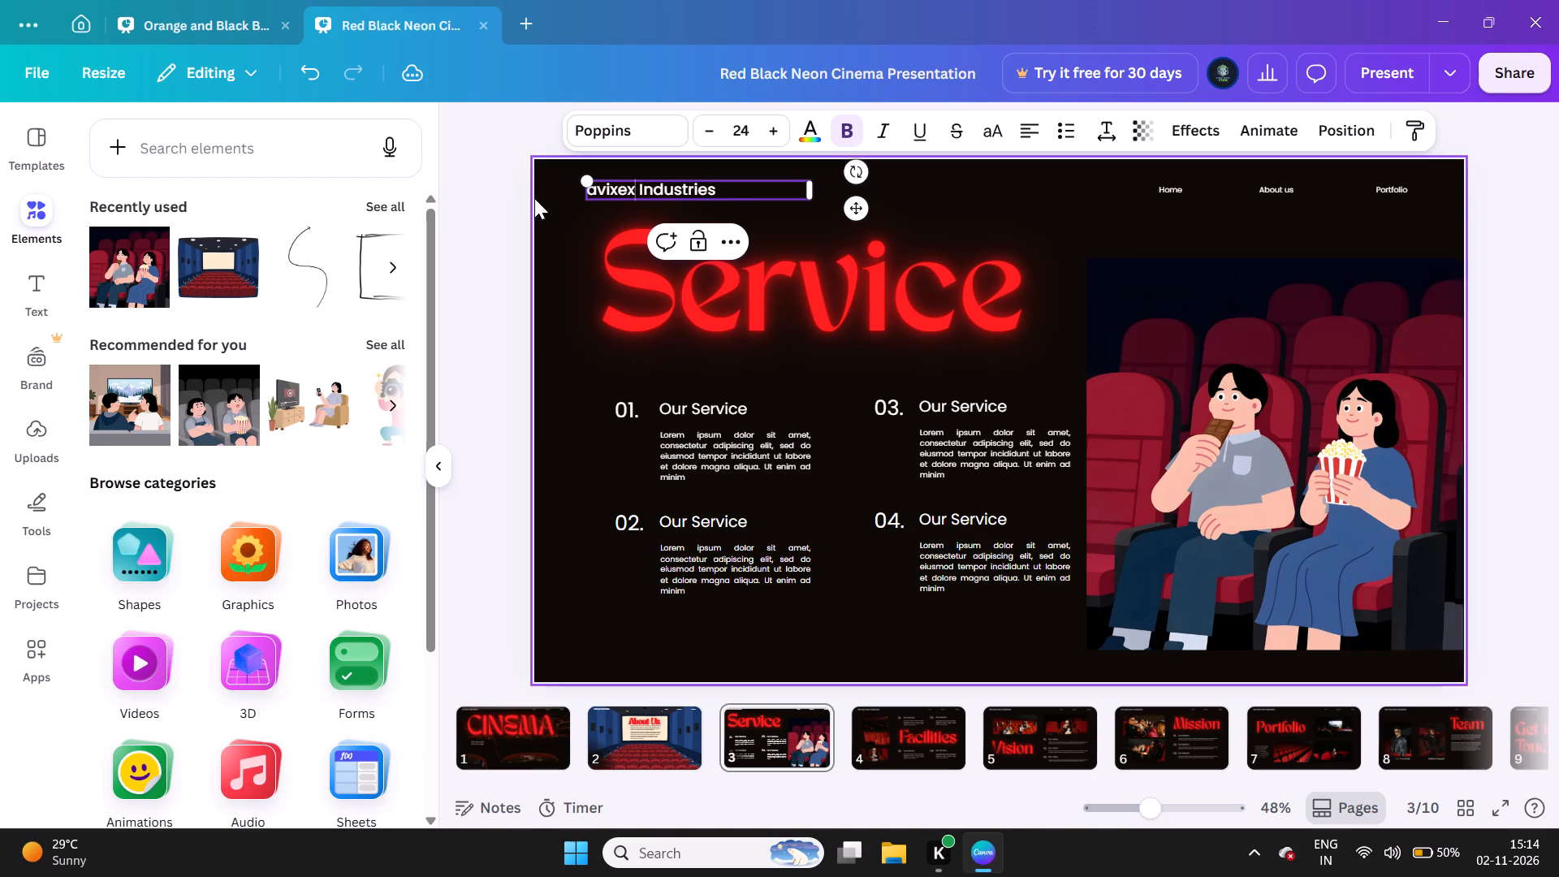
click(524, 207)
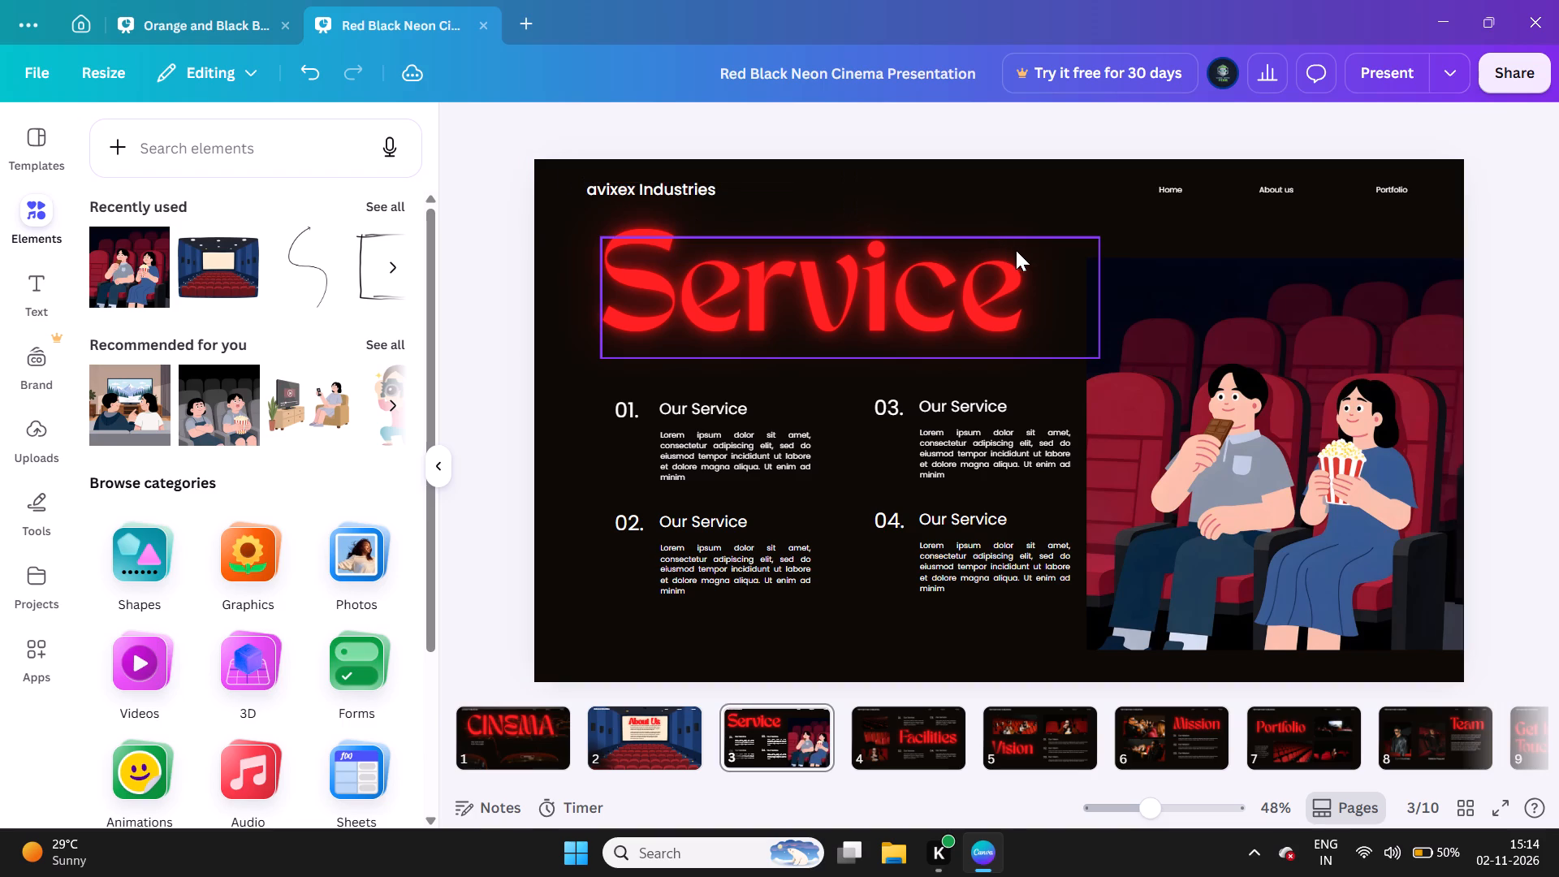
click(486, 319)
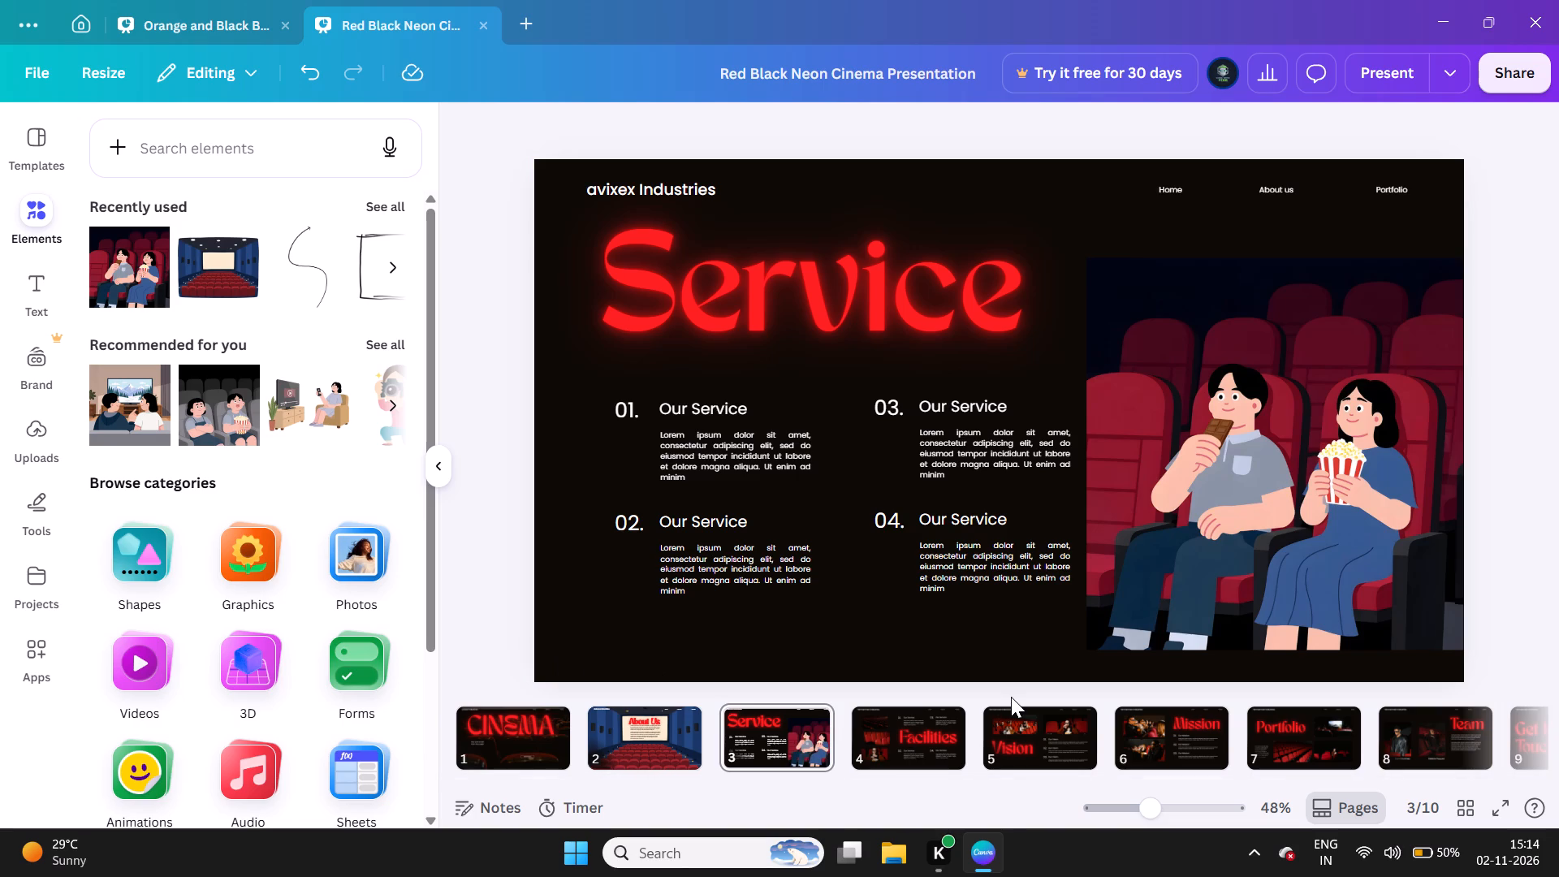
Add a blank page 11 at the end of the presentation, after the Thank you slide.
scroll(1077, 740, left, 8)
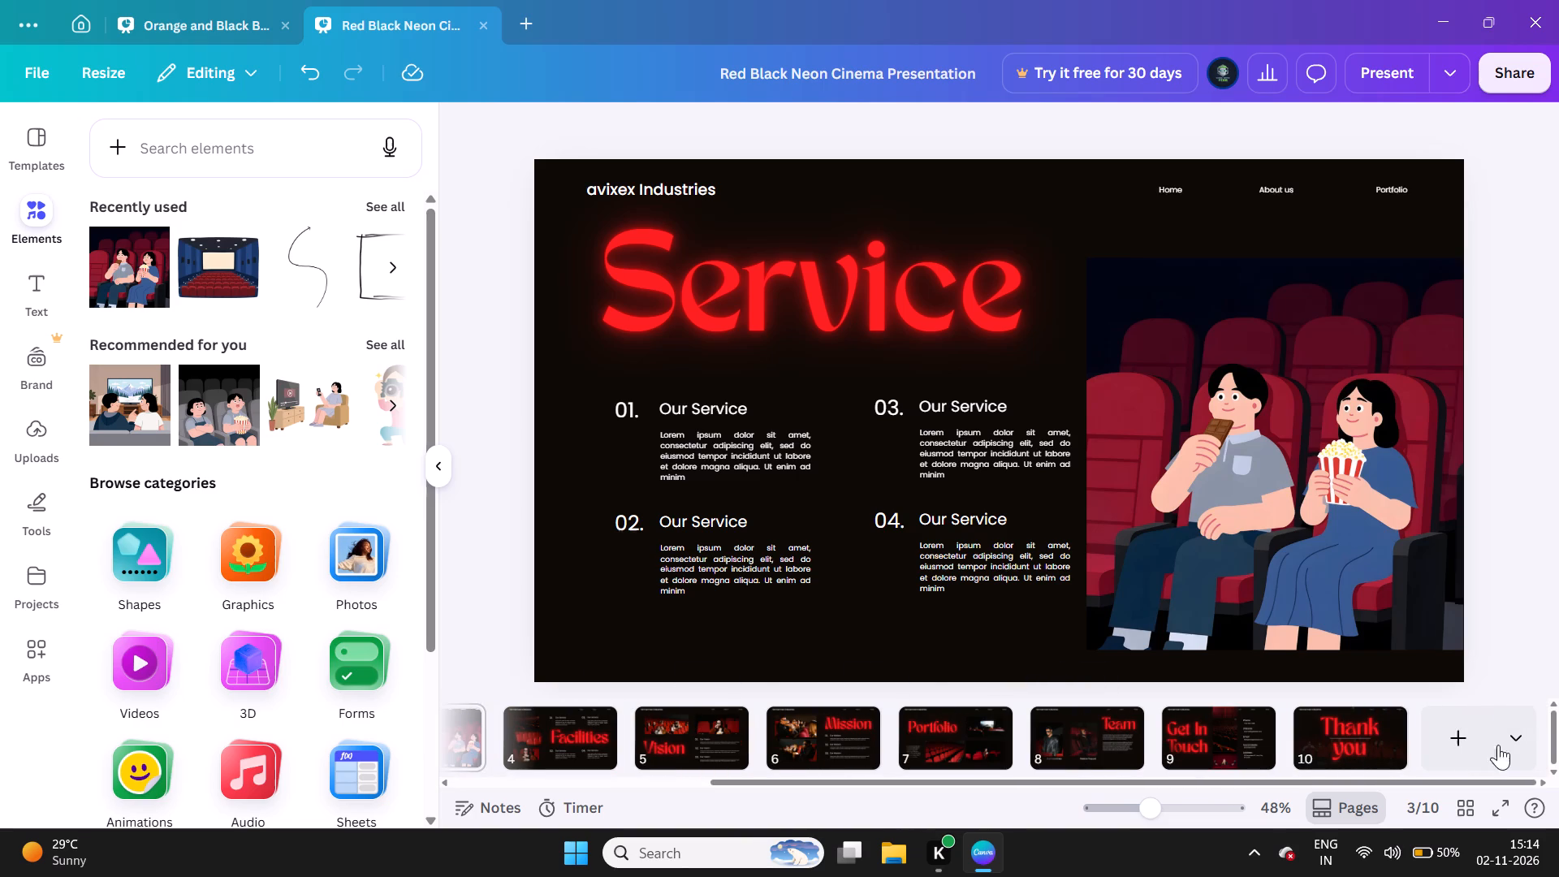
click(1442, 741)
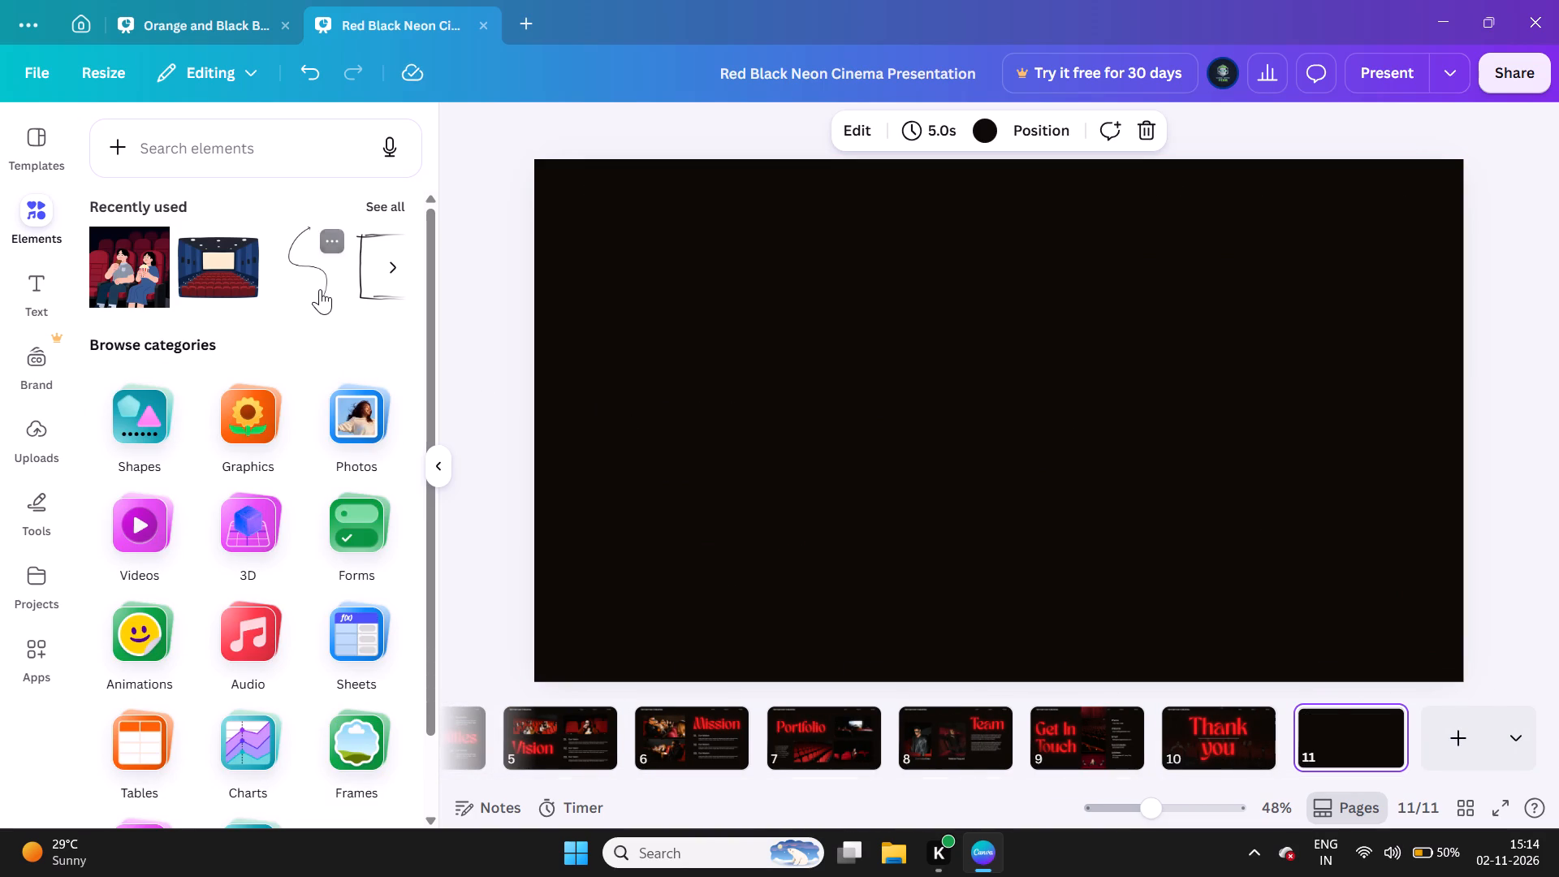
Look through the recently used elements and the photo and shape categories for cinema artwork for the blank page.
scroll(320, 289, left, 3)
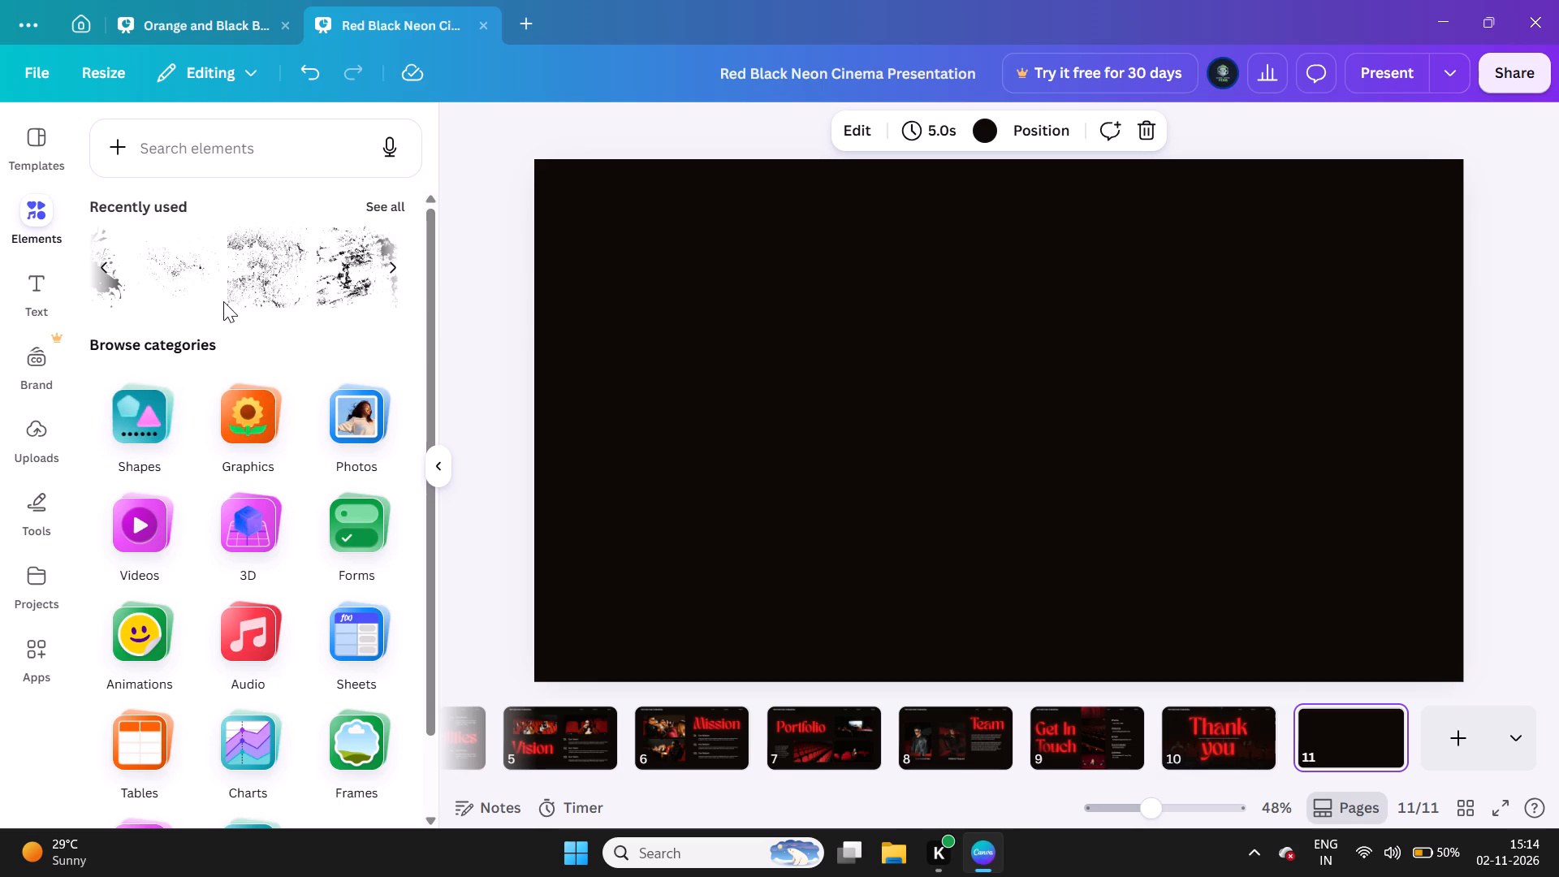
scroll(223, 300, up, 2)
scroll(279, 283, left, 6)
scroll(279, 283, right, 5)
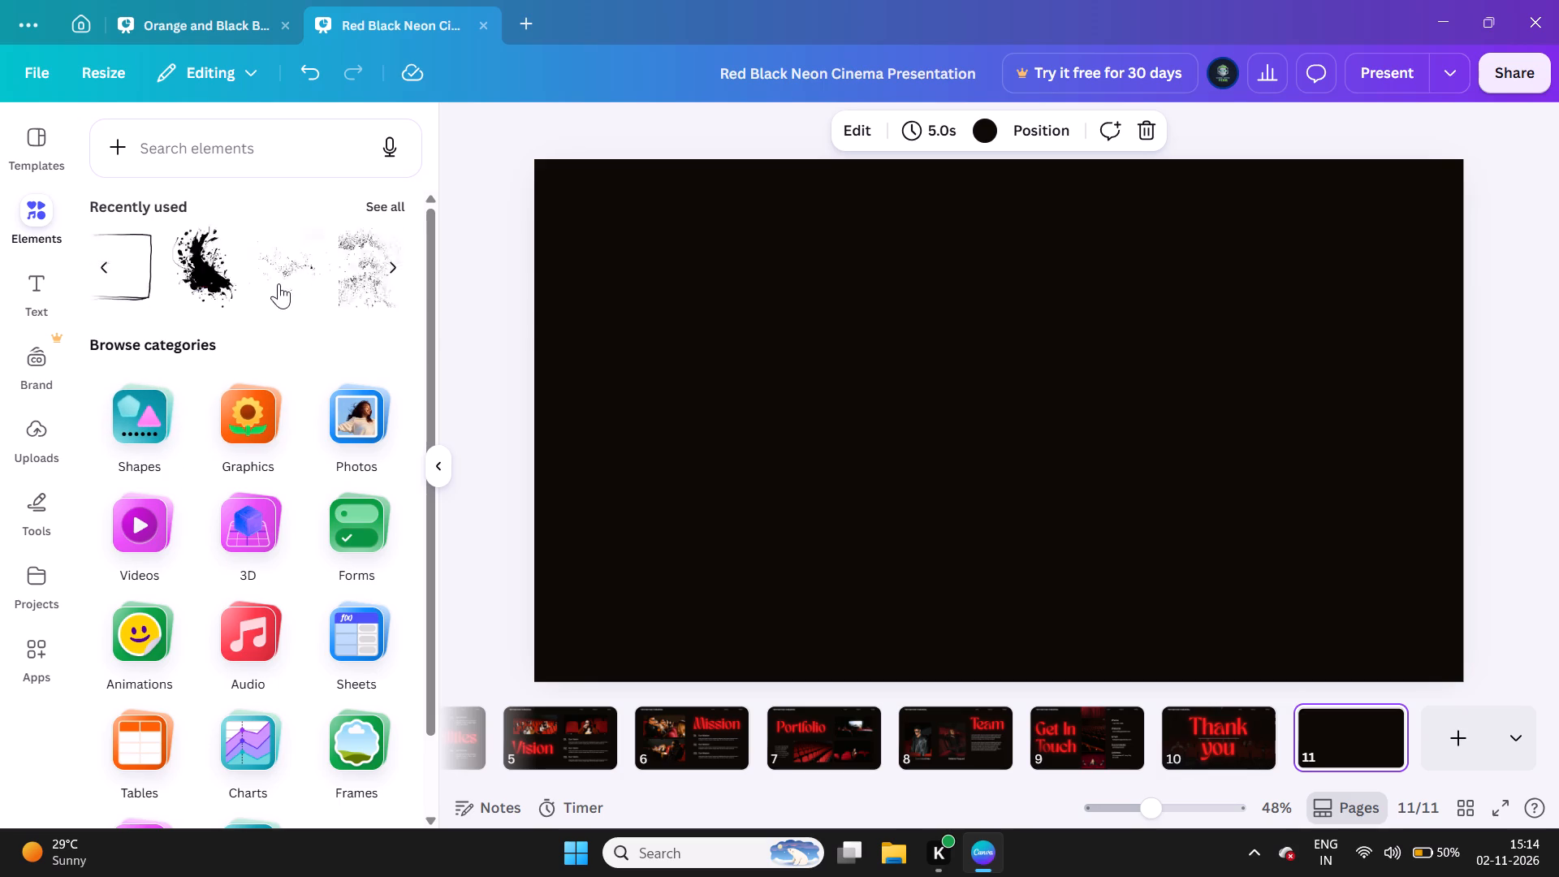
scroll(279, 283, right, 4)
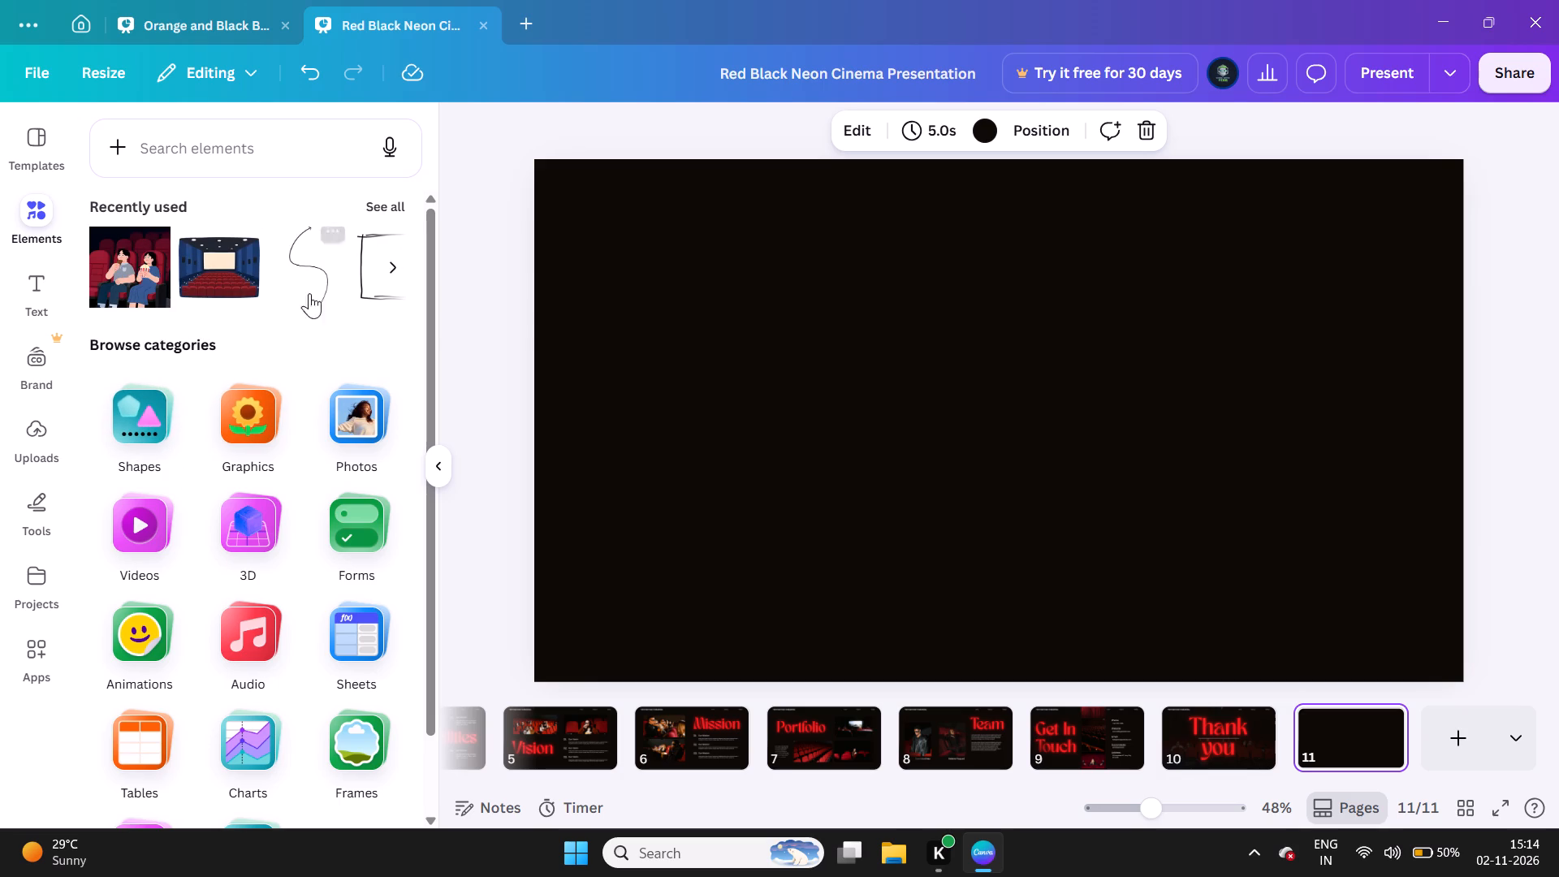
click(387, 205)
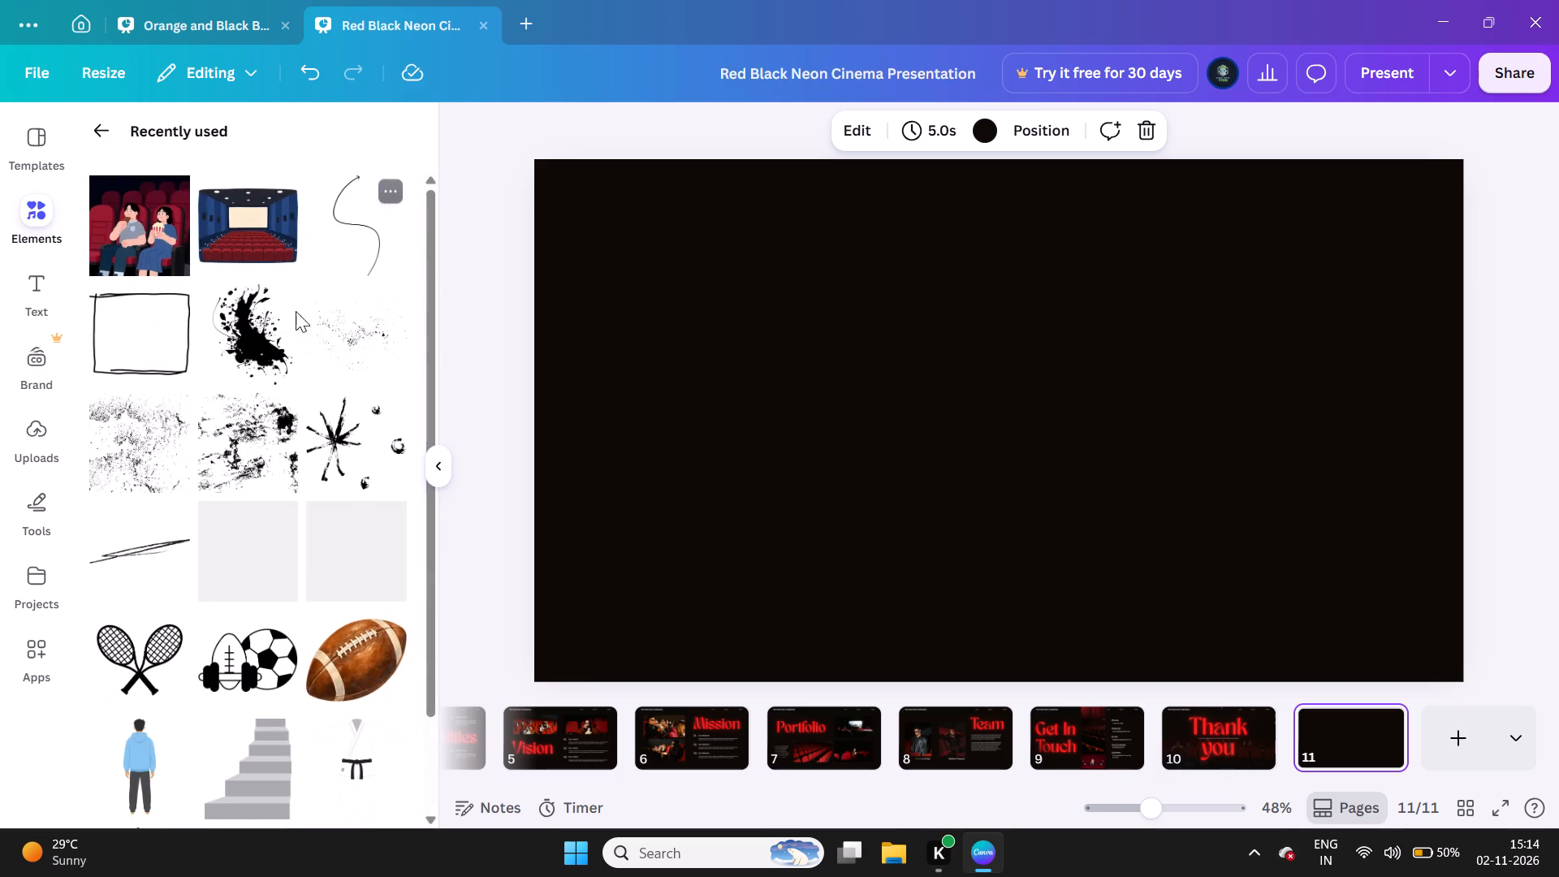
scroll(199, 387, down, 10)
scroll(199, 387, up, 6)
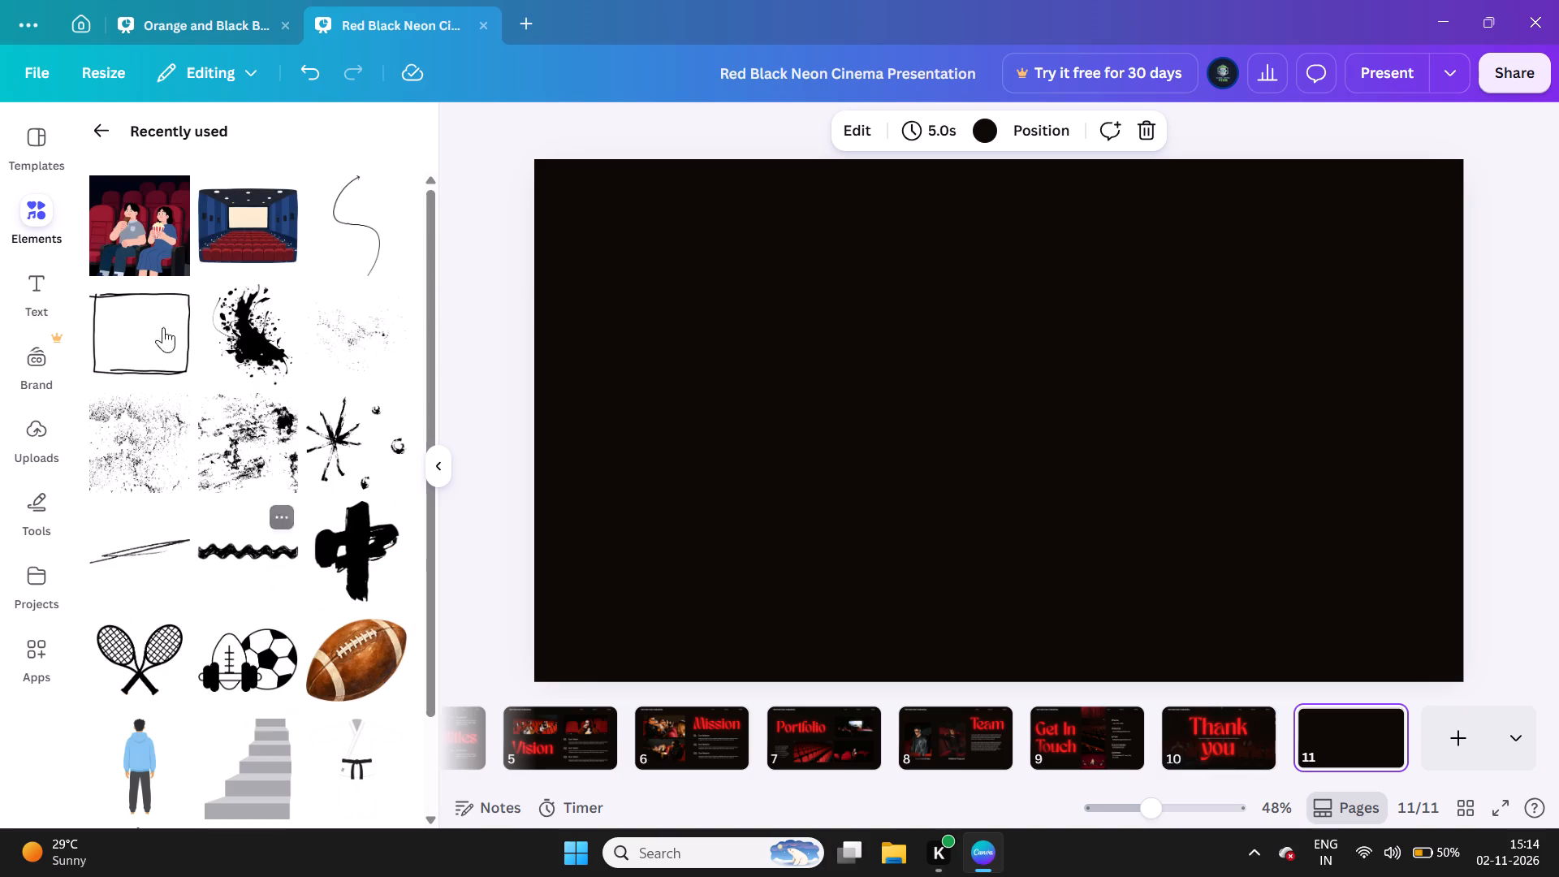
click(106, 131)
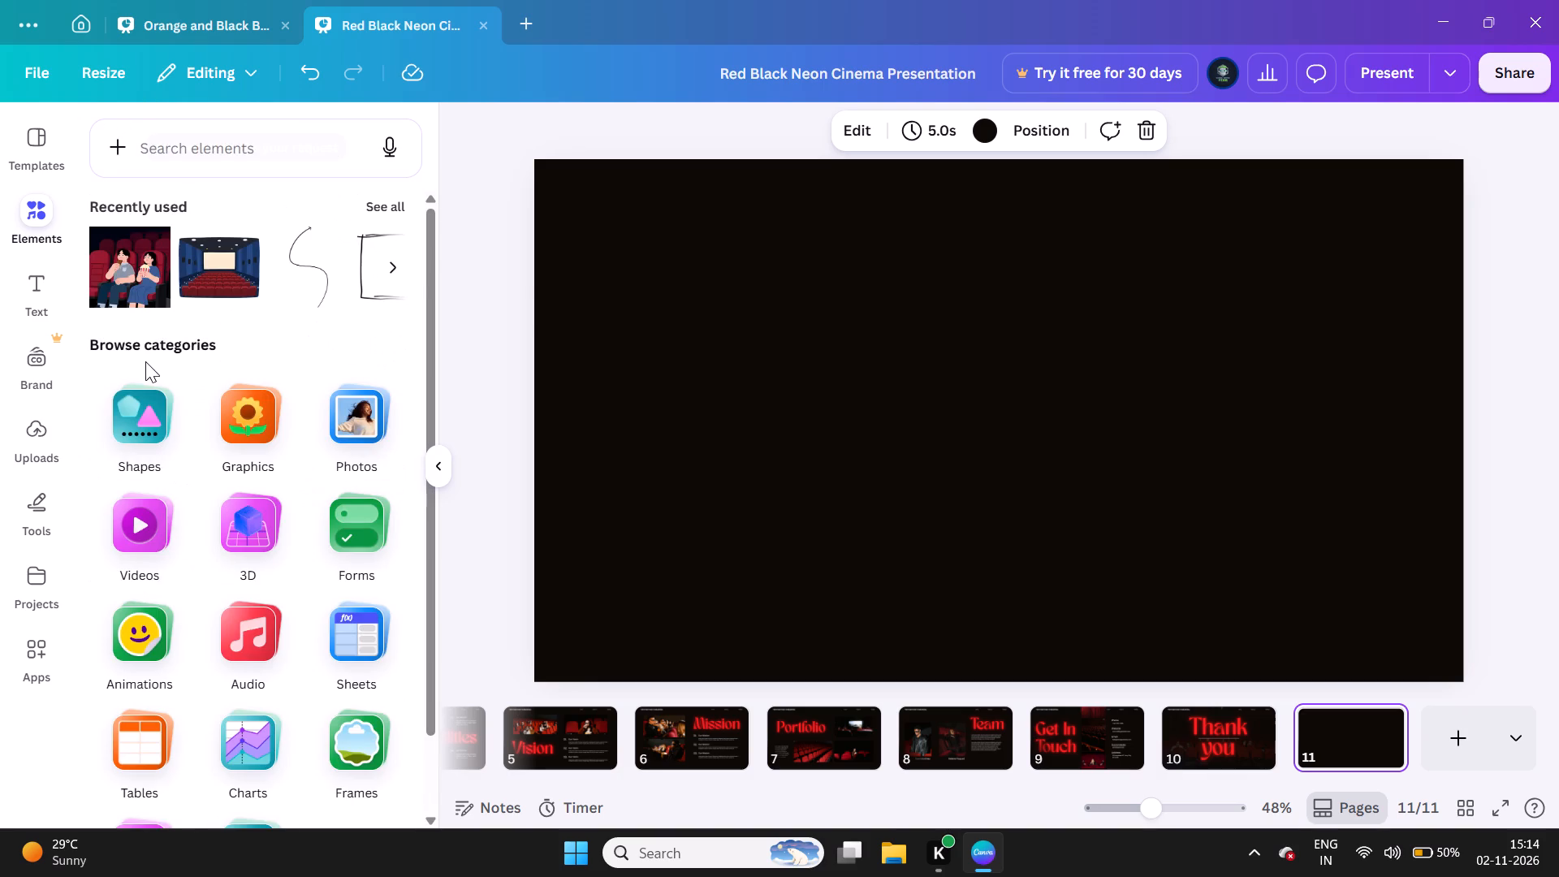
scroll(150, 362, down, 3)
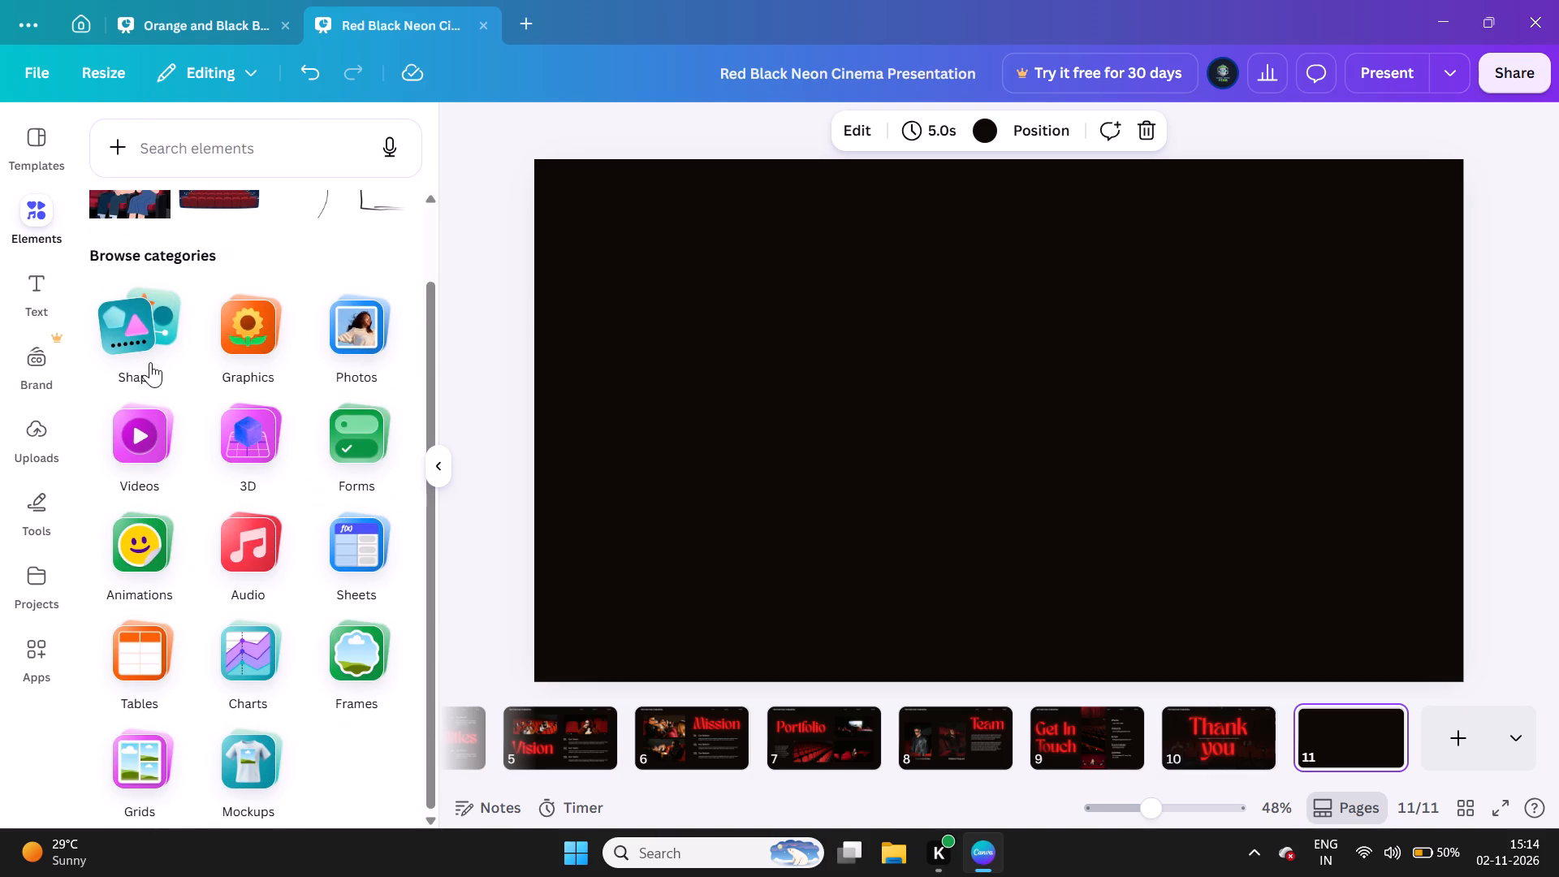
click(348, 356)
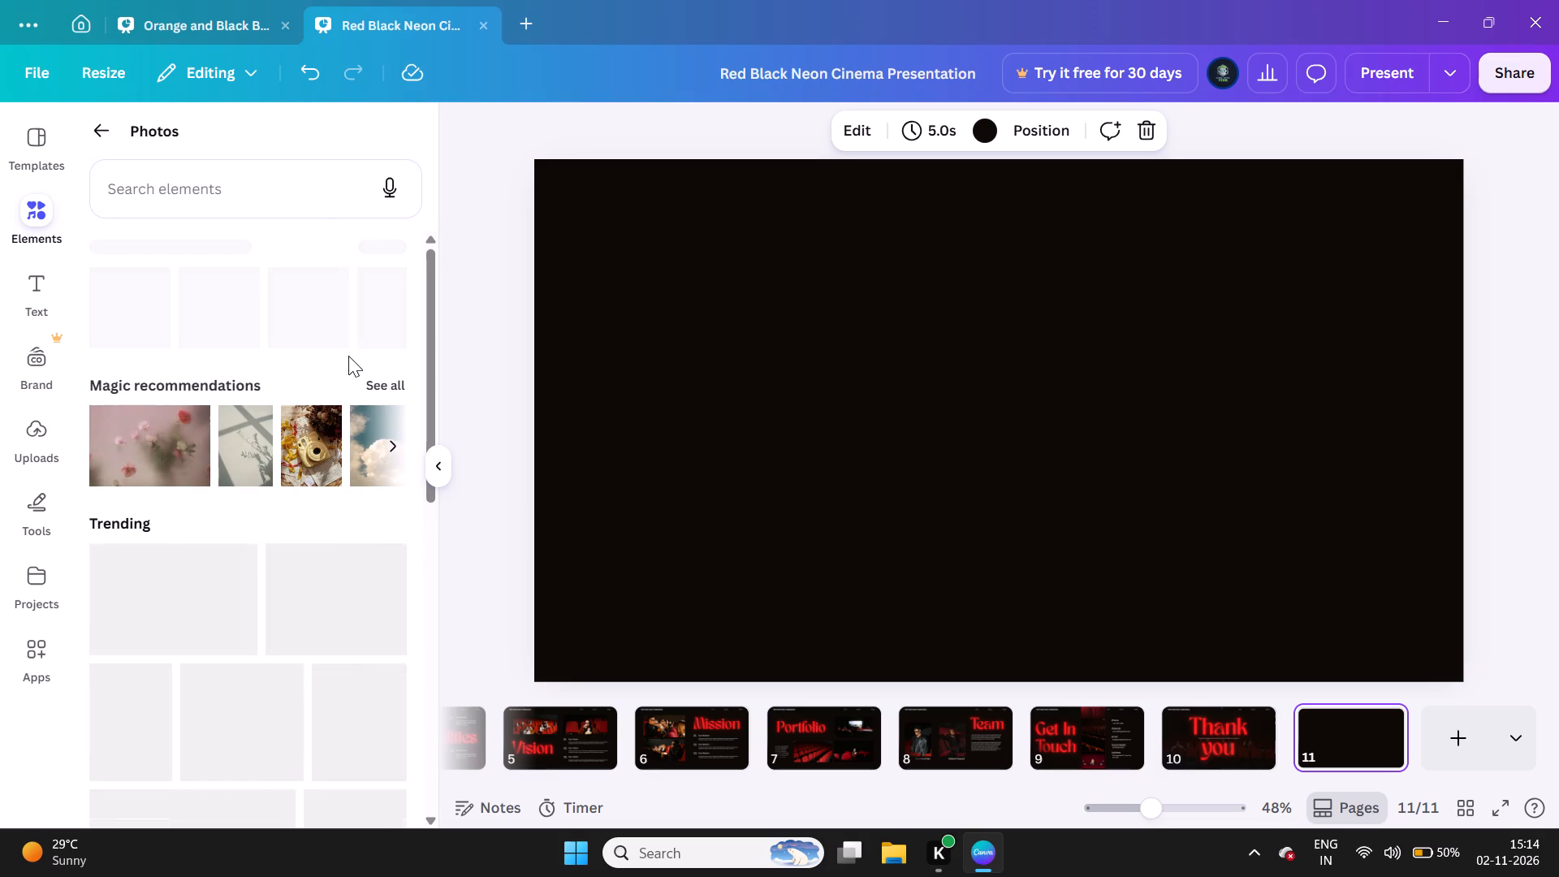
click(97, 137)
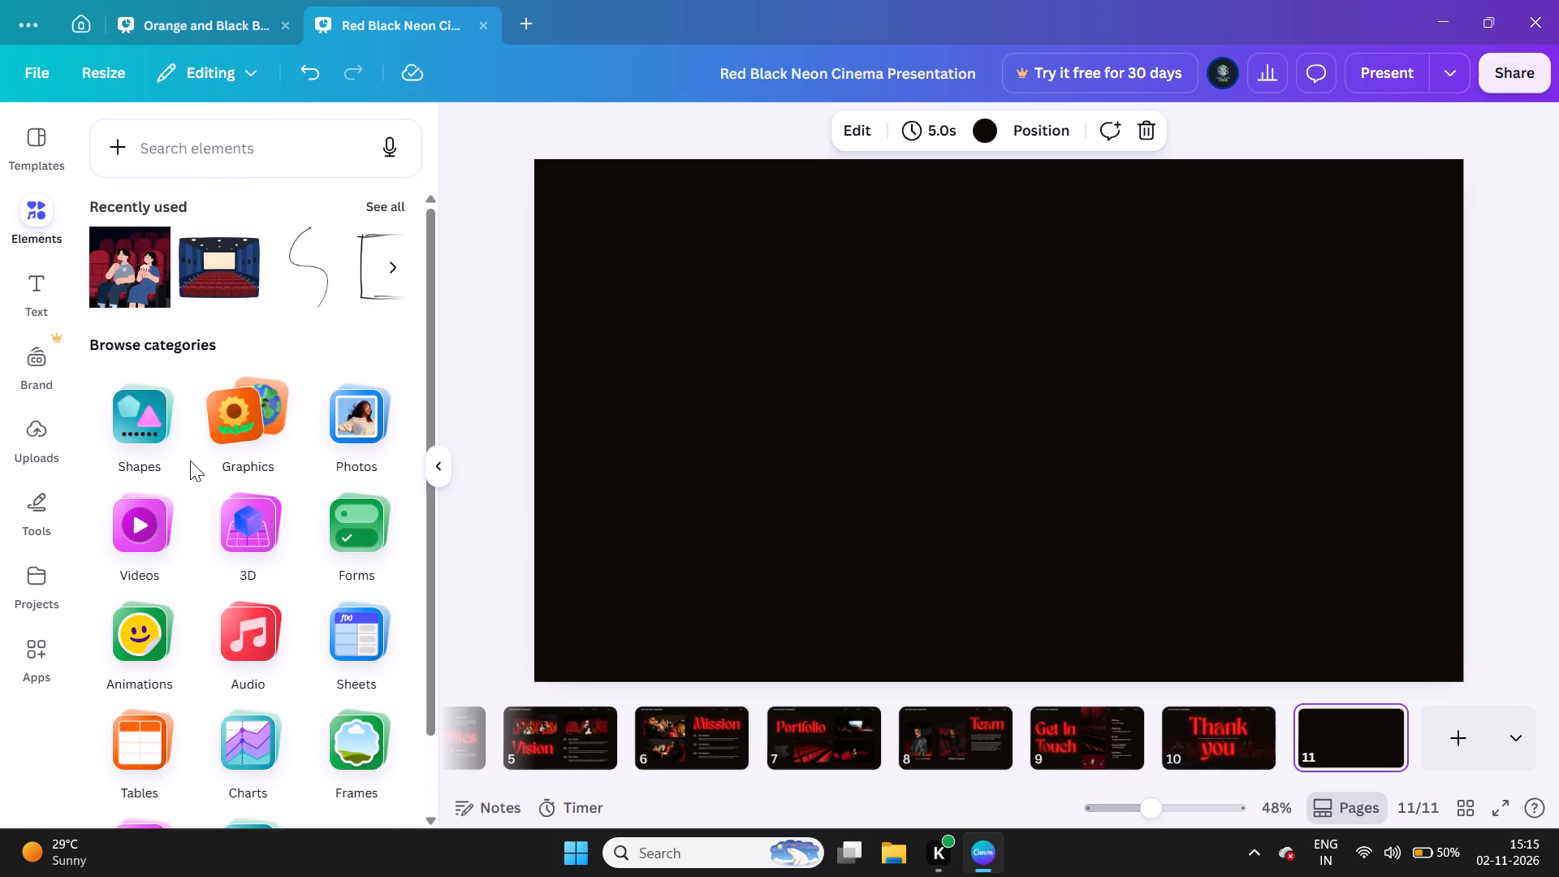
click(153, 455)
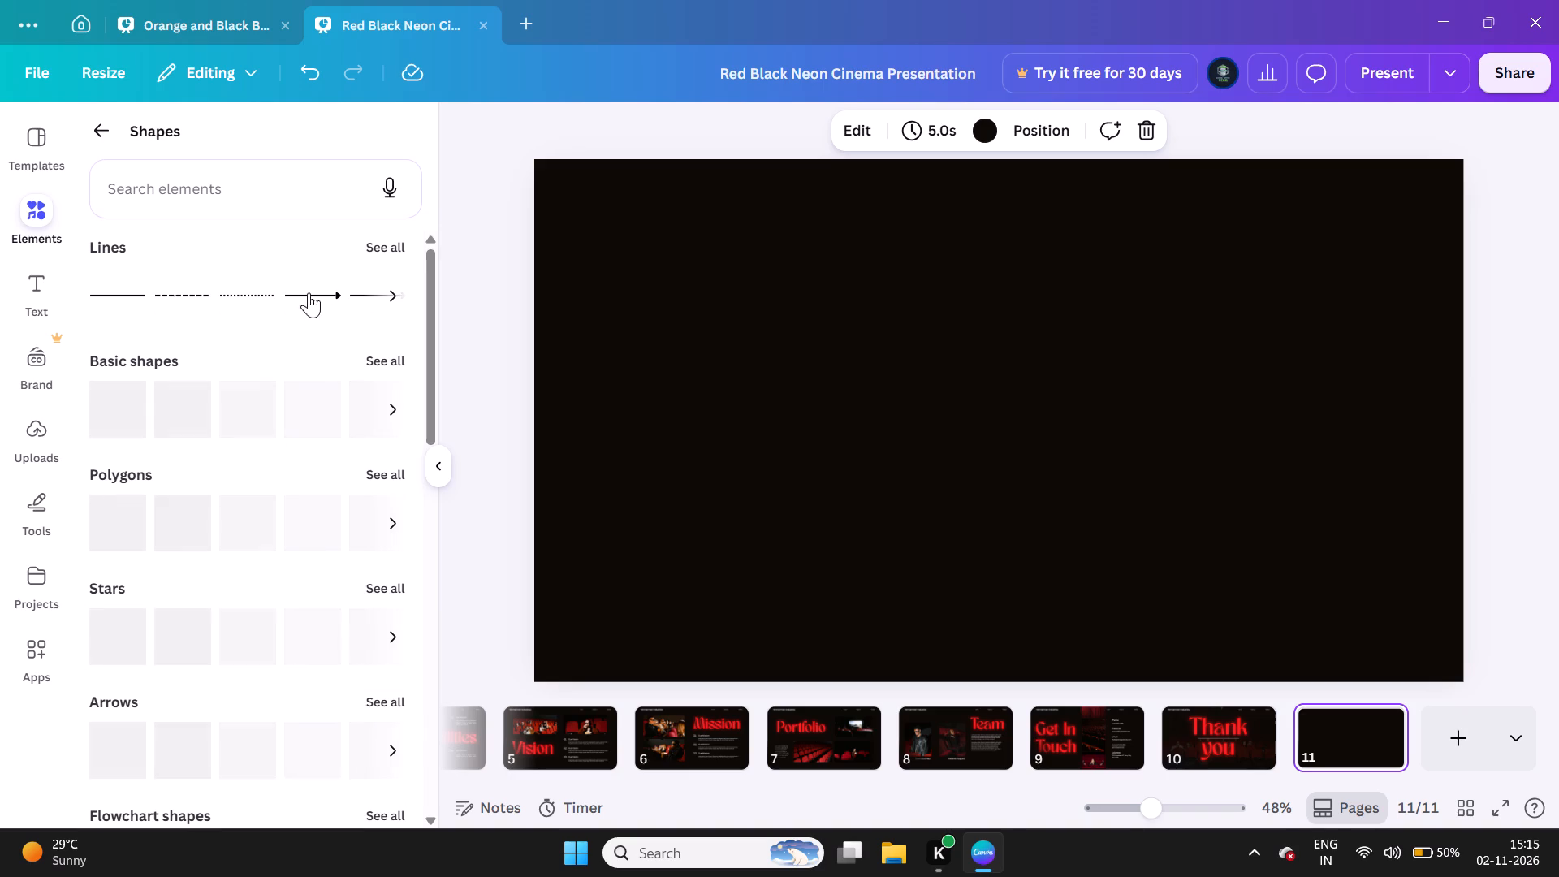
click(95, 134)
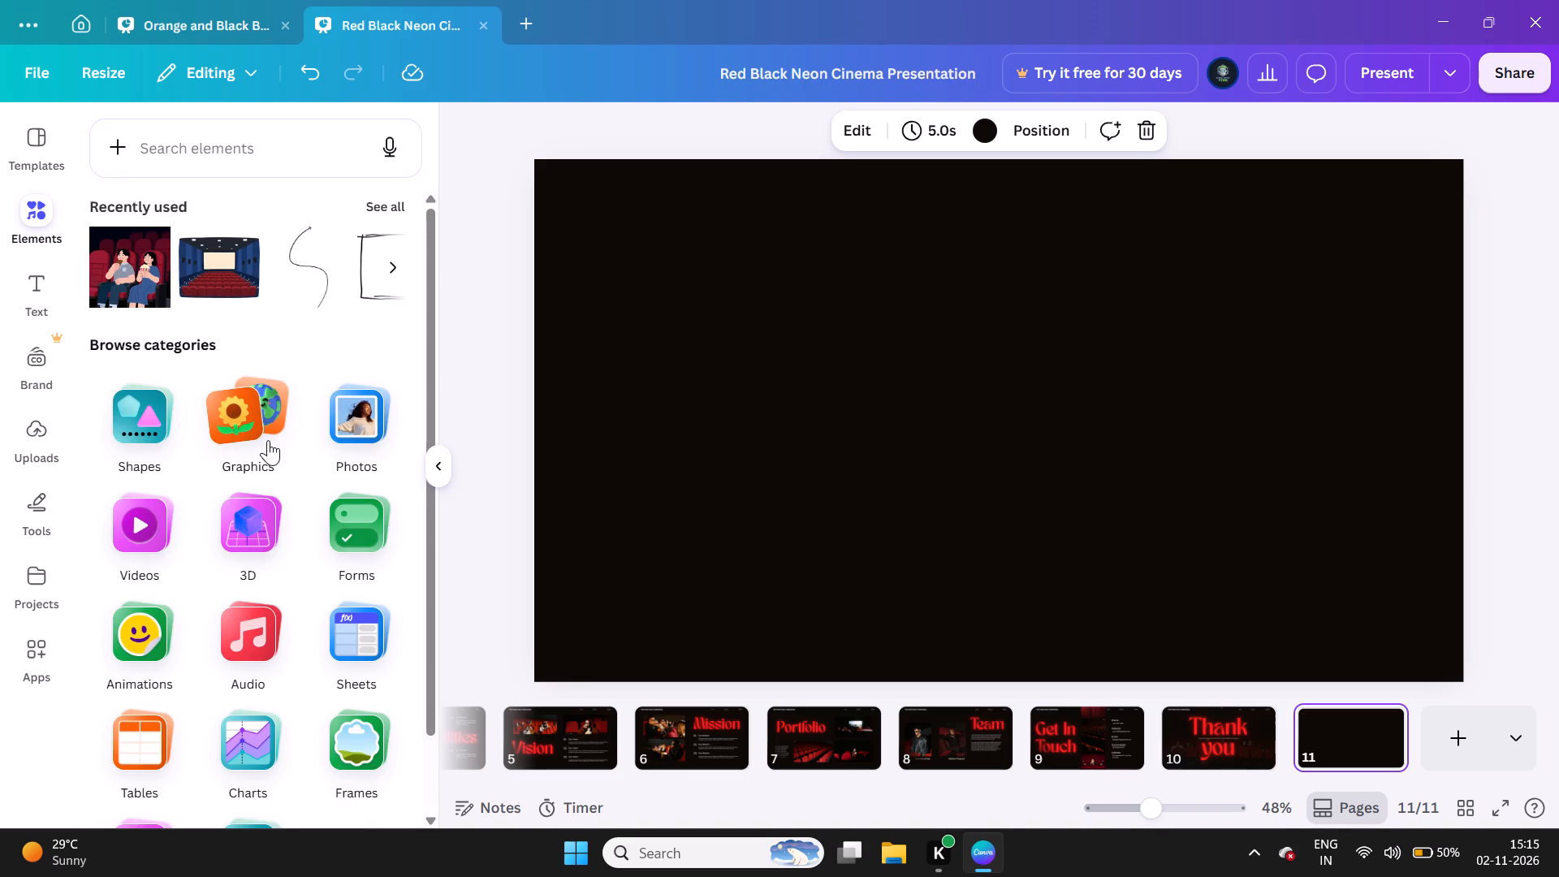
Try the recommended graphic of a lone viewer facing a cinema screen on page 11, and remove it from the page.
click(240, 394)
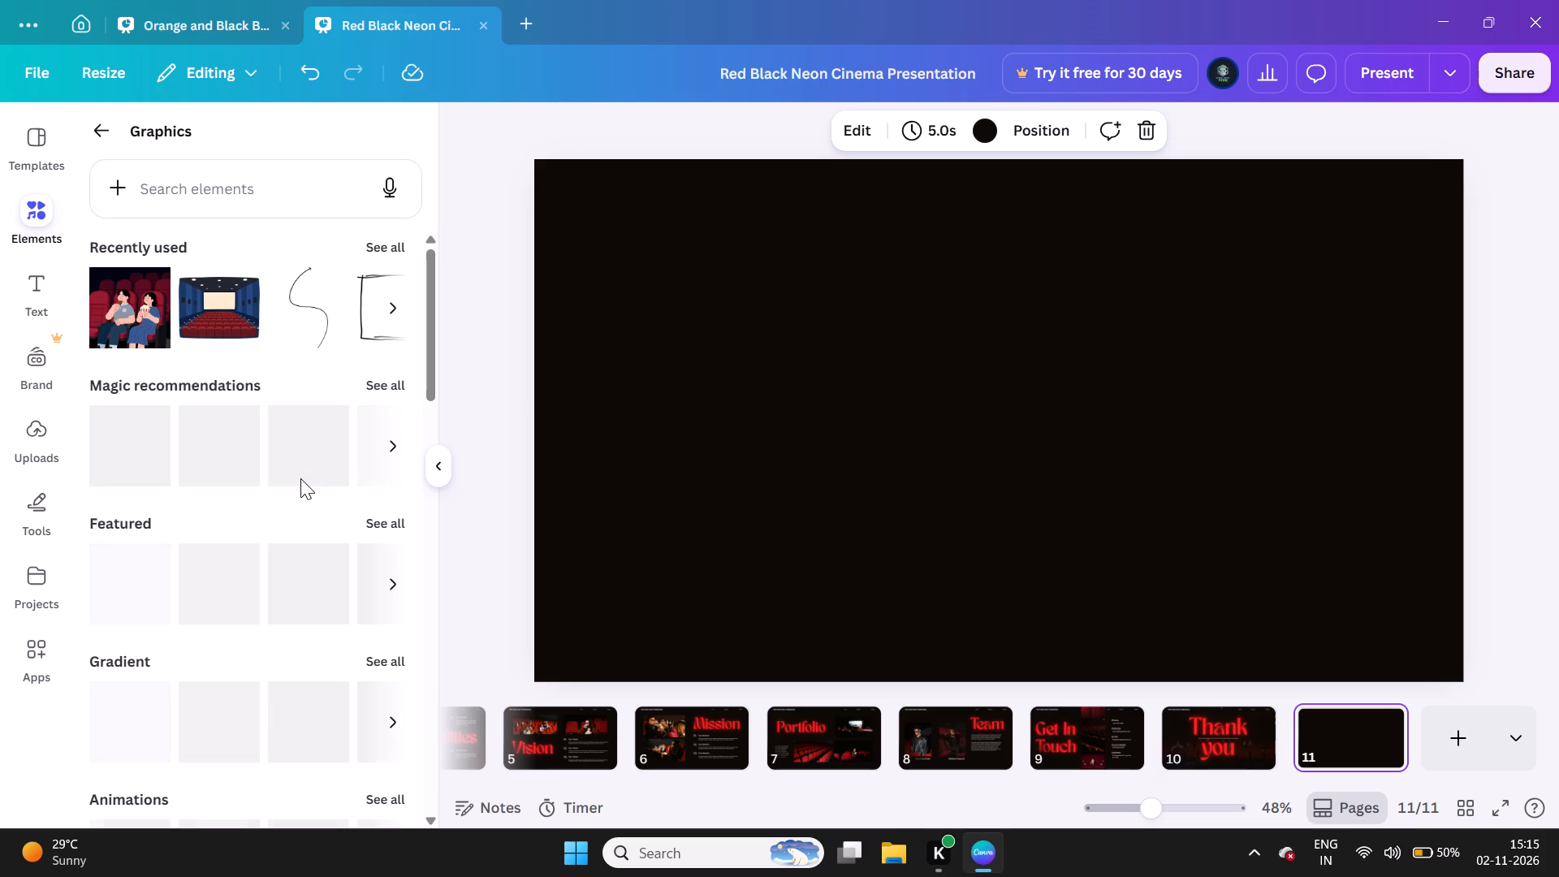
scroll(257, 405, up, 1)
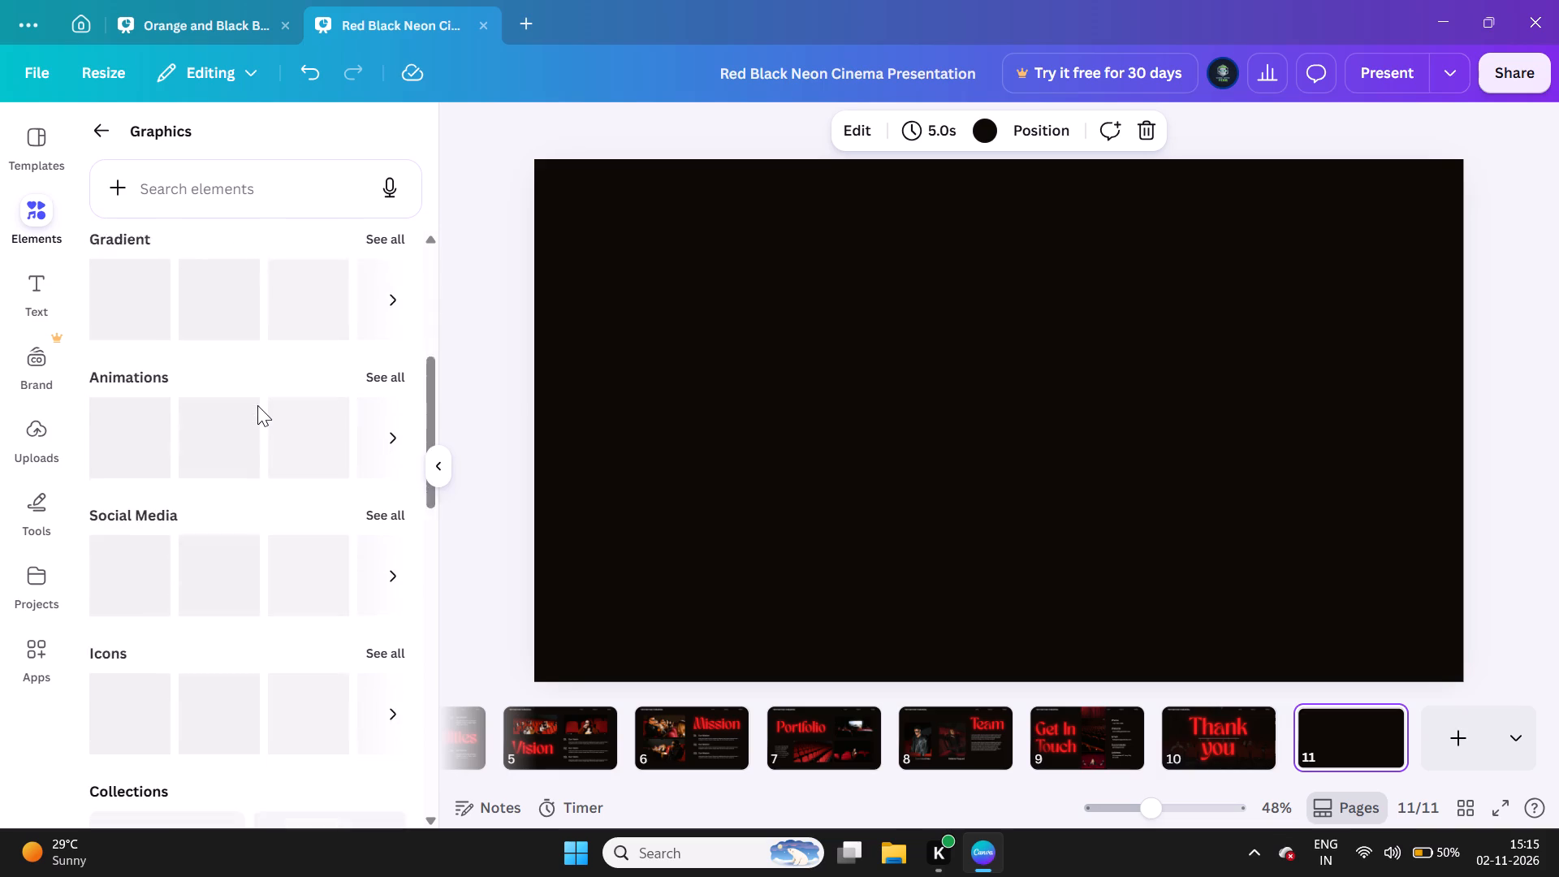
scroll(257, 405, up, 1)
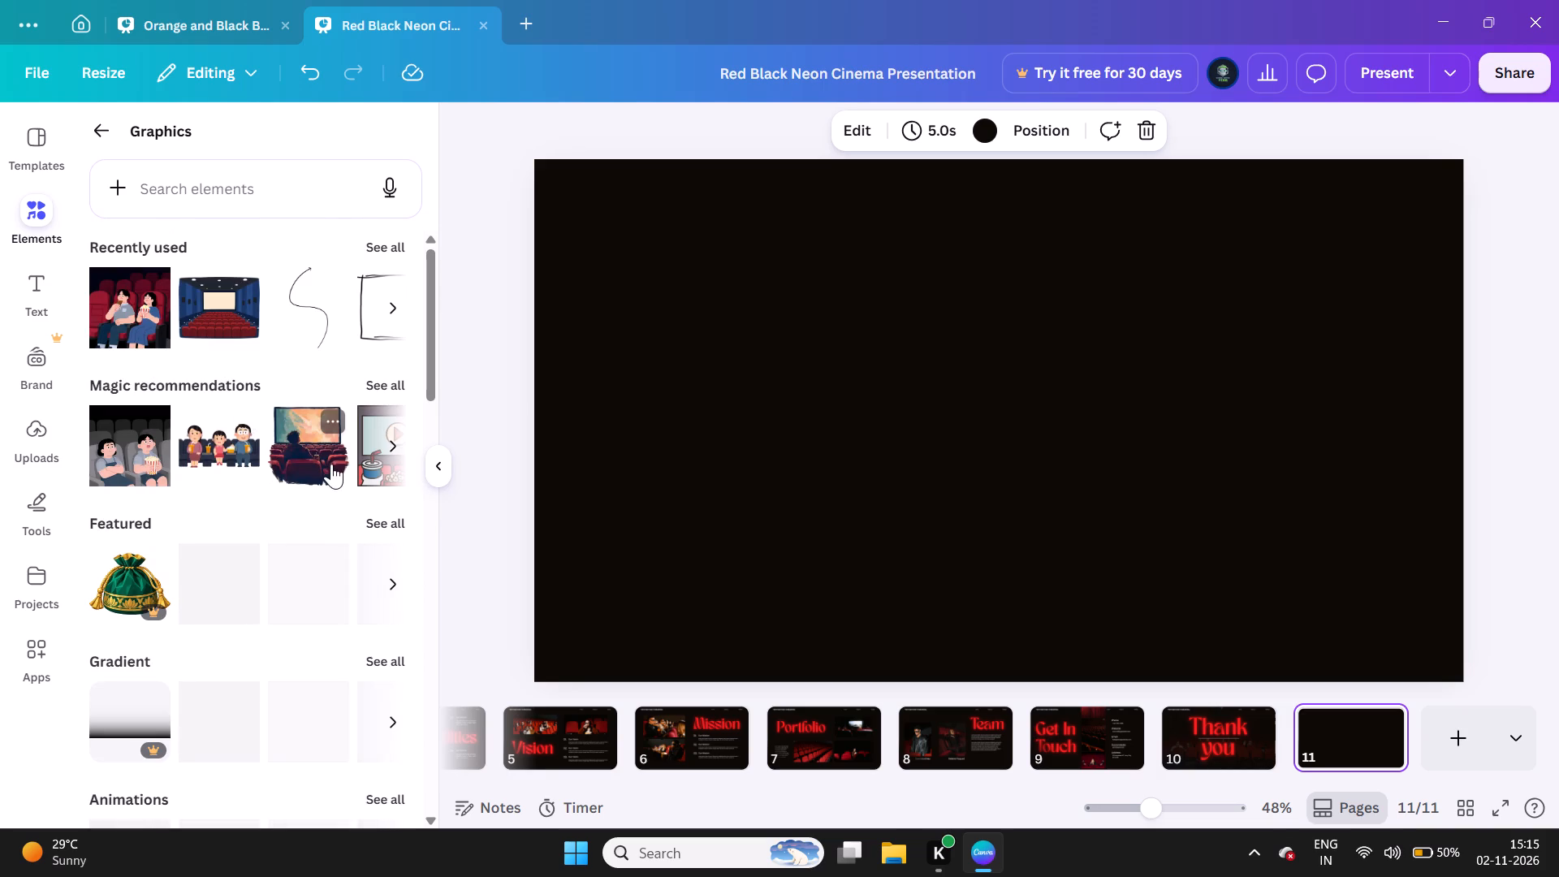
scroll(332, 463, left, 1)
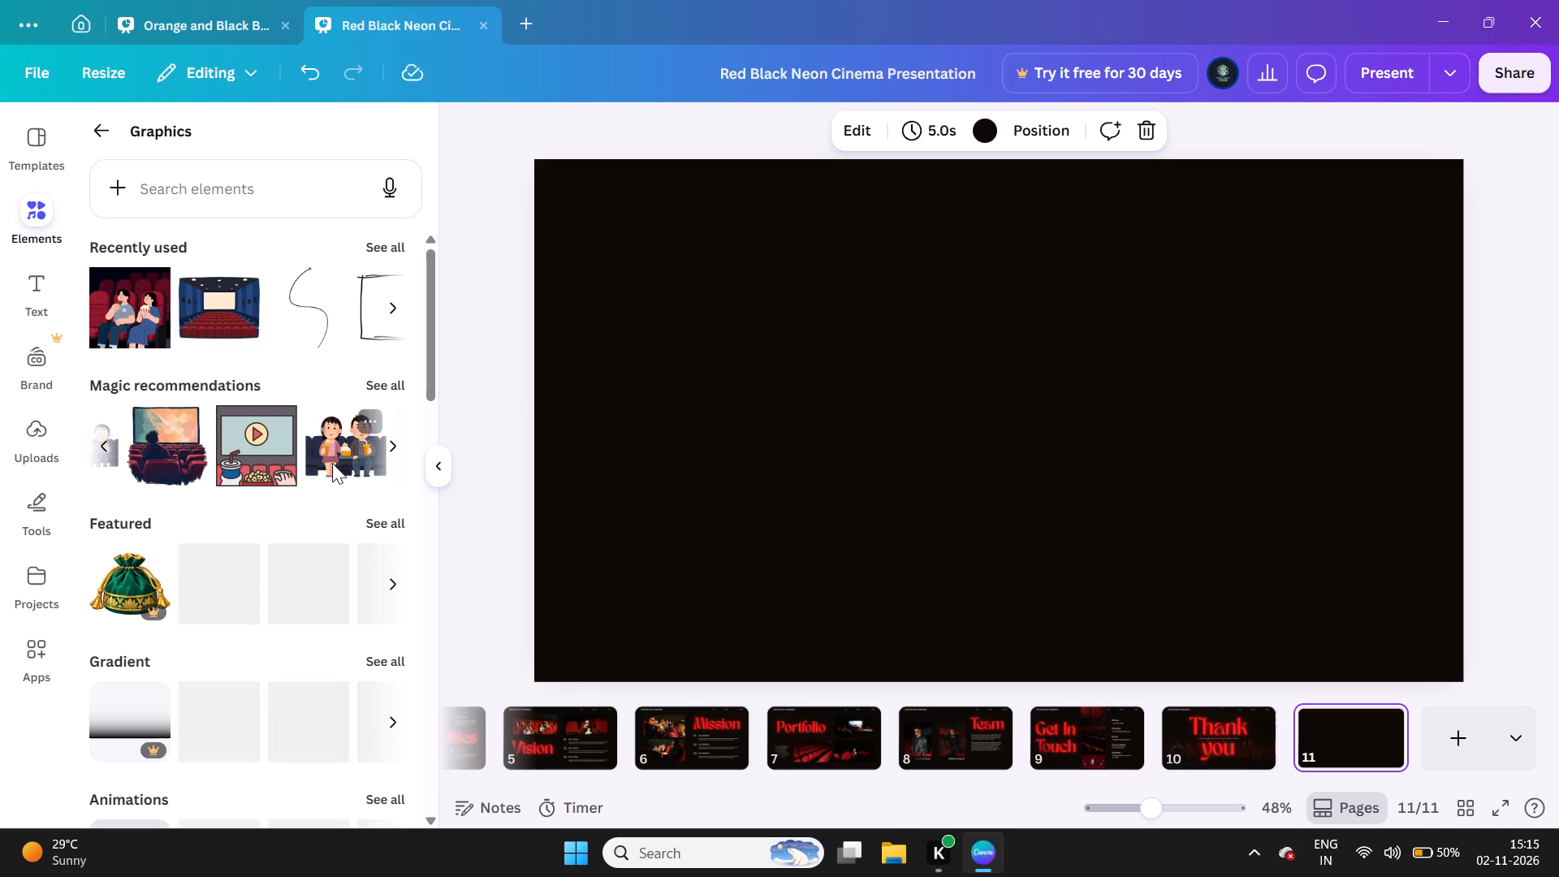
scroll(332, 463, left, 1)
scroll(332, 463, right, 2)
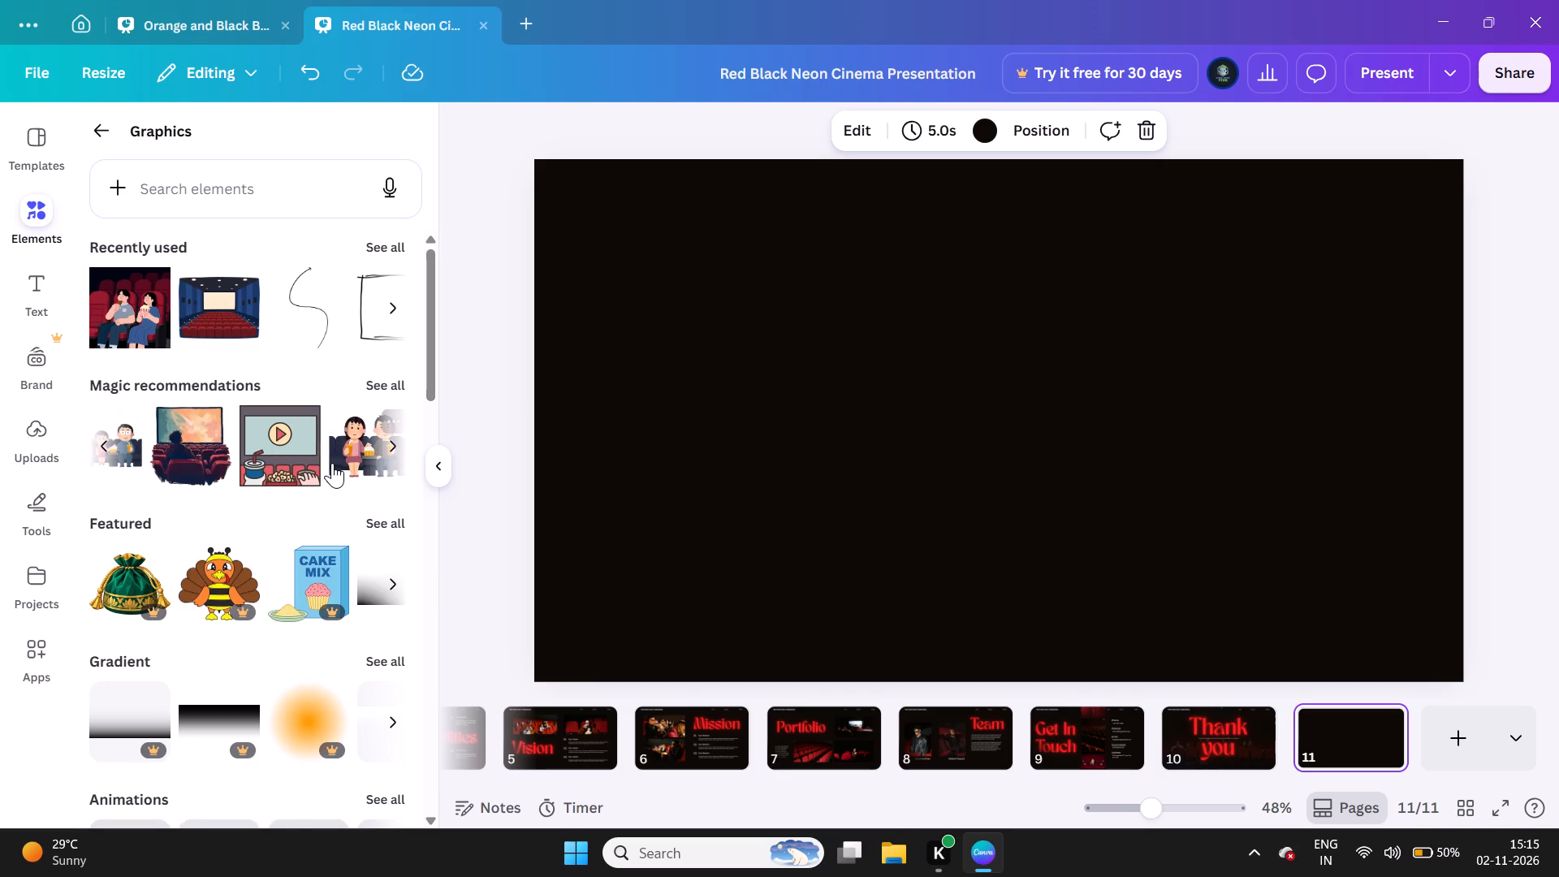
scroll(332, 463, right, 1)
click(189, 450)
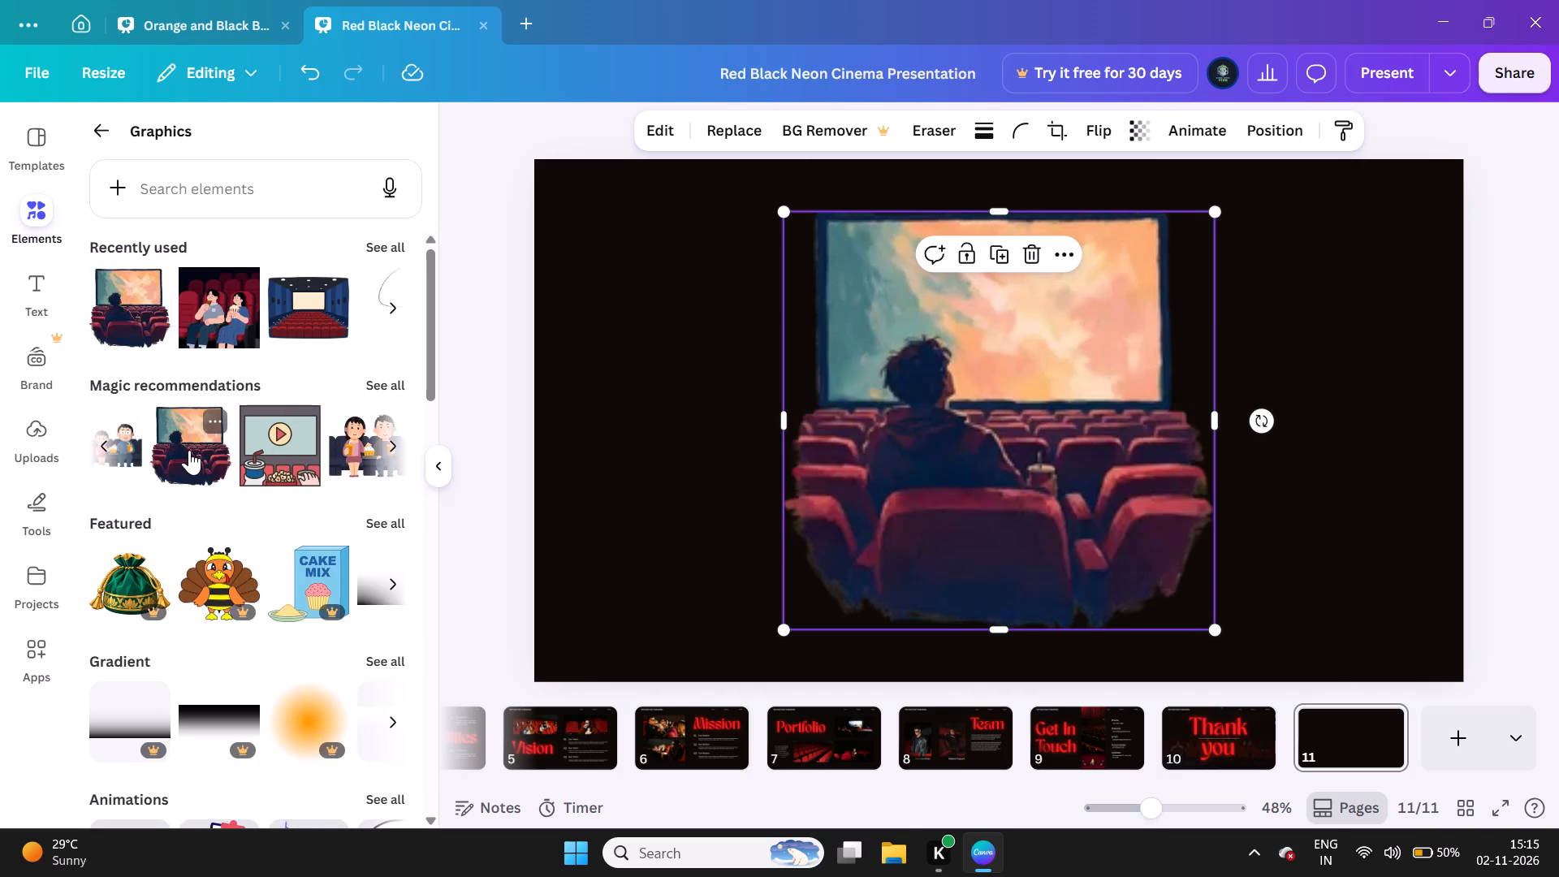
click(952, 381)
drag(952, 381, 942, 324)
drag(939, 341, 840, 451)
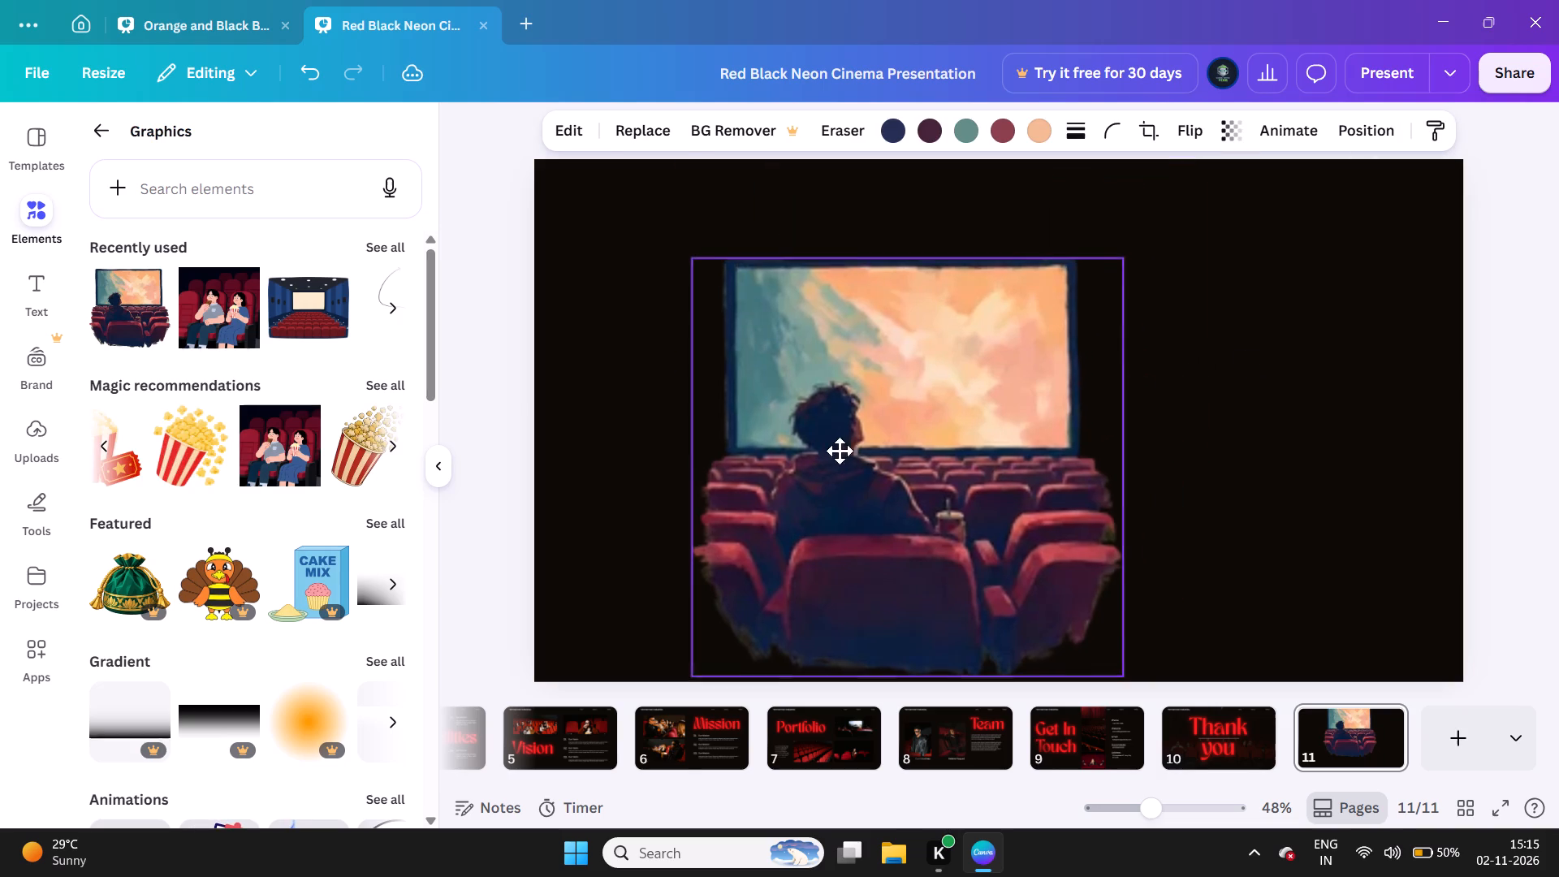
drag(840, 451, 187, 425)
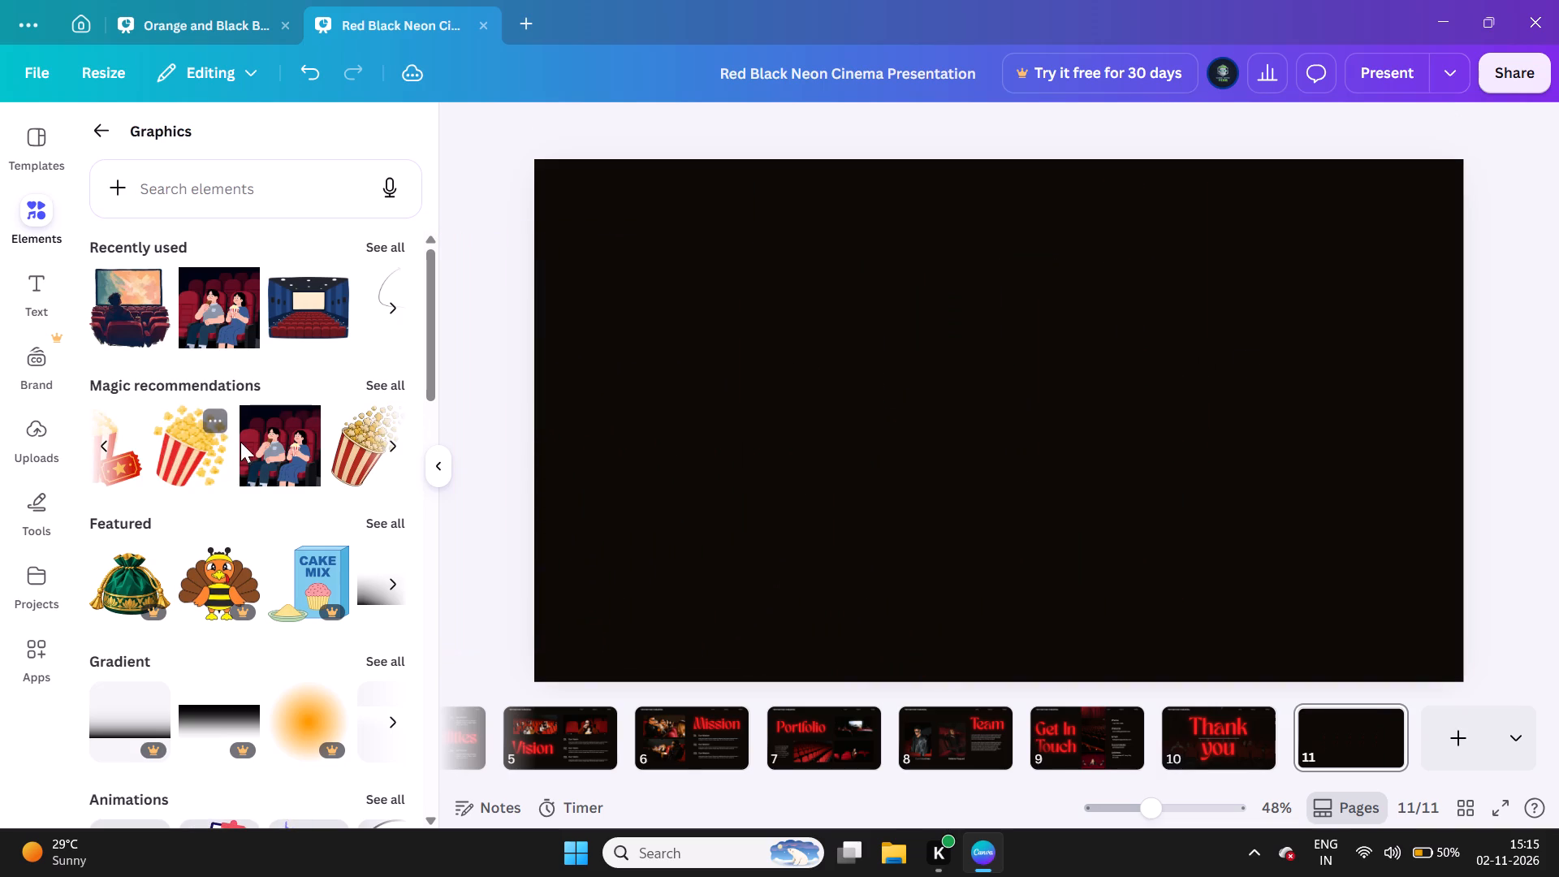
Add the recommended graphic of an empty cinema hall with red seats and a white screen to page 11.
scroll(266, 430, left, 3)
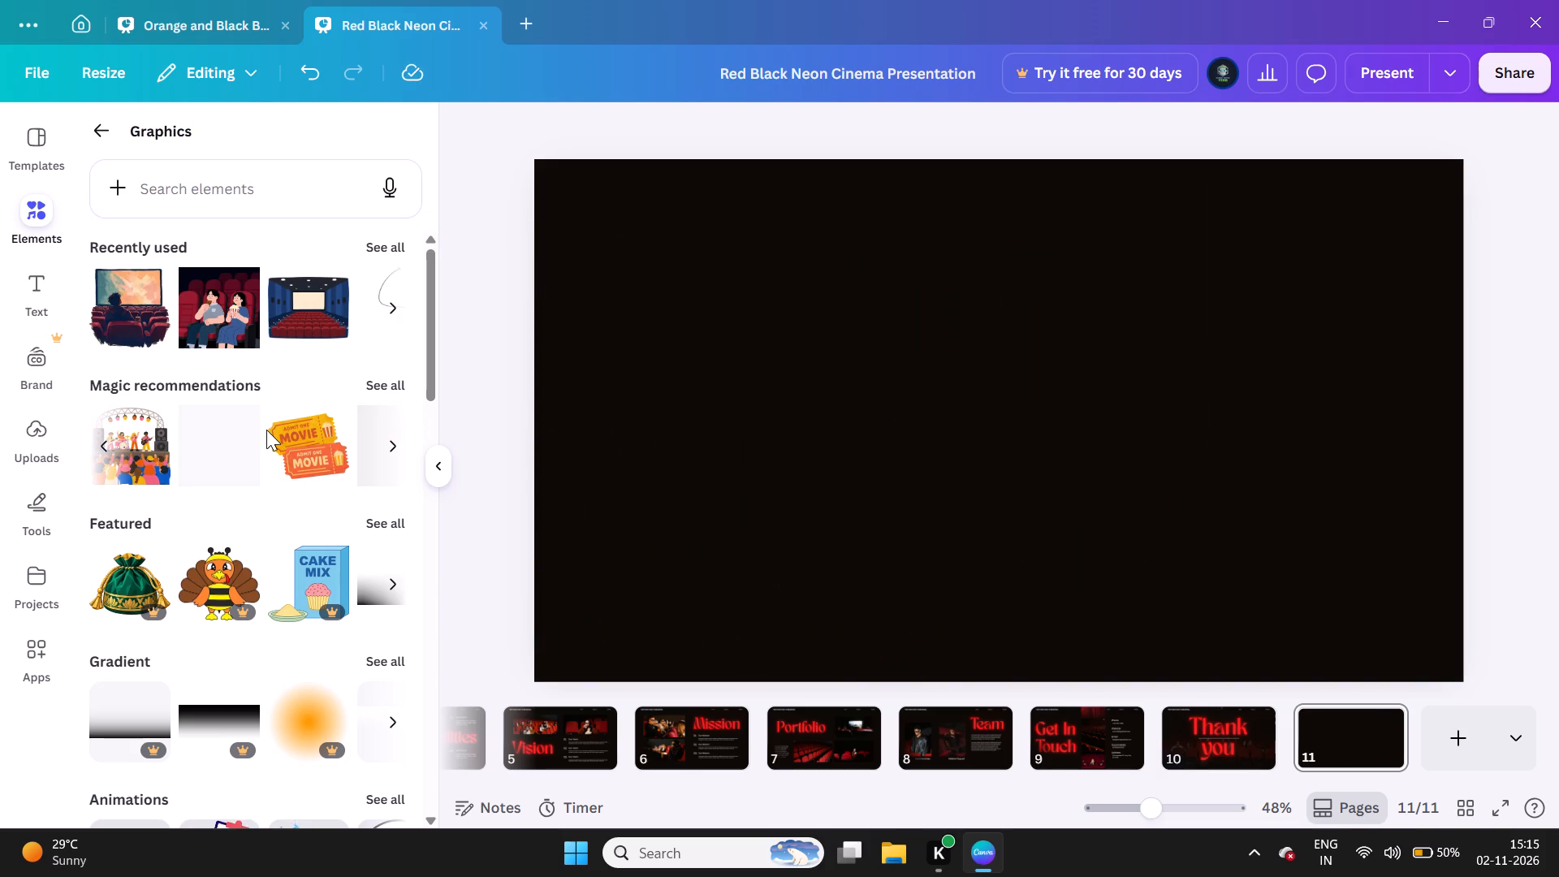
scroll(228, 456, left, 2)
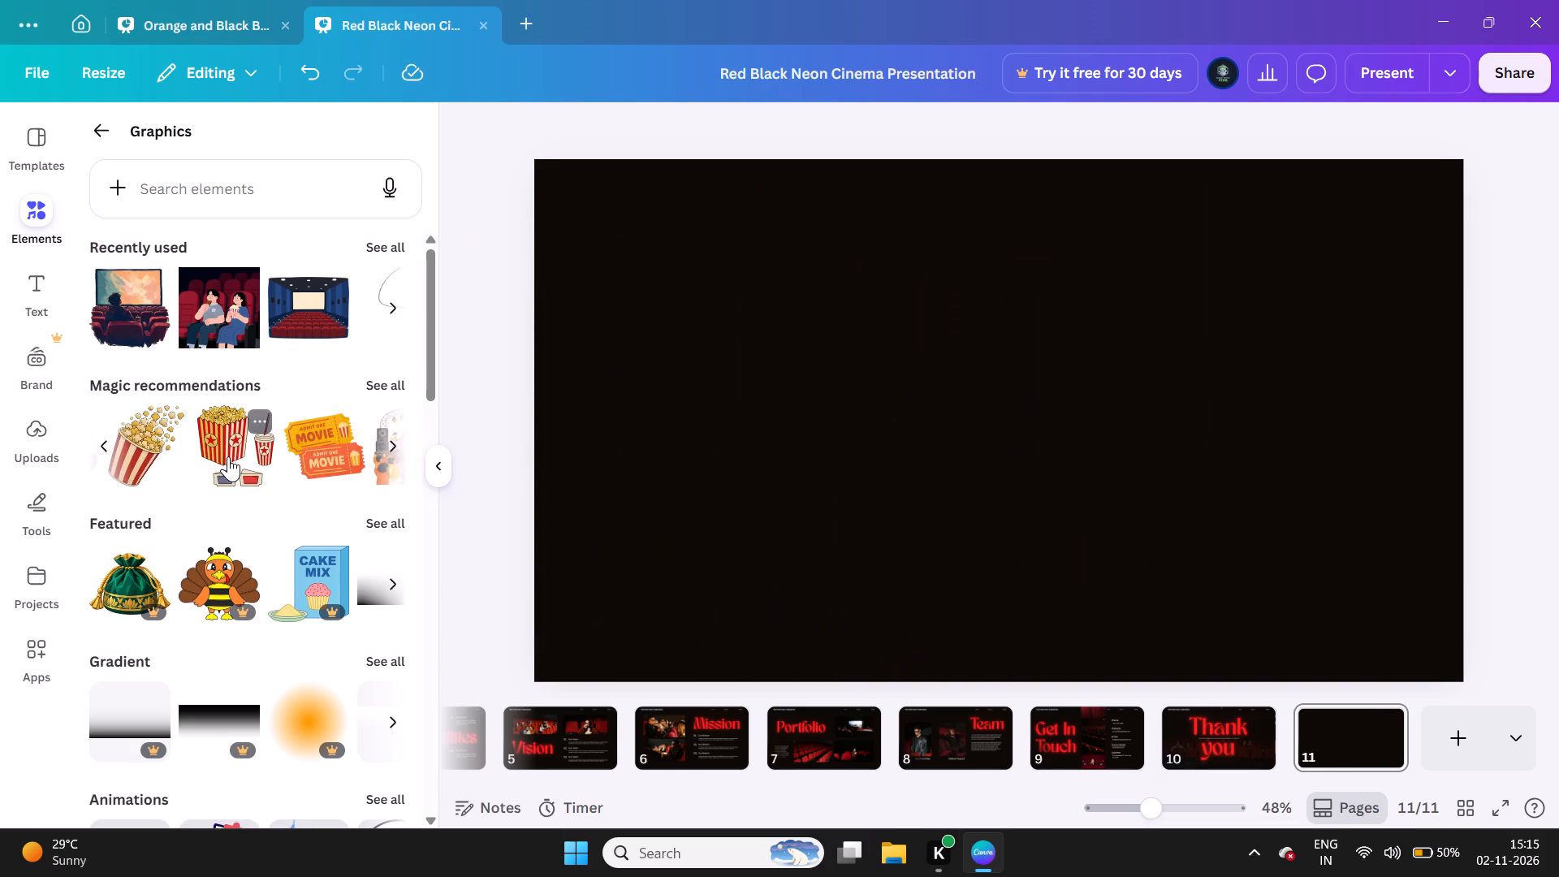
scroll(228, 456, left, 3)
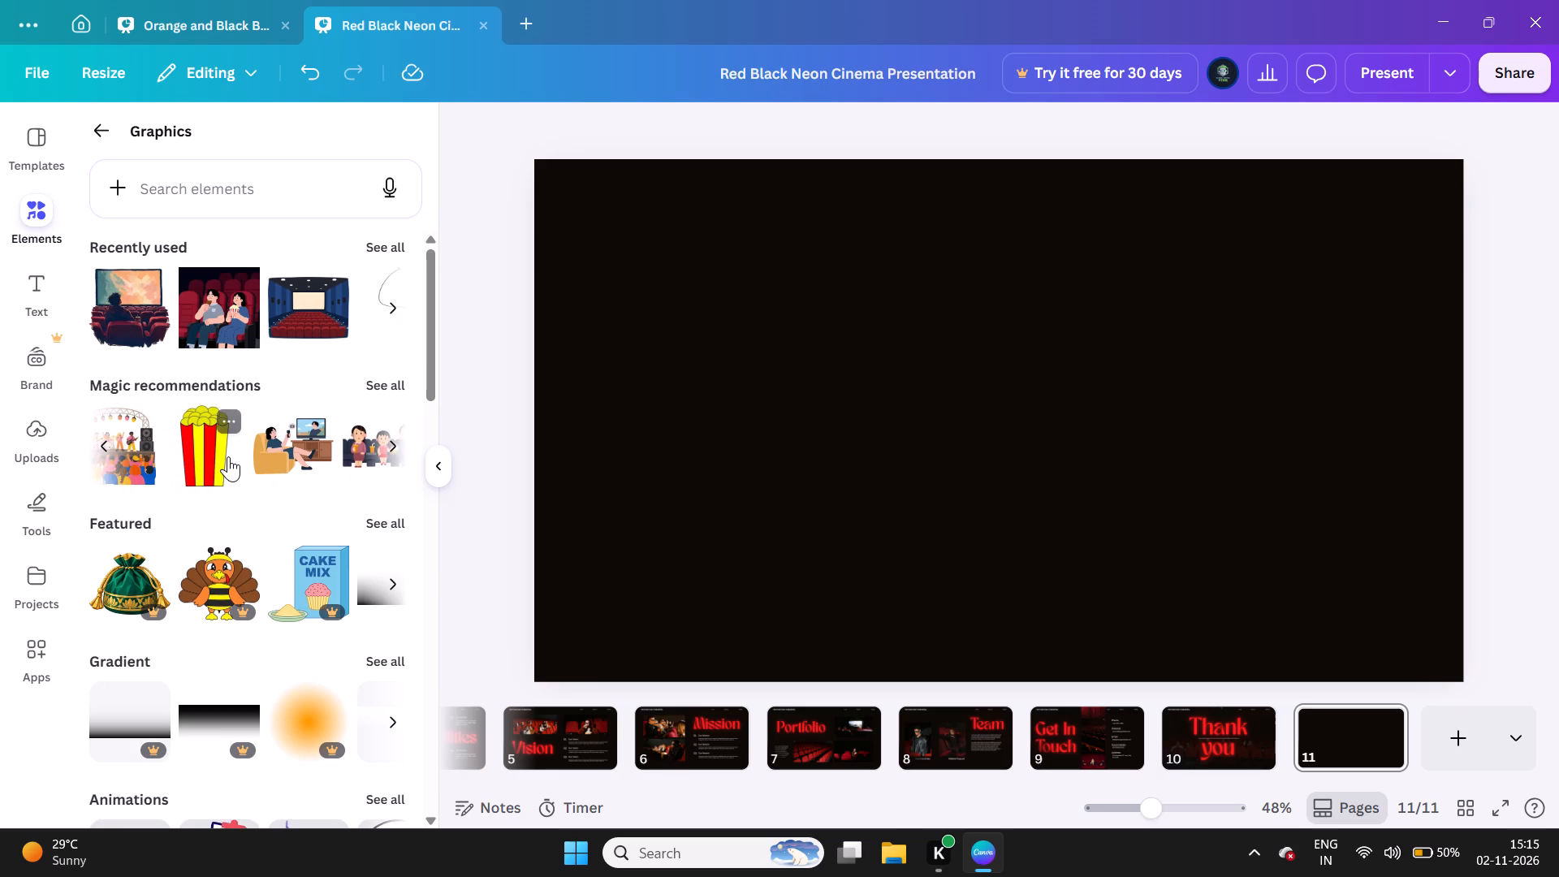
scroll(228, 456, left, 3)
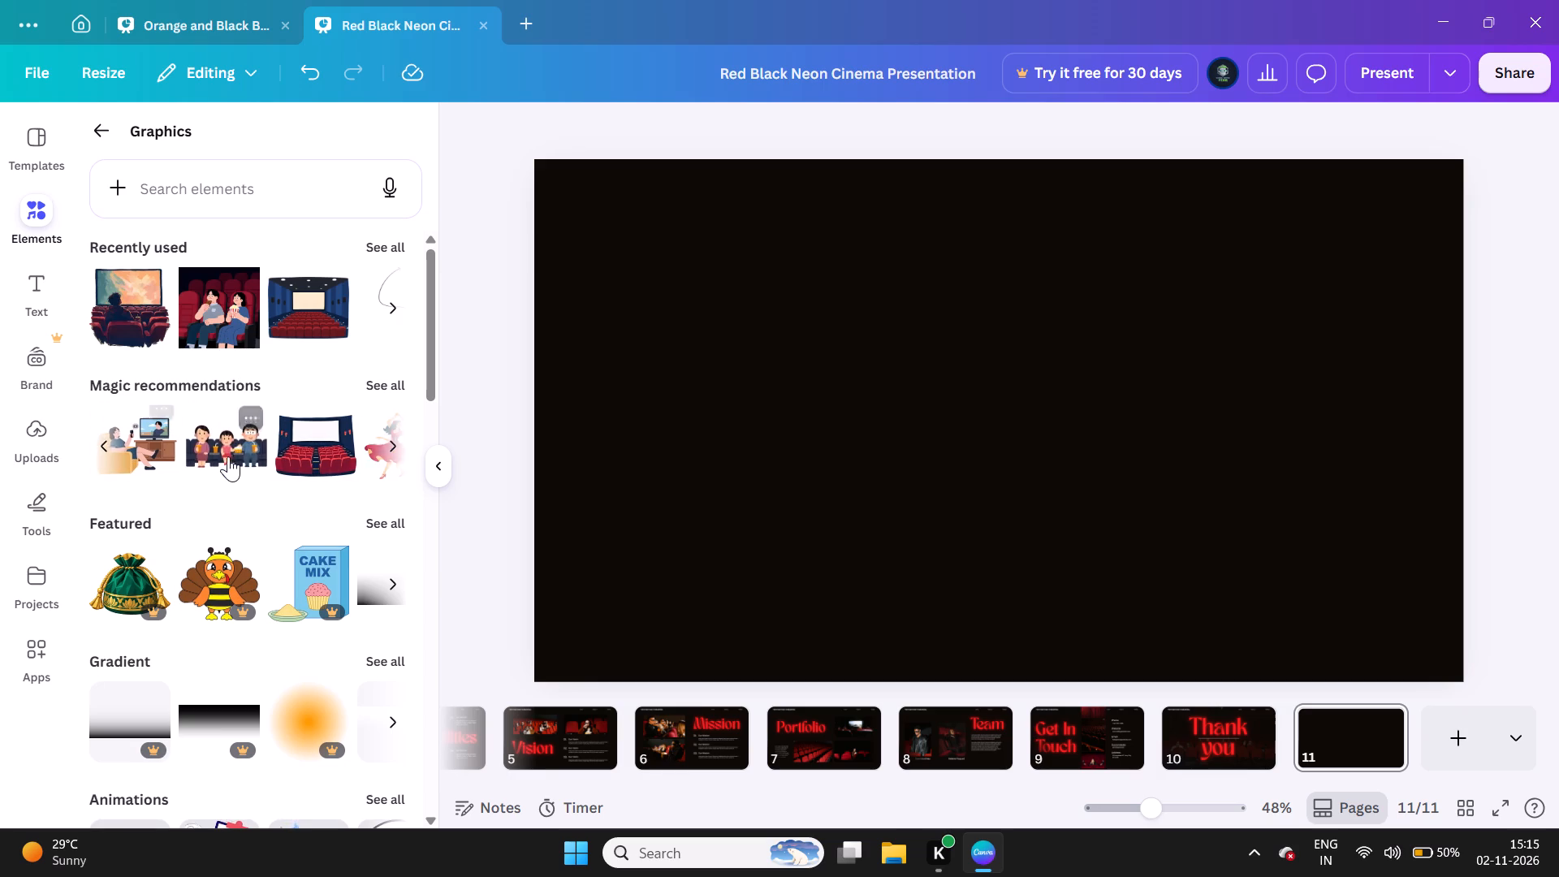
scroll(228, 456, left, 2)
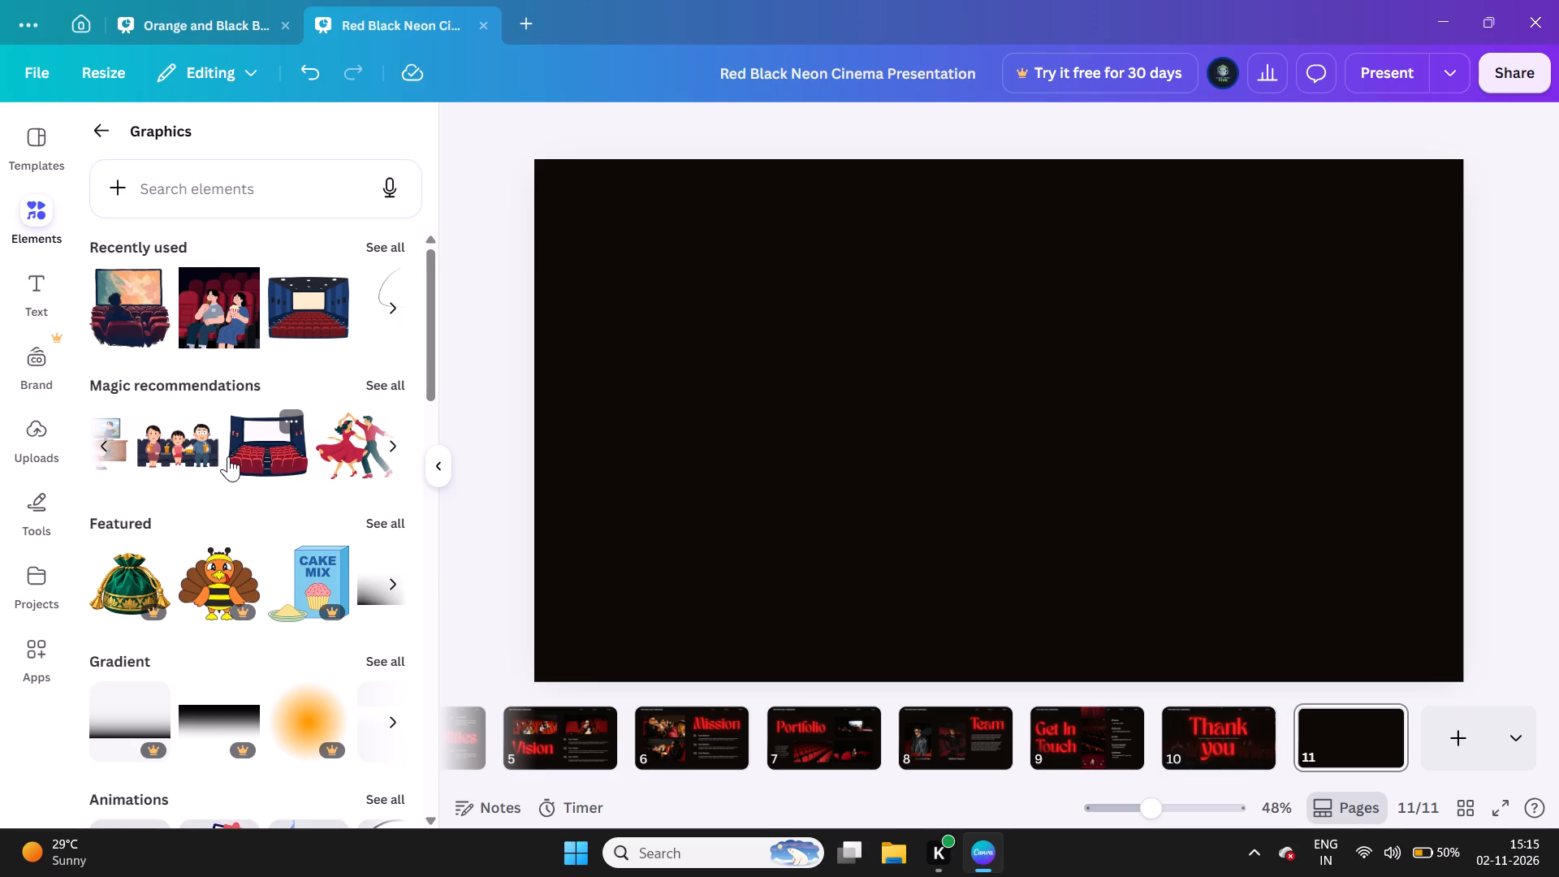
click(240, 446)
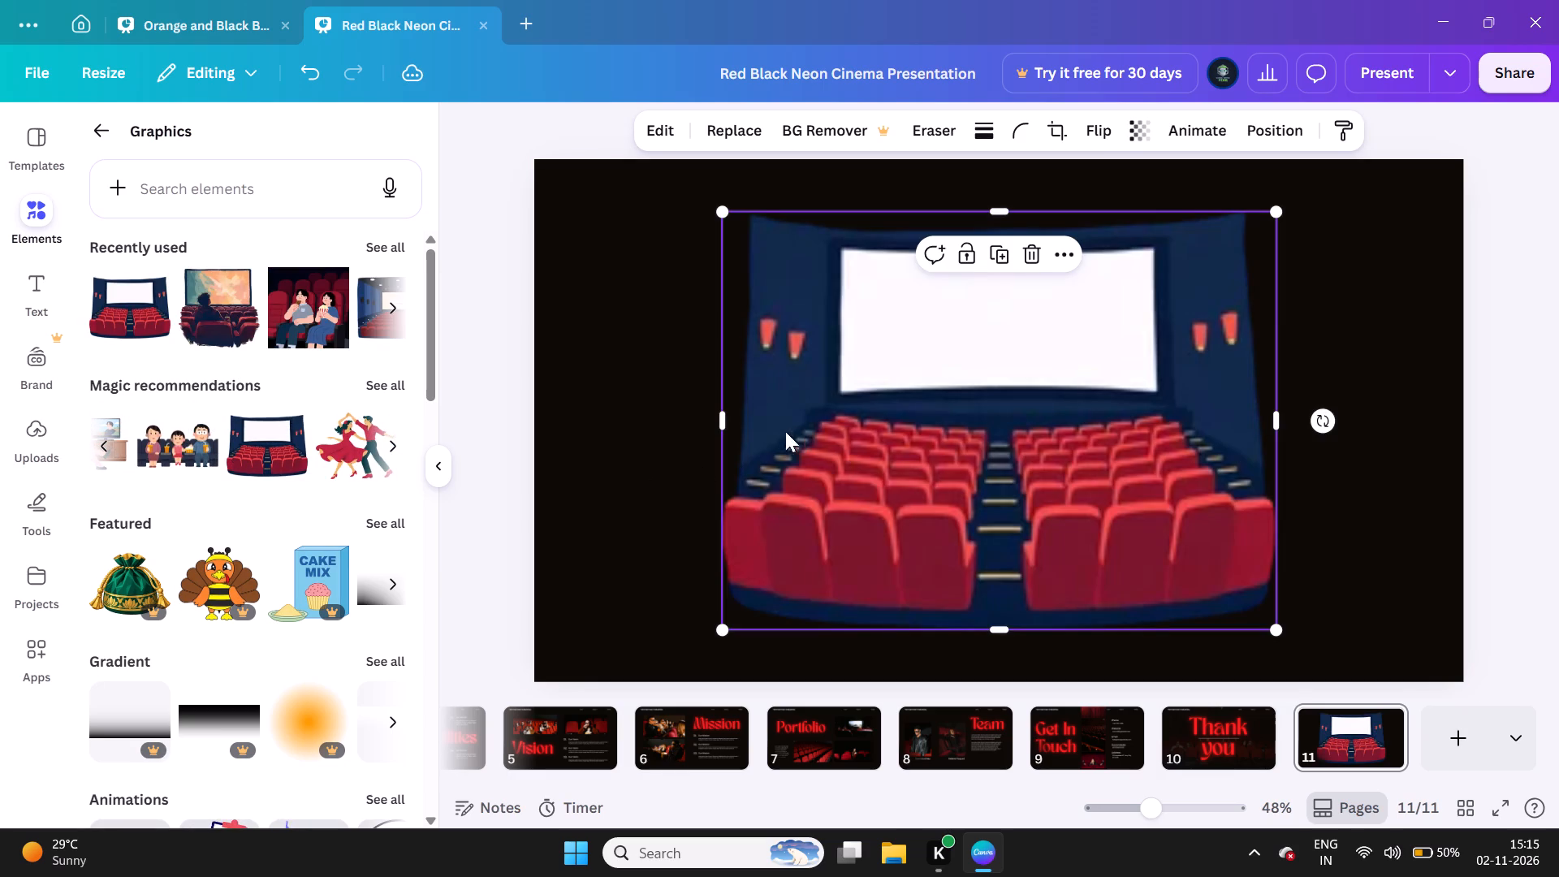
Extend the cinema hall illustration to the slide's left and top edges, and widen it past the slide's right edge.
drag(726, 415, 564, 410)
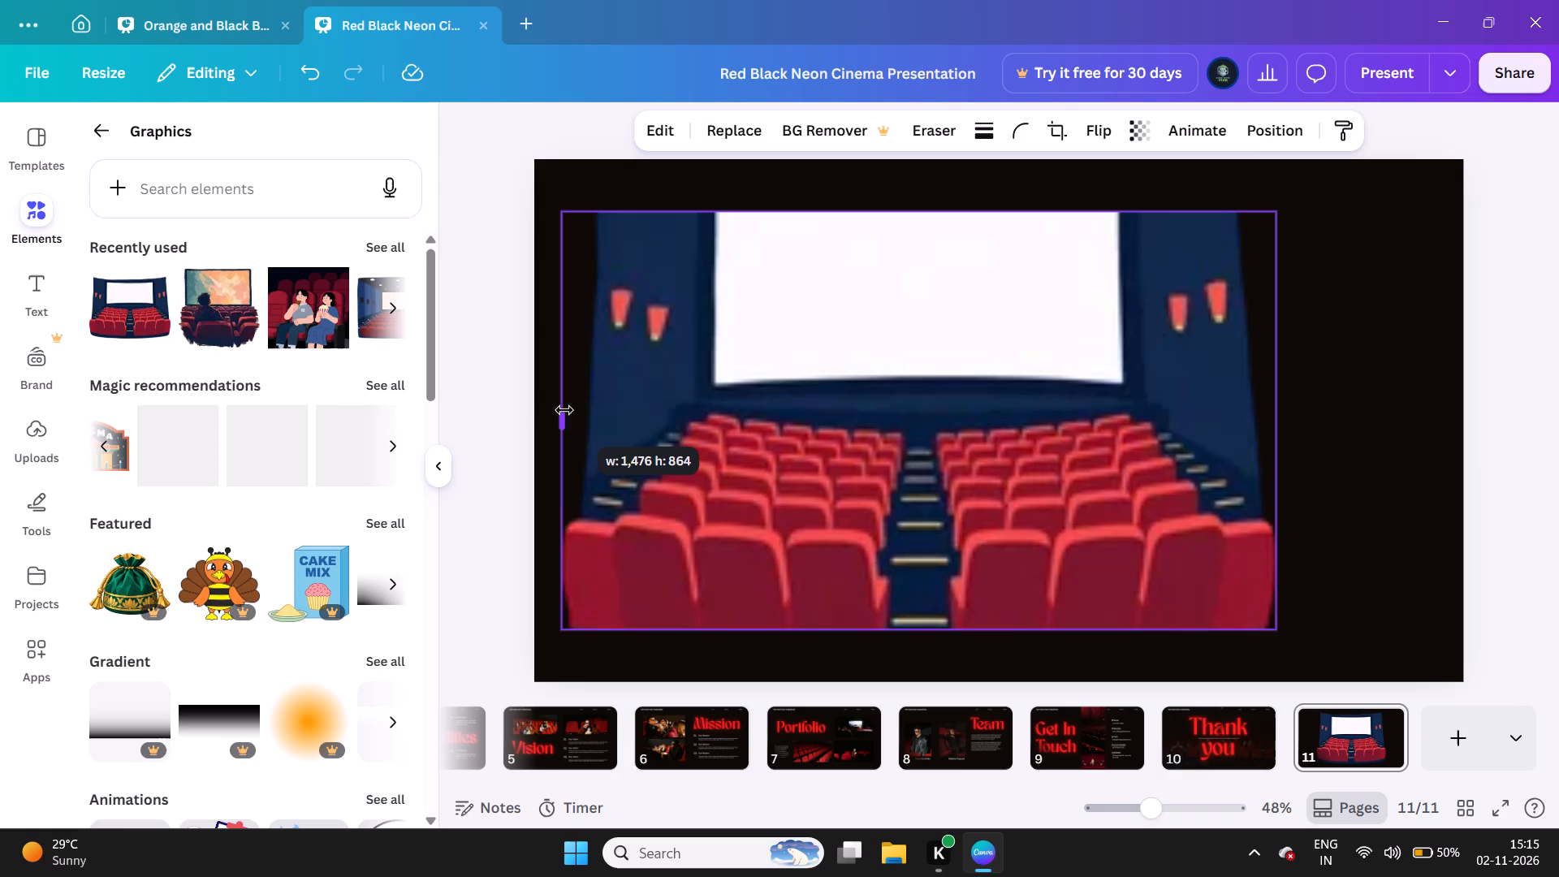
drag(564, 410, 554, 413)
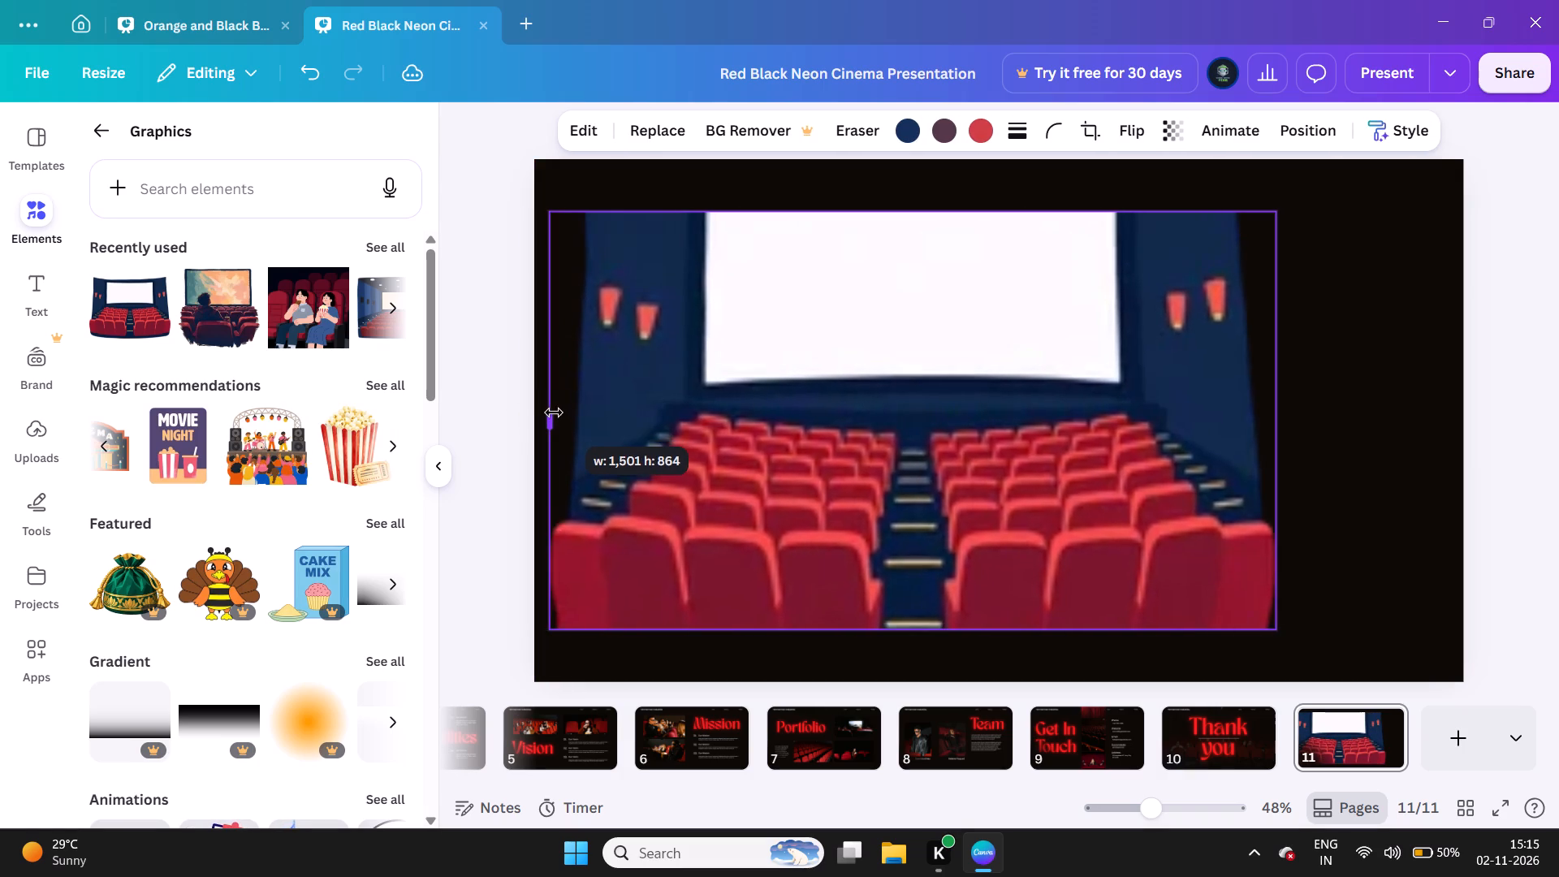
drag(554, 413, 541, 415)
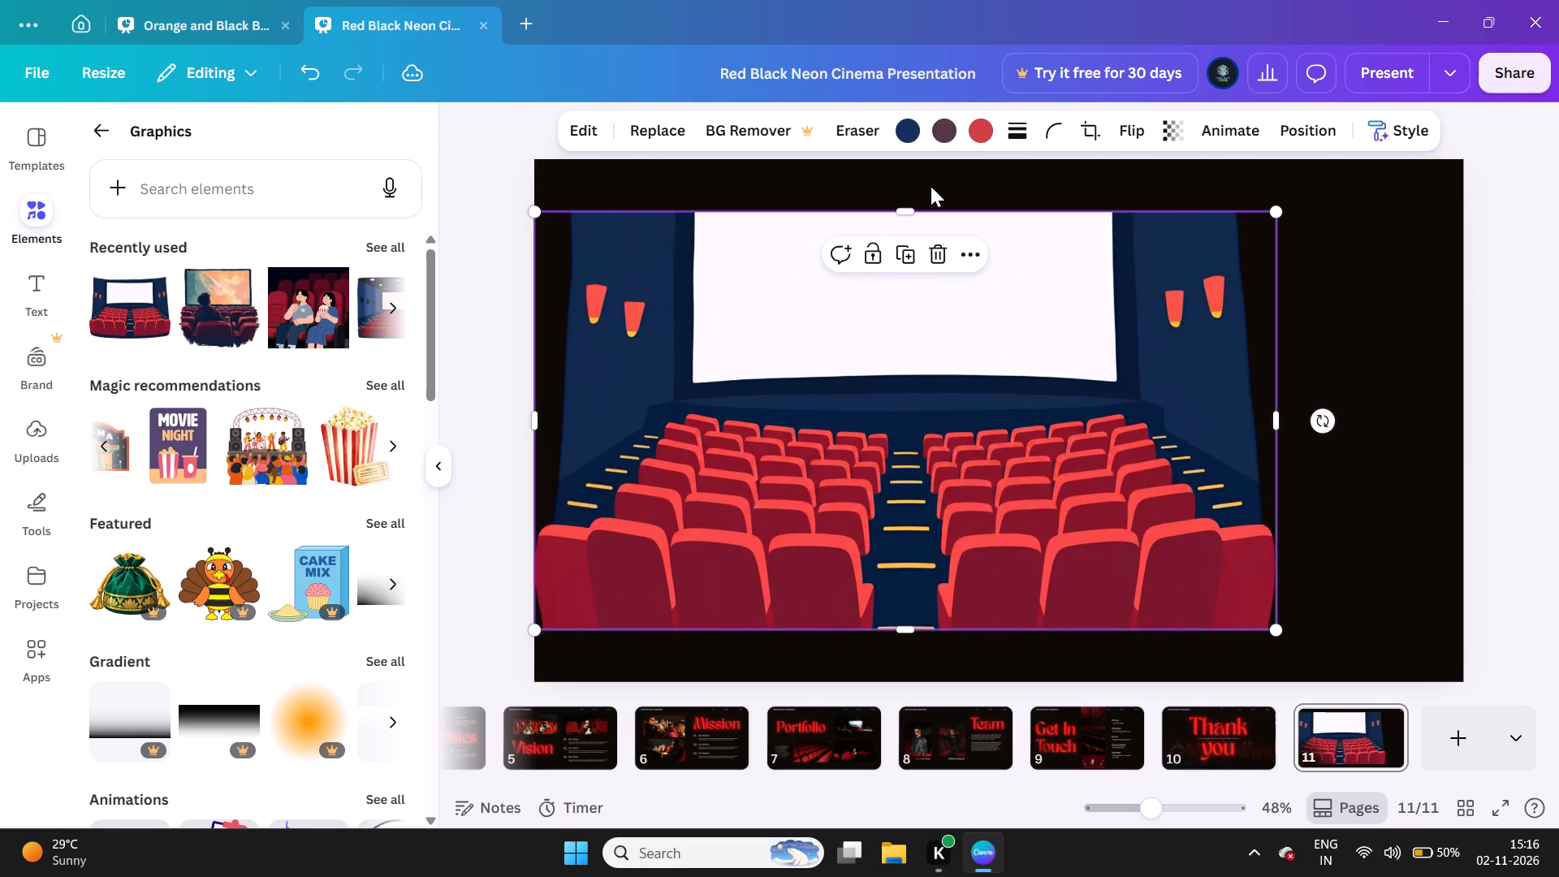
drag(899, 210, 896, 161)
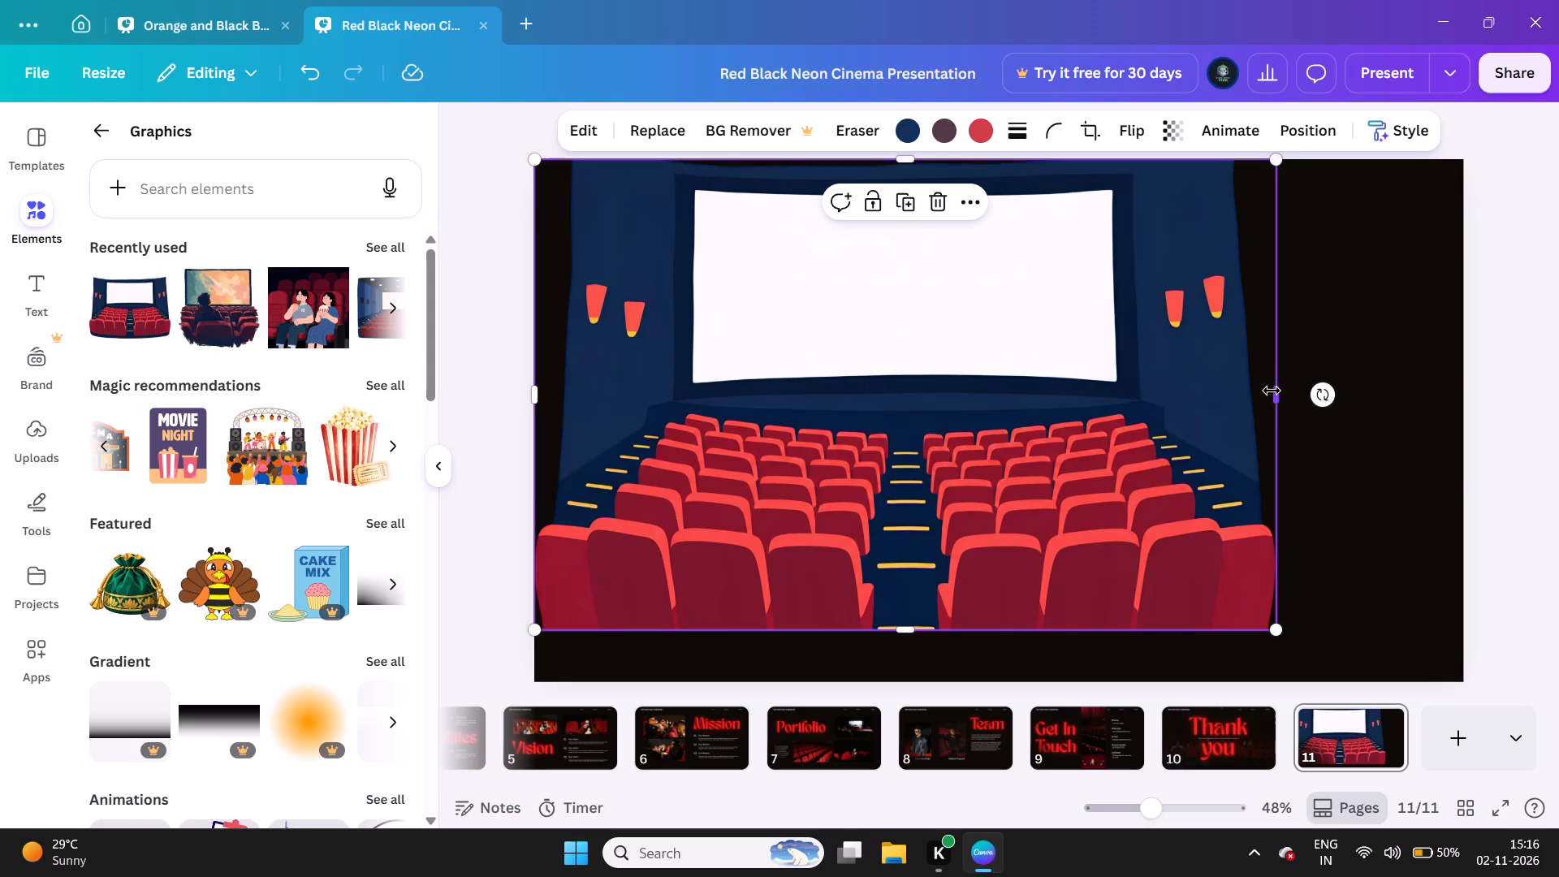
drag(1272, 391, 1558, 448)
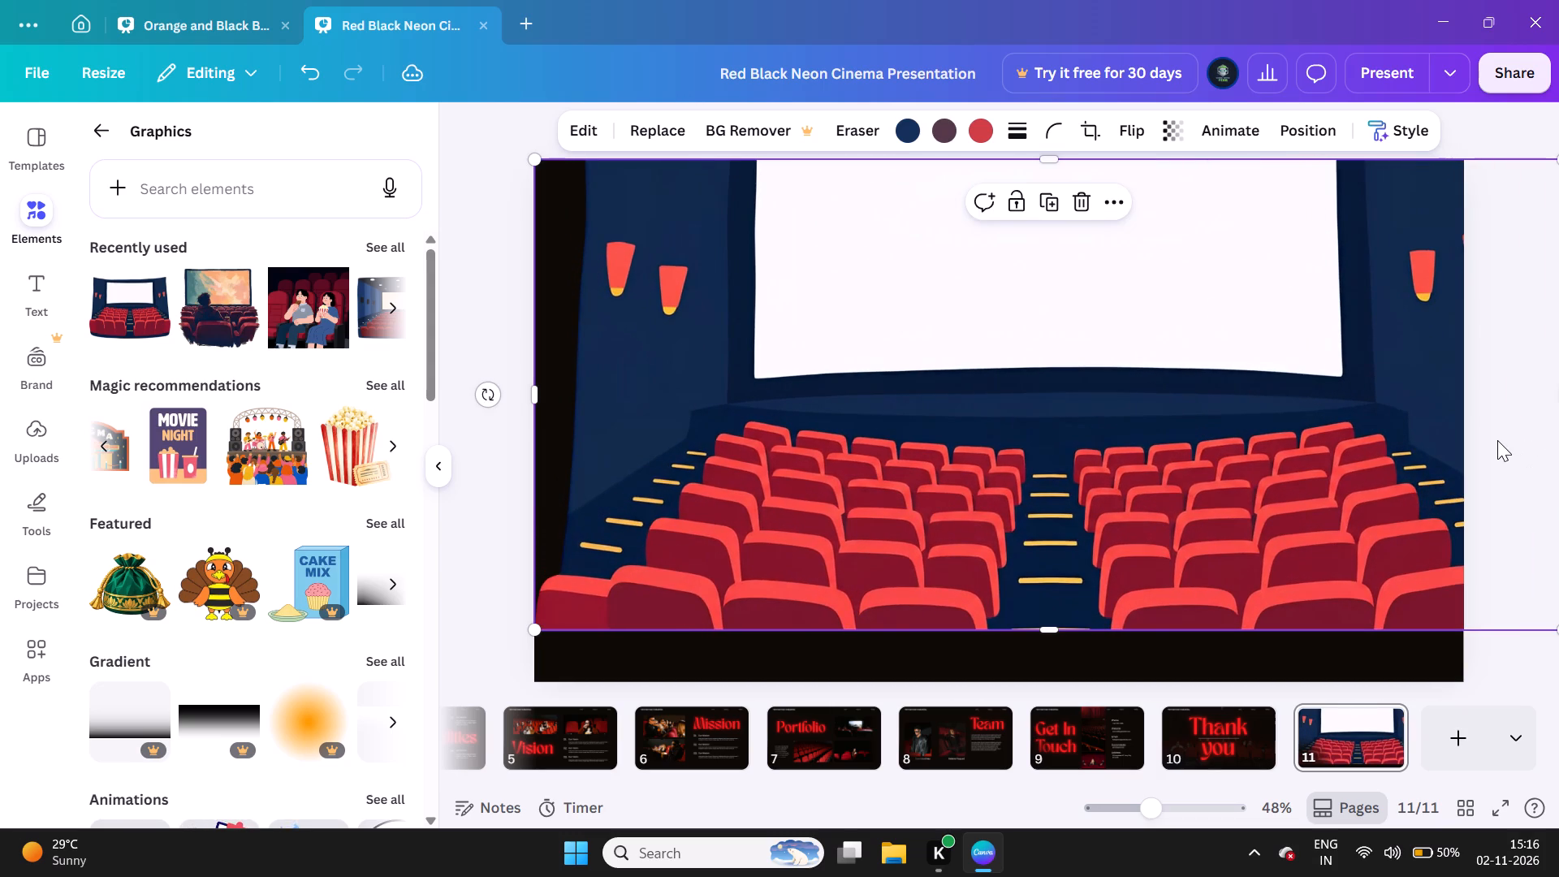
Scale the cinema hall illustration down to about 1,502 wide and position it inside the slide against the top edge.
click(1495, 439)
click(1436, 447)
drag(1465, 428, 1331, 464)
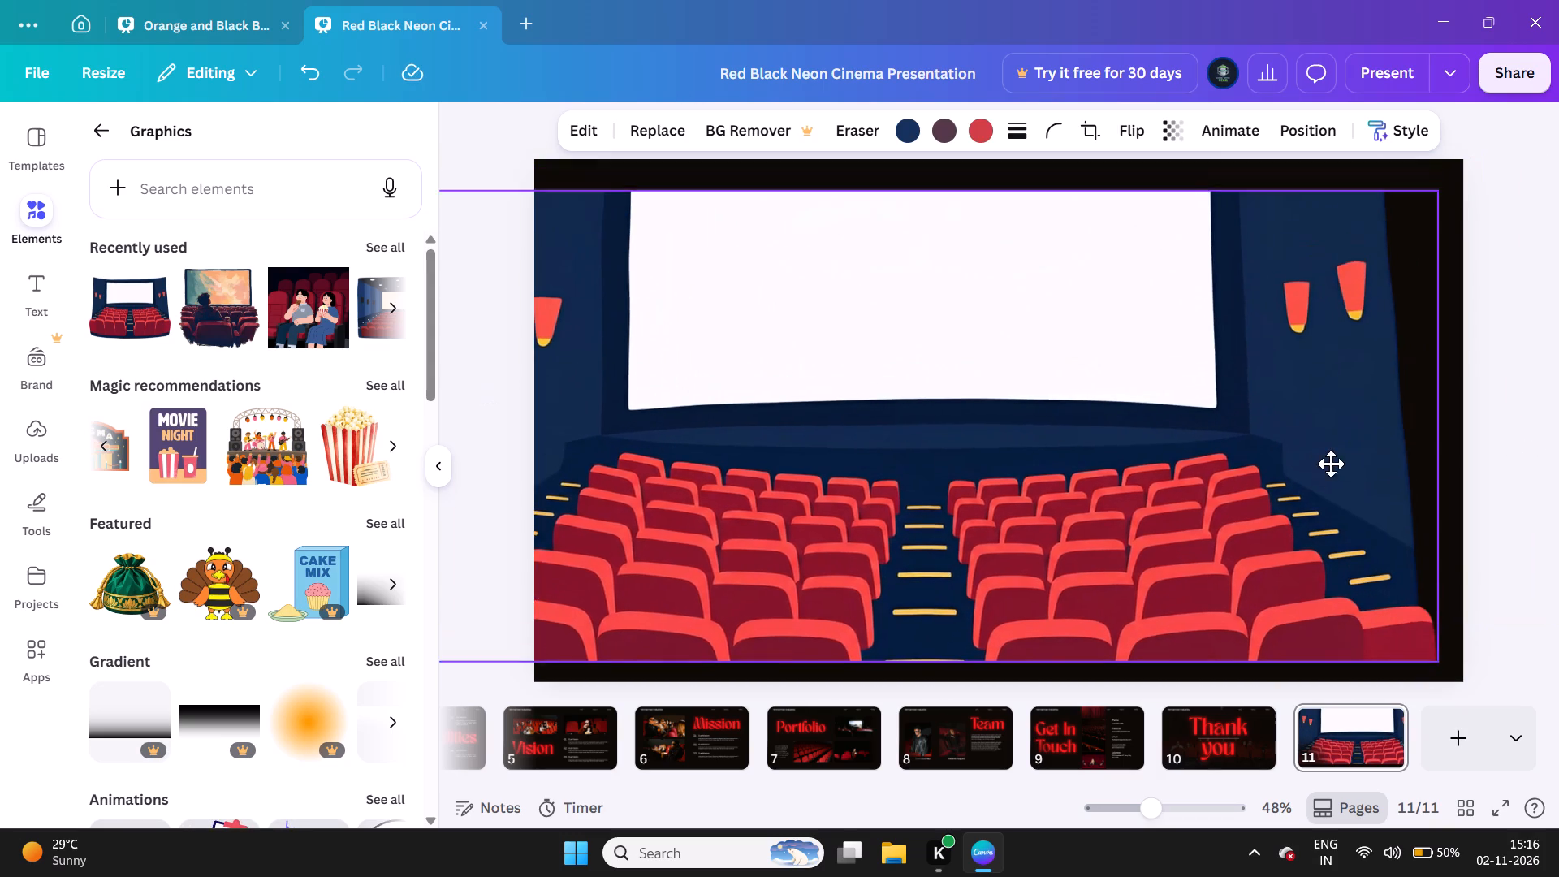
drag(1331, 464, 1397, 585)
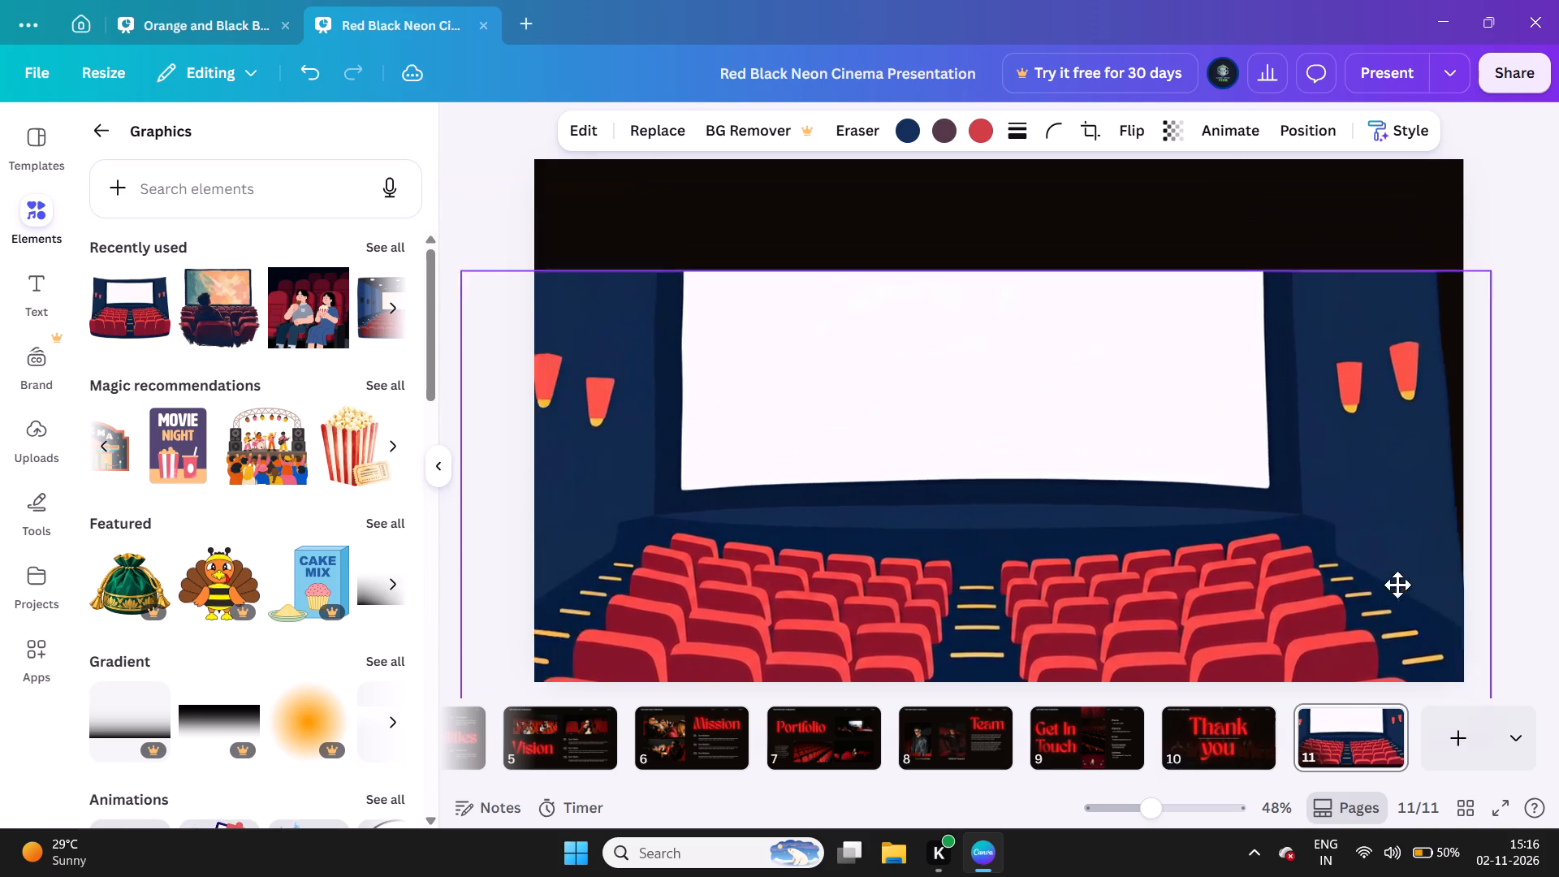
drag(1397, 585, 1229, 400)
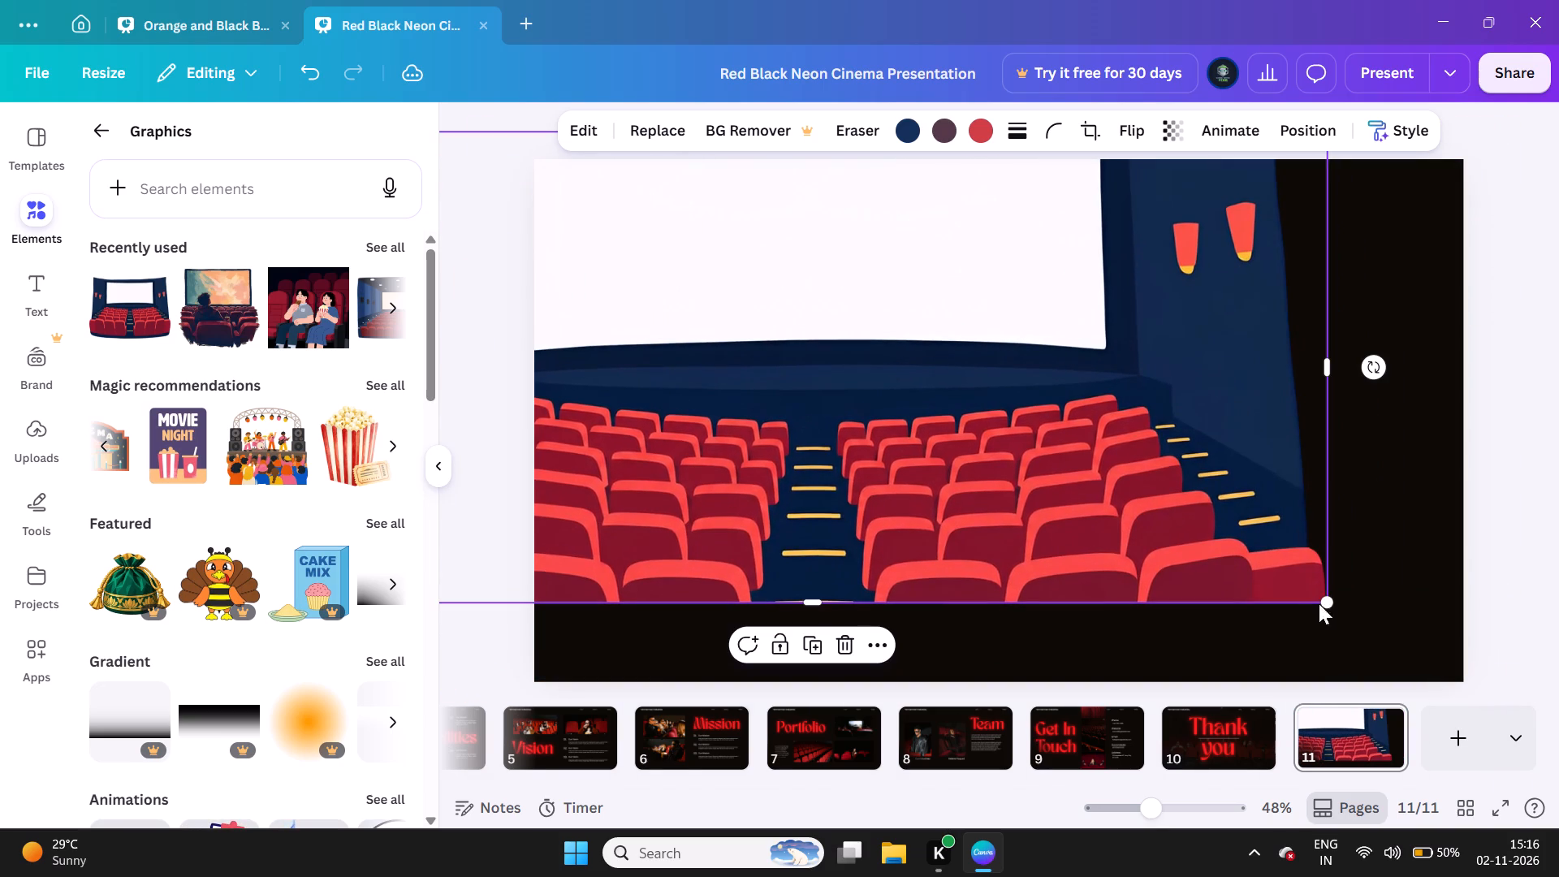
drag(1326, 604, 1024, 467)
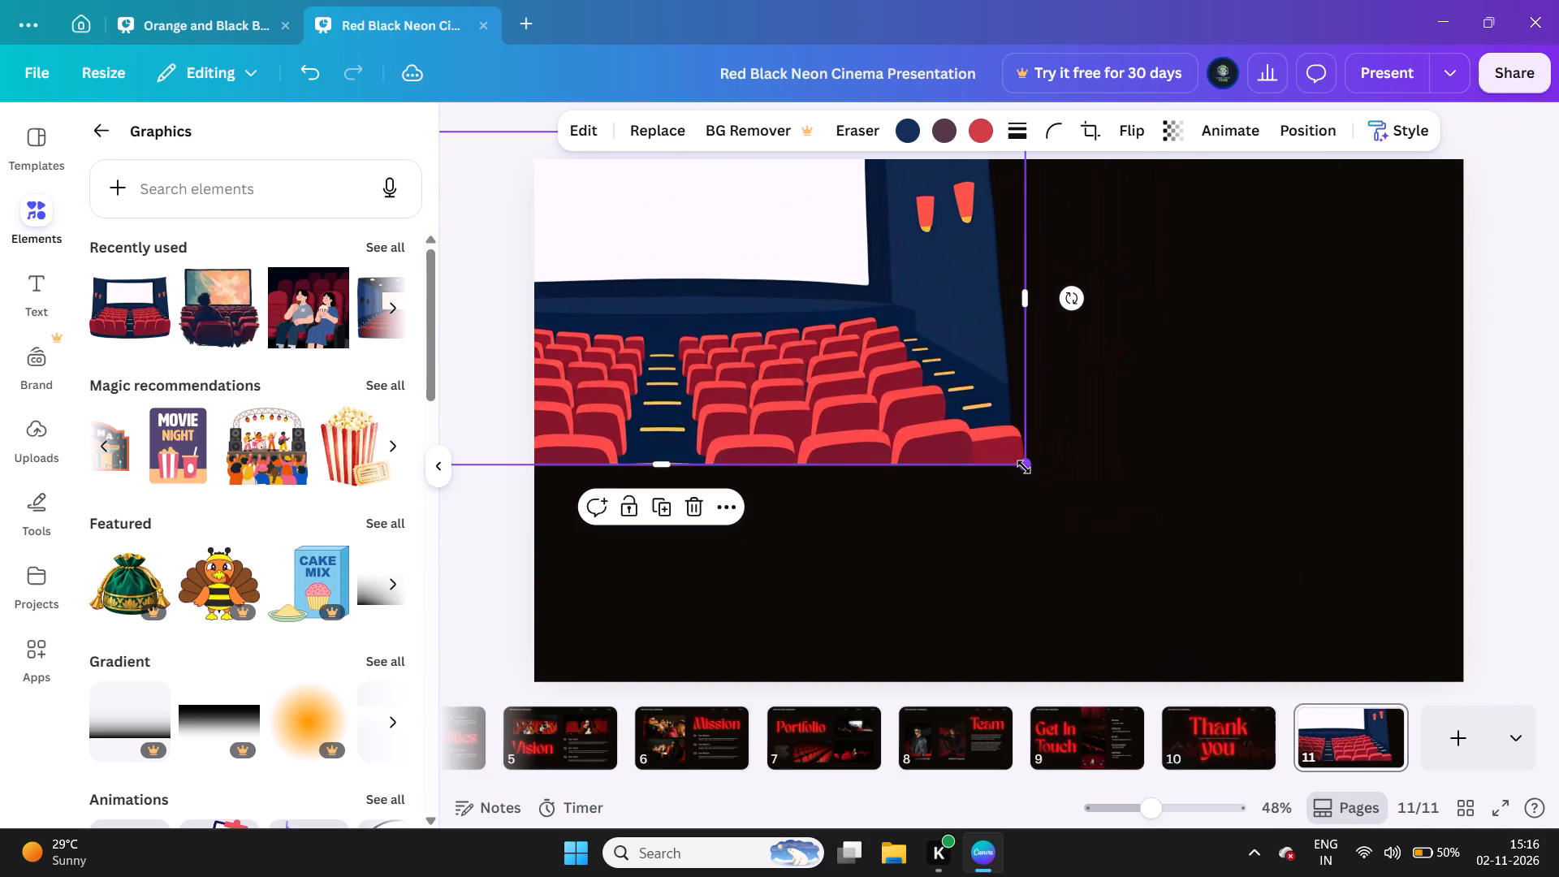
drag(894, 348, 1224, 401)
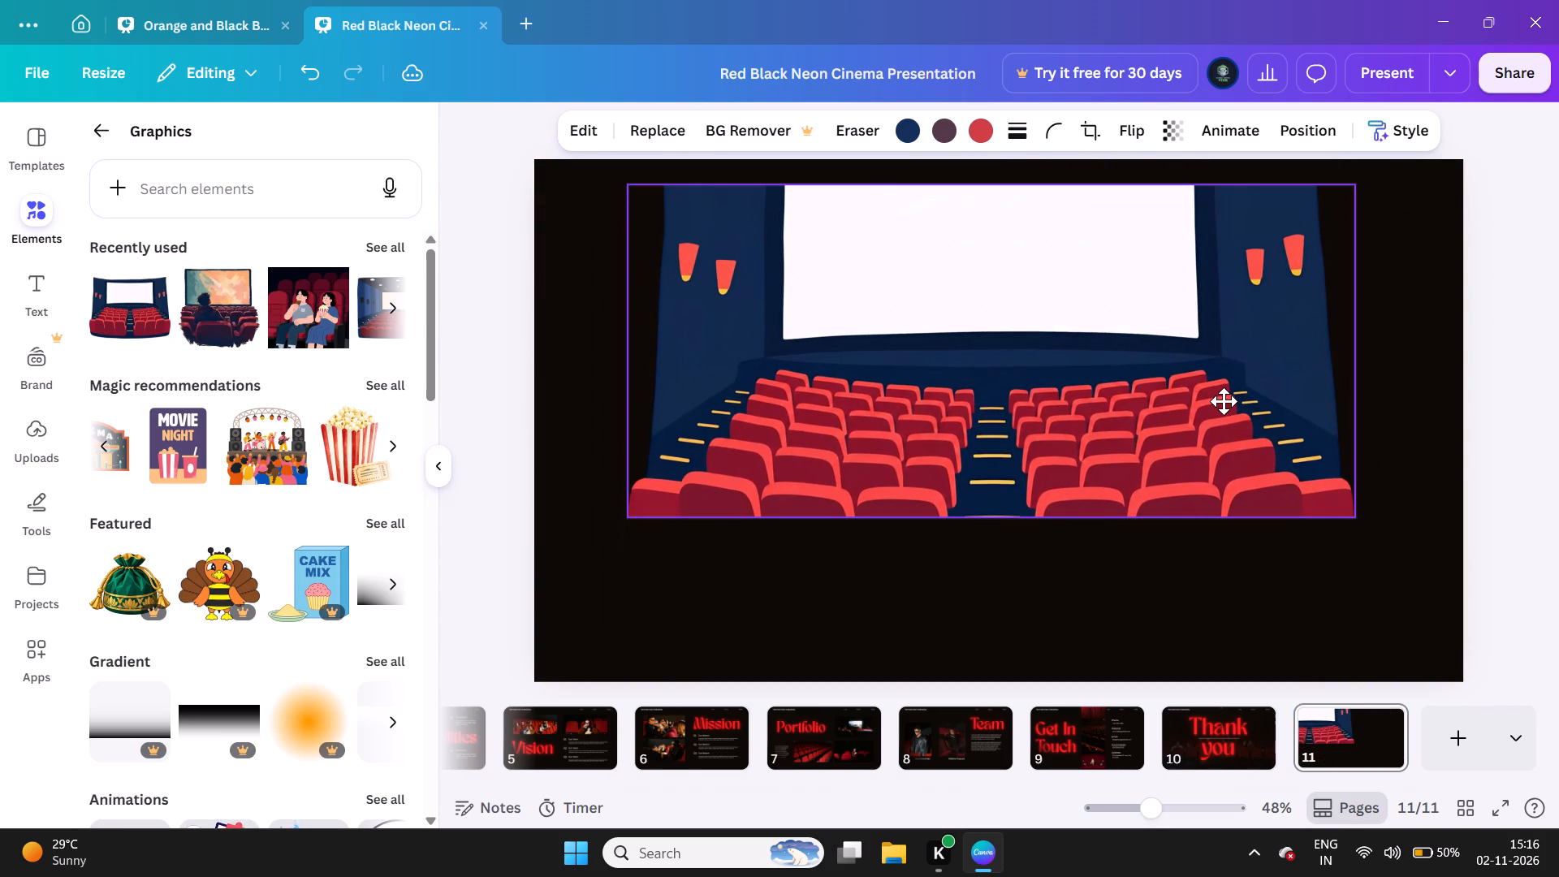
drag(1224, 401, 1222, 378)
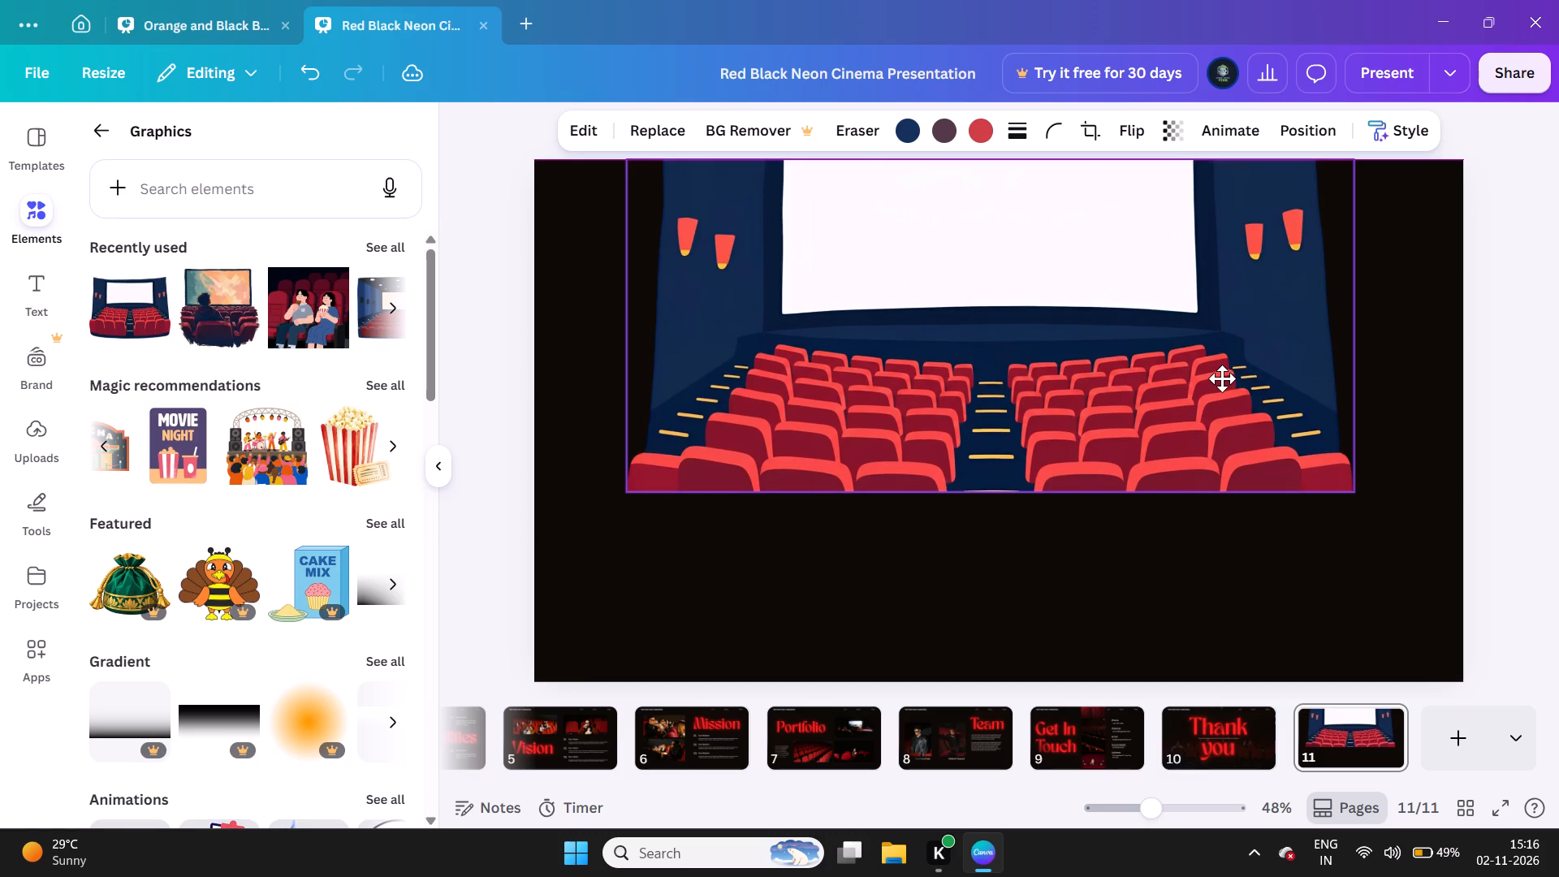
drag(1222, 378, 1220, 384)
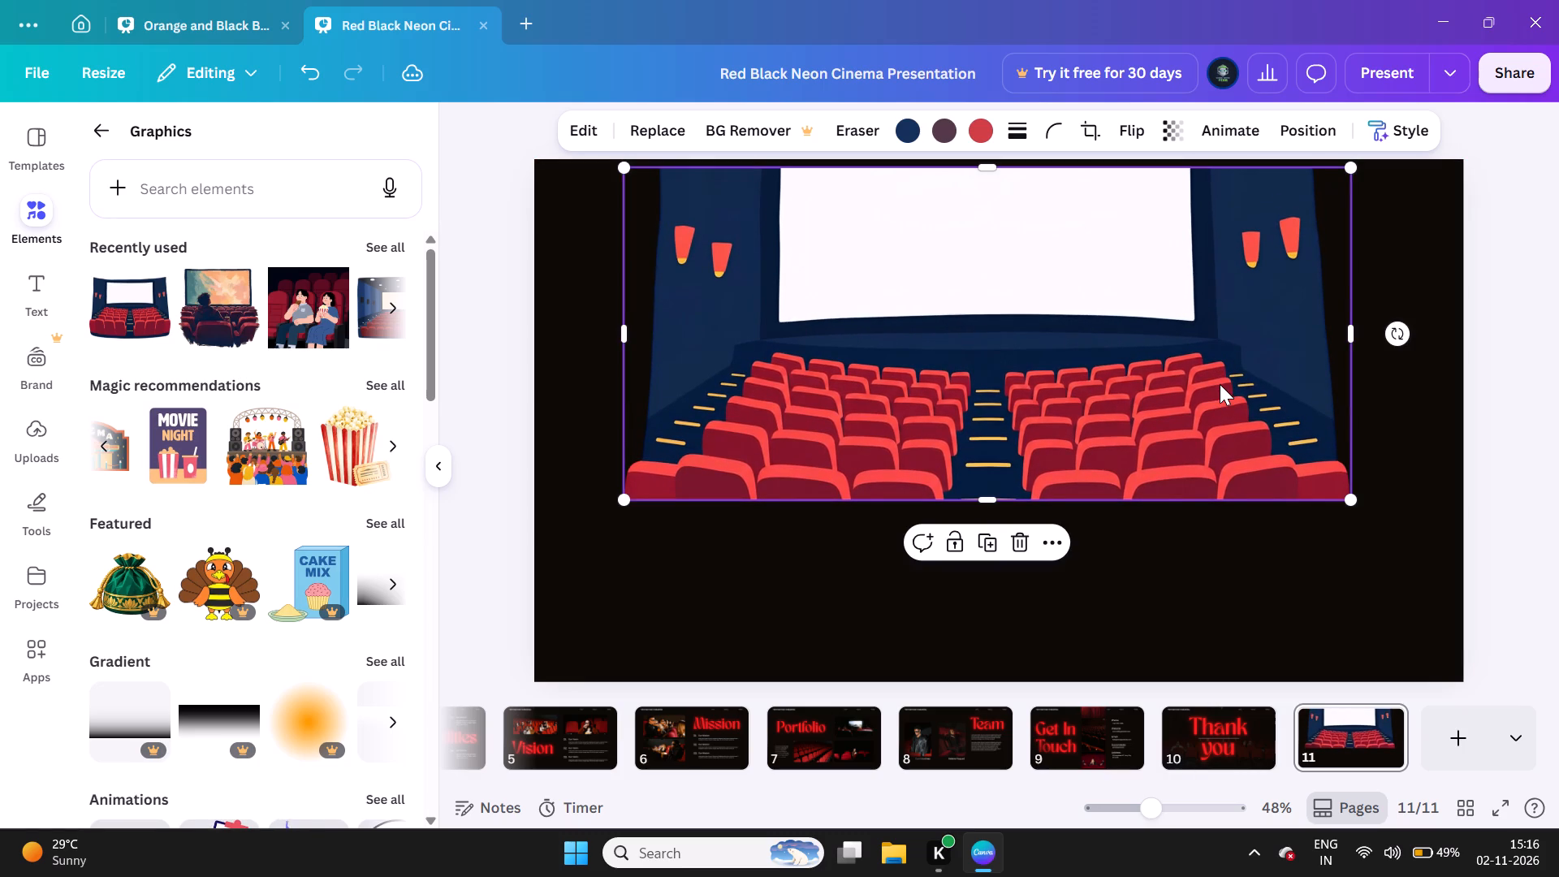
click(1193, 369)
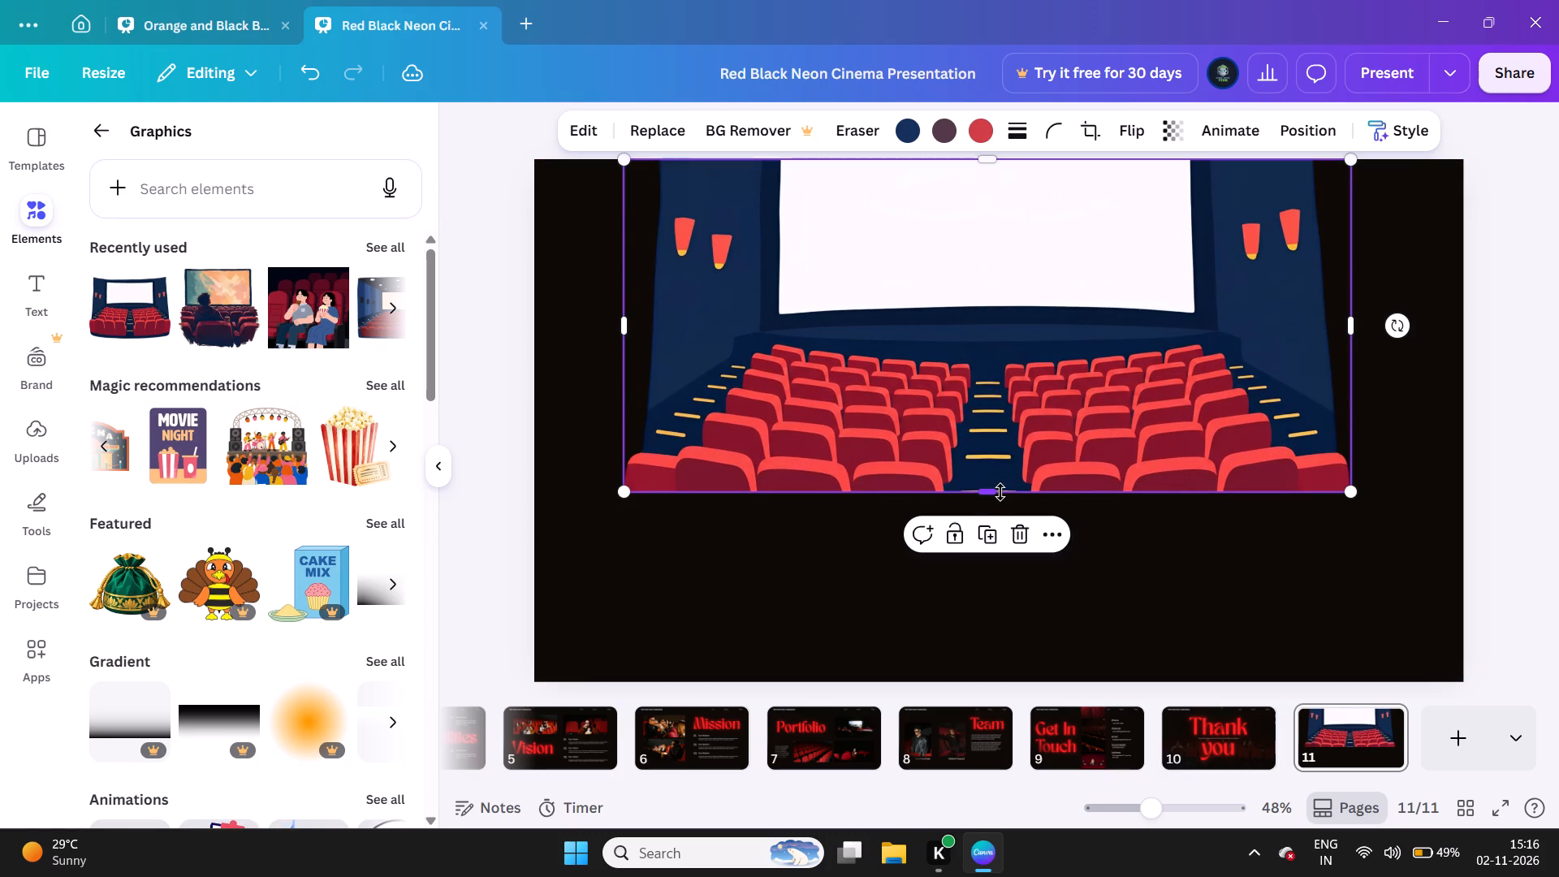
Stretch the cinema hall illustration to the slide's bottom, right and left edges so it fills page 11 at 1,920 by 1,080.
drag(988, 492, 1011, 672)
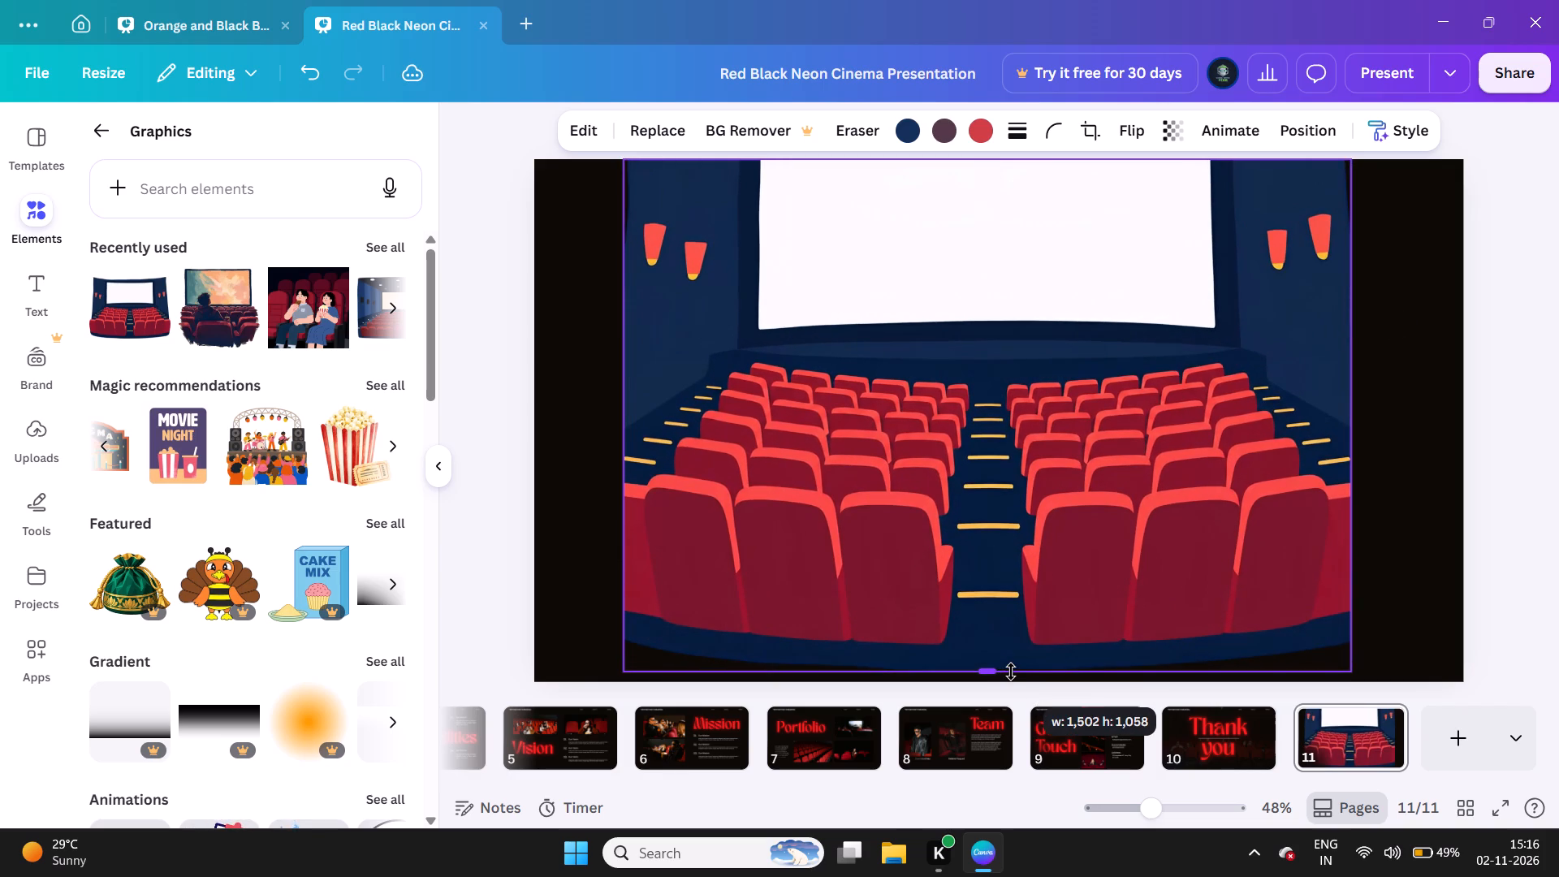
drag(1011, 672, 1011, 683)
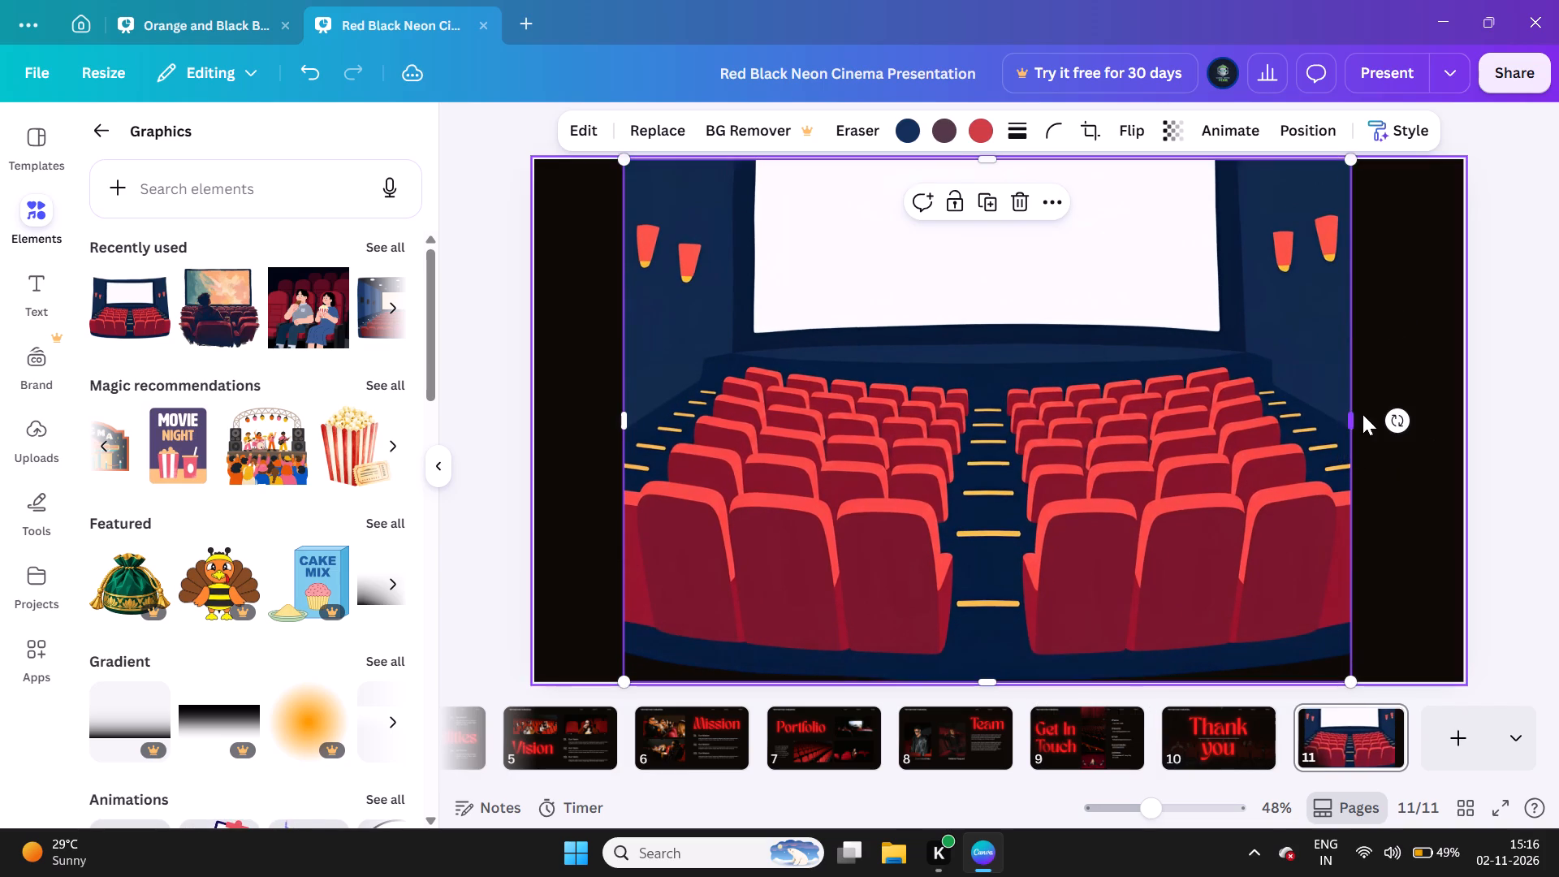
drag(1350, 422, 1541, 430)
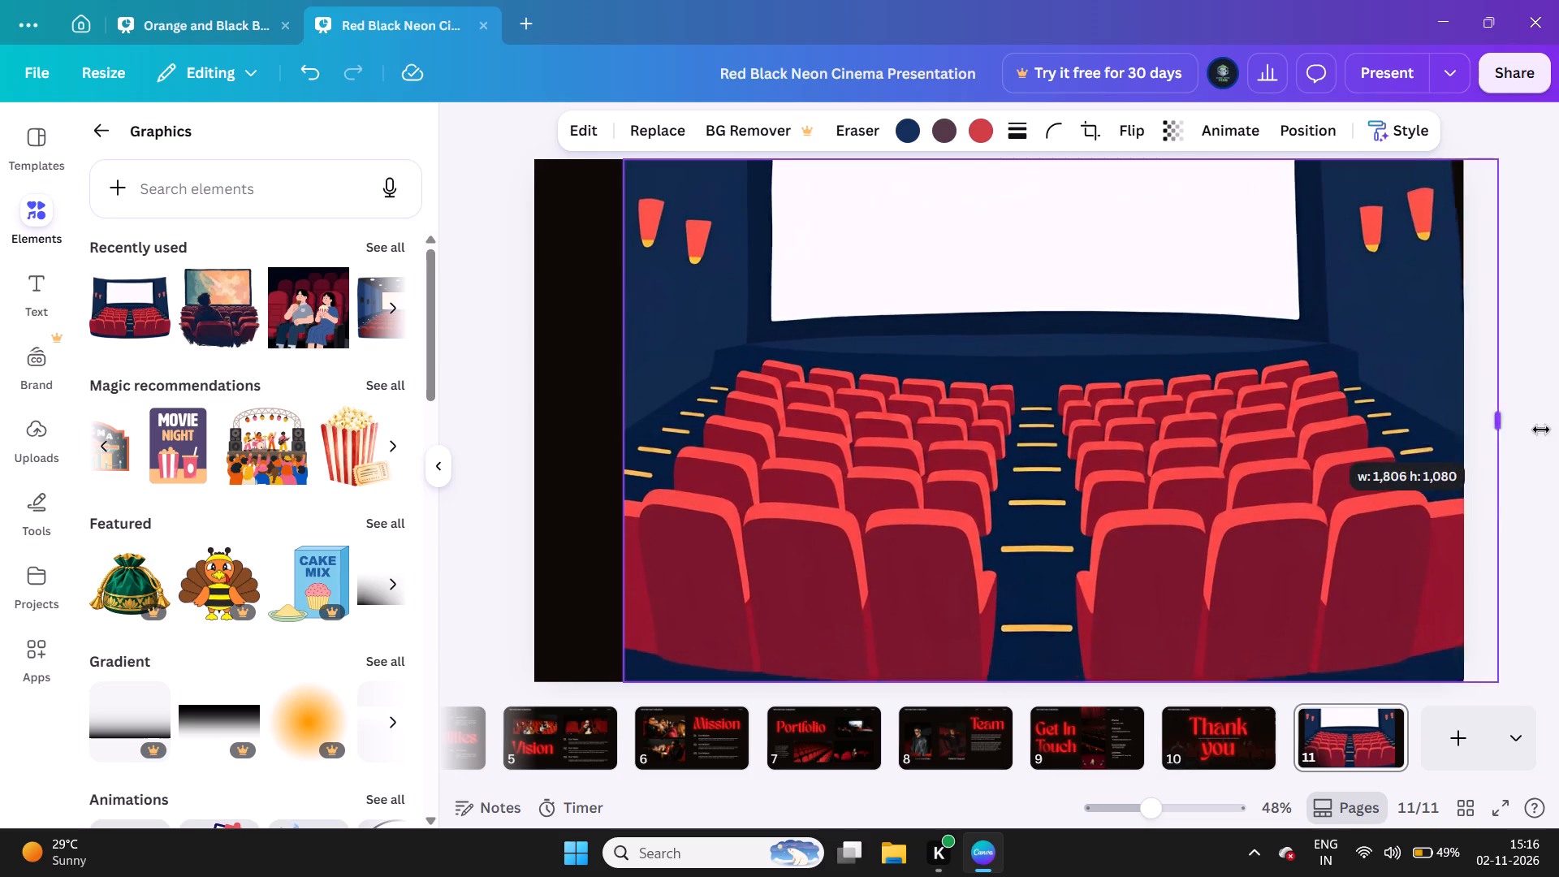
drag(1541, 430, 1464, 448)
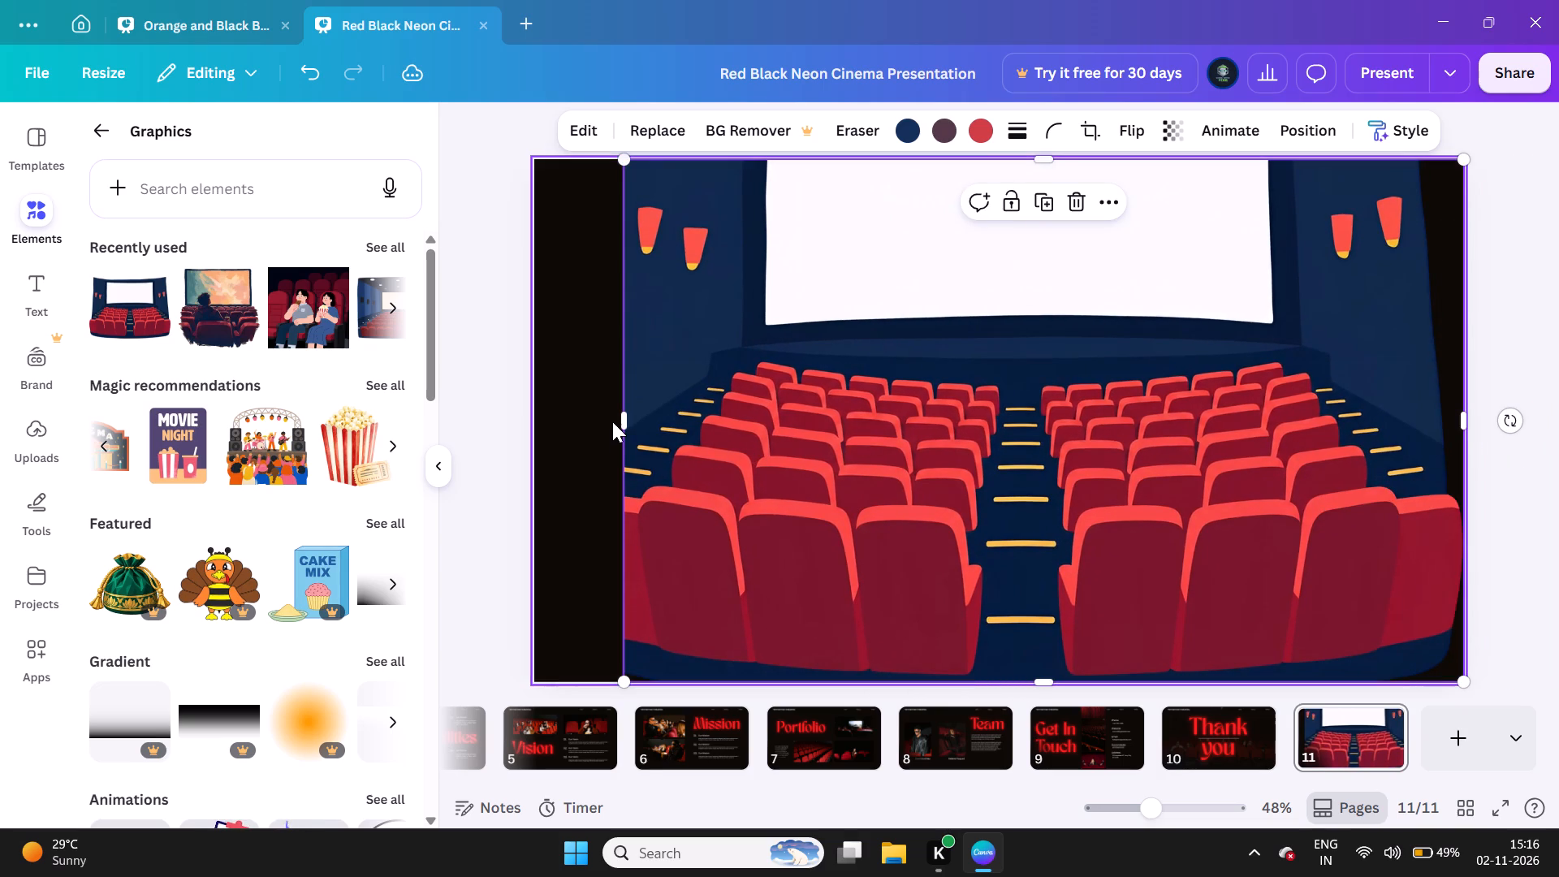
drag(620, 421, 538, 426)
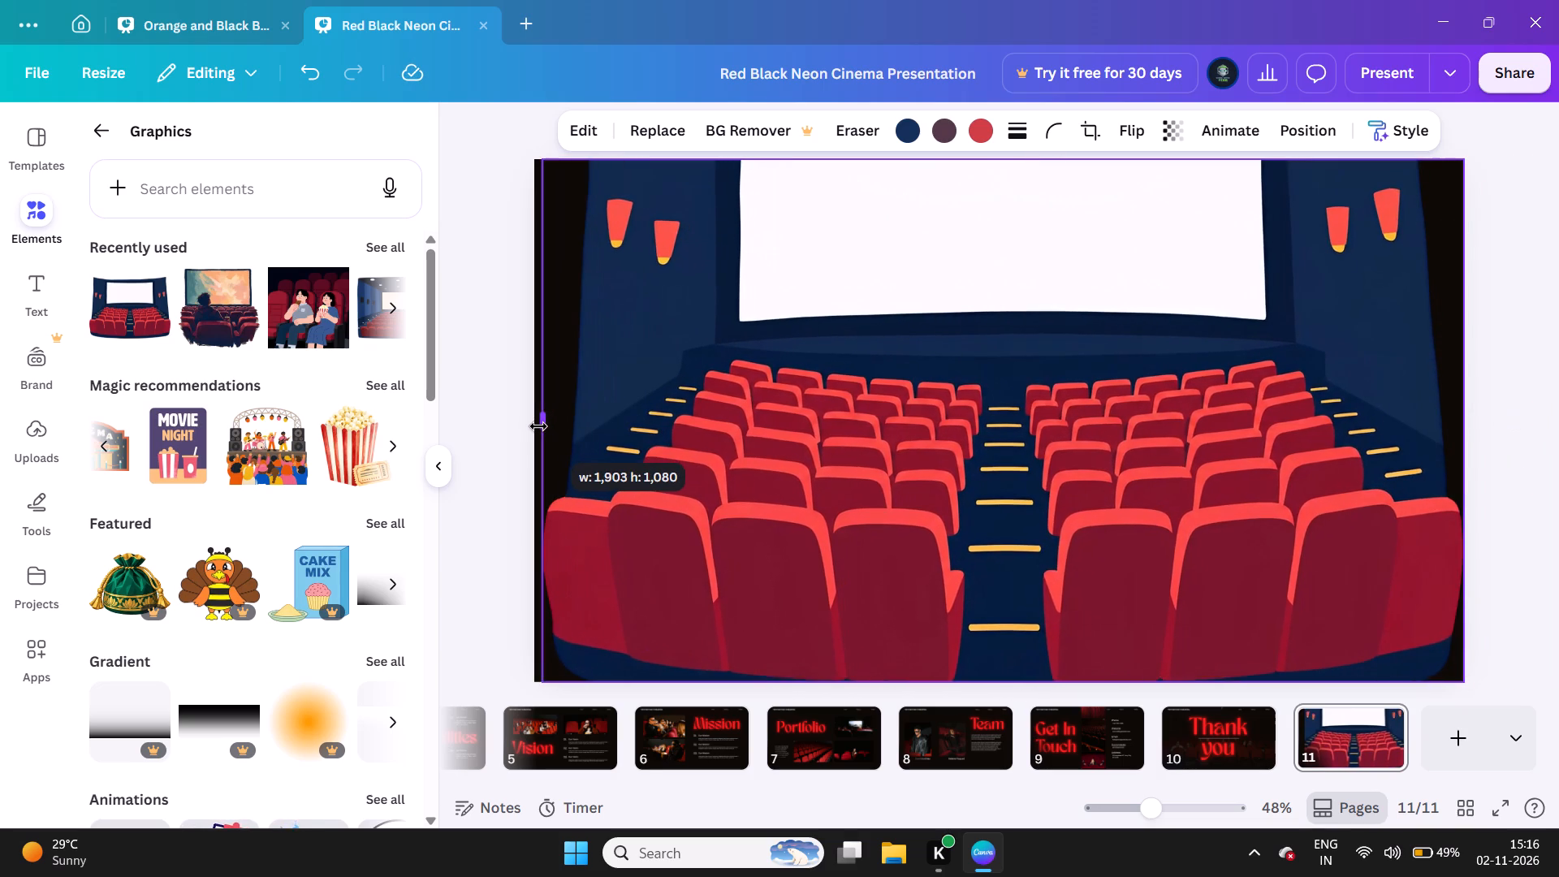
drag(538, 426, 532, 424)
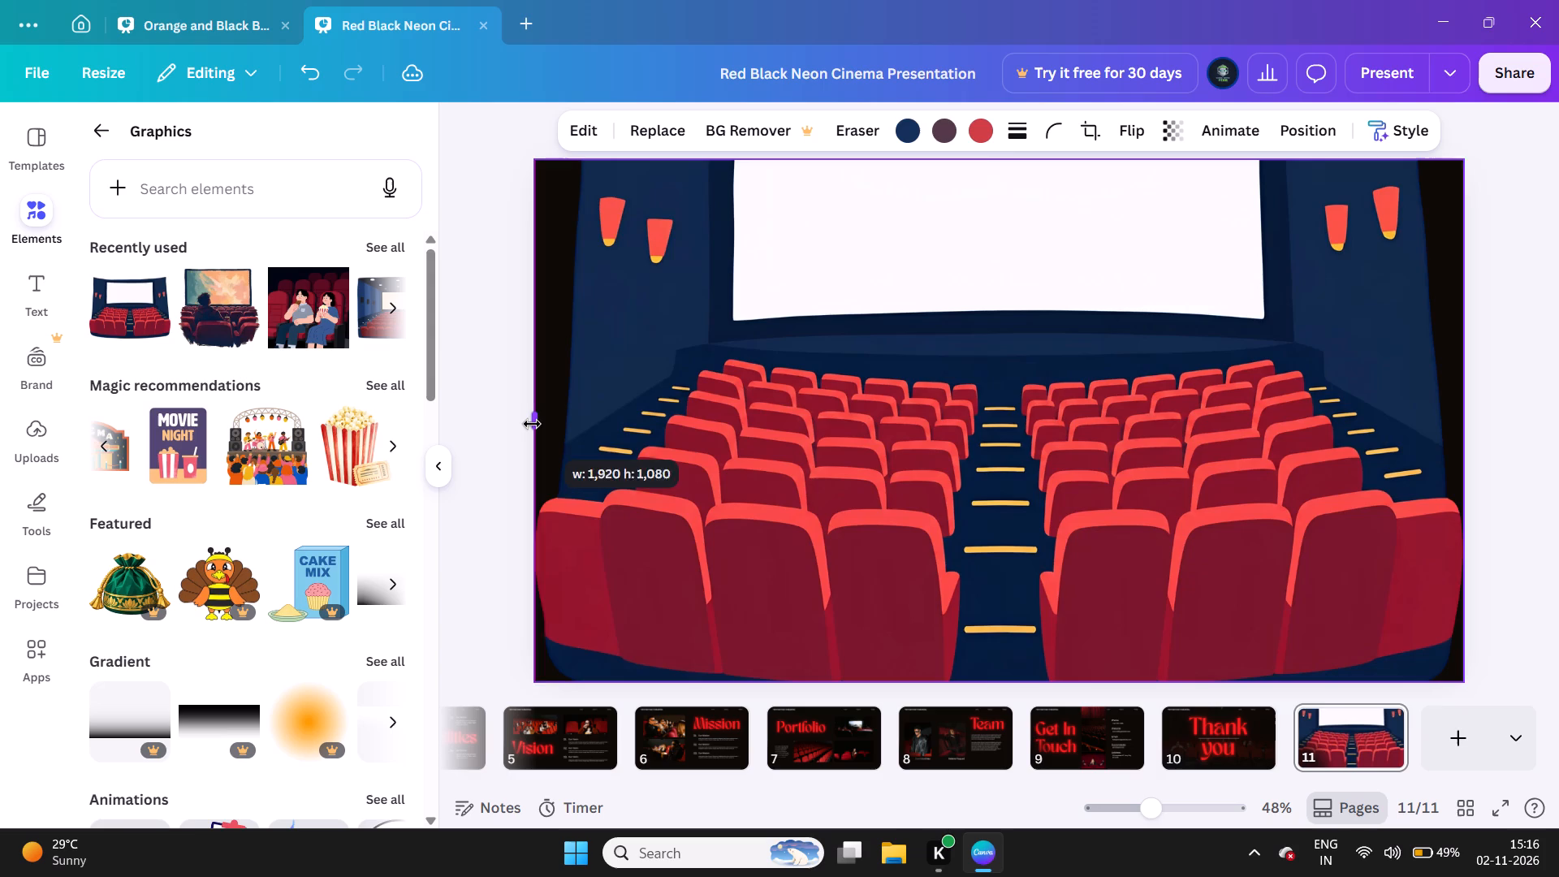
click(488, 403)
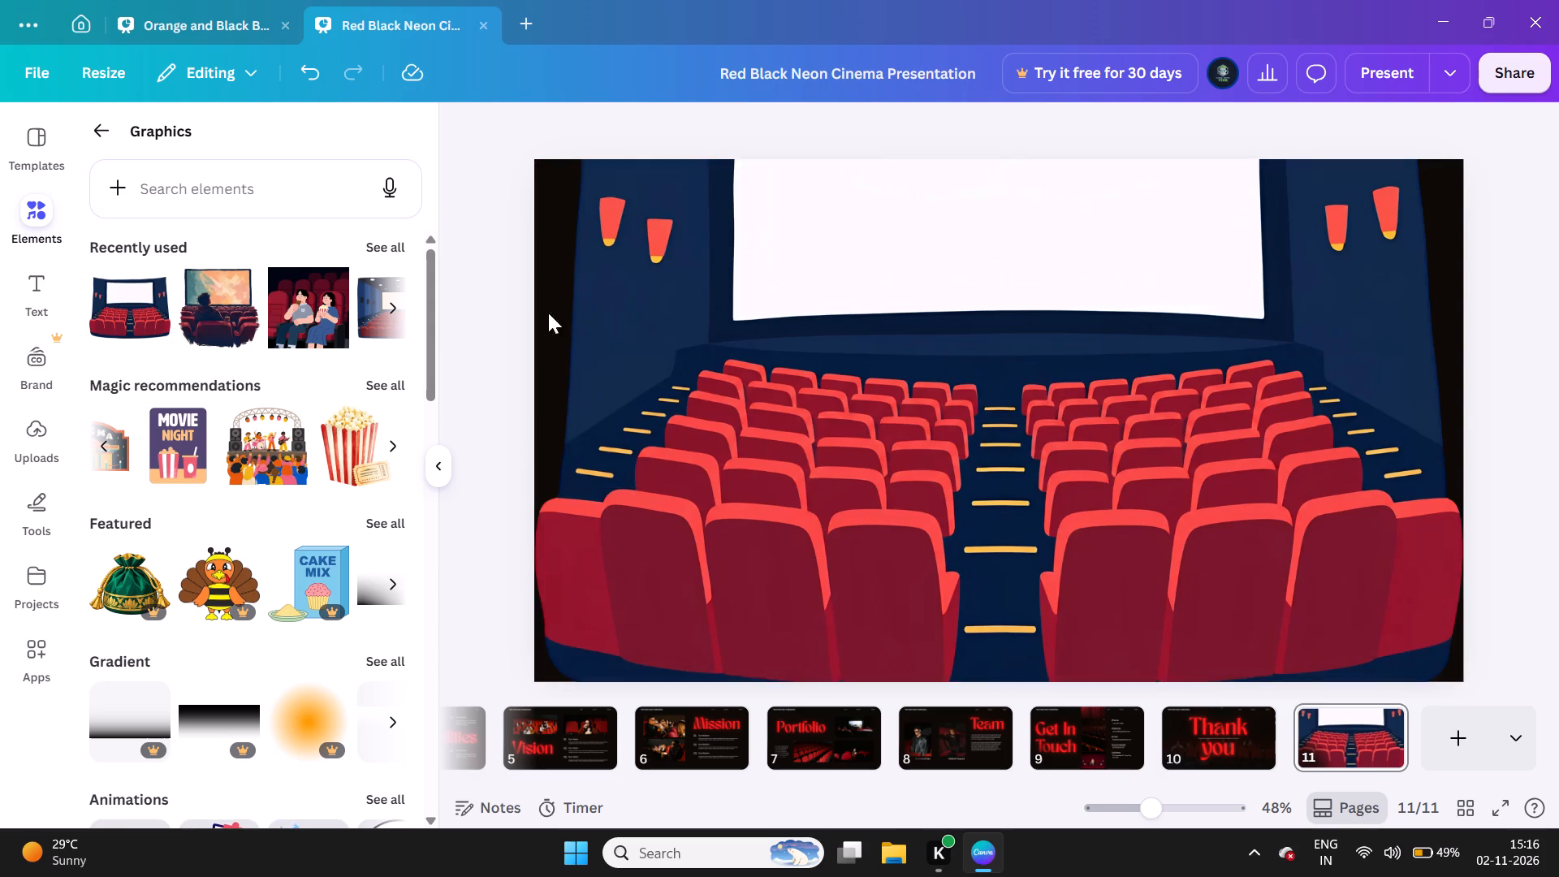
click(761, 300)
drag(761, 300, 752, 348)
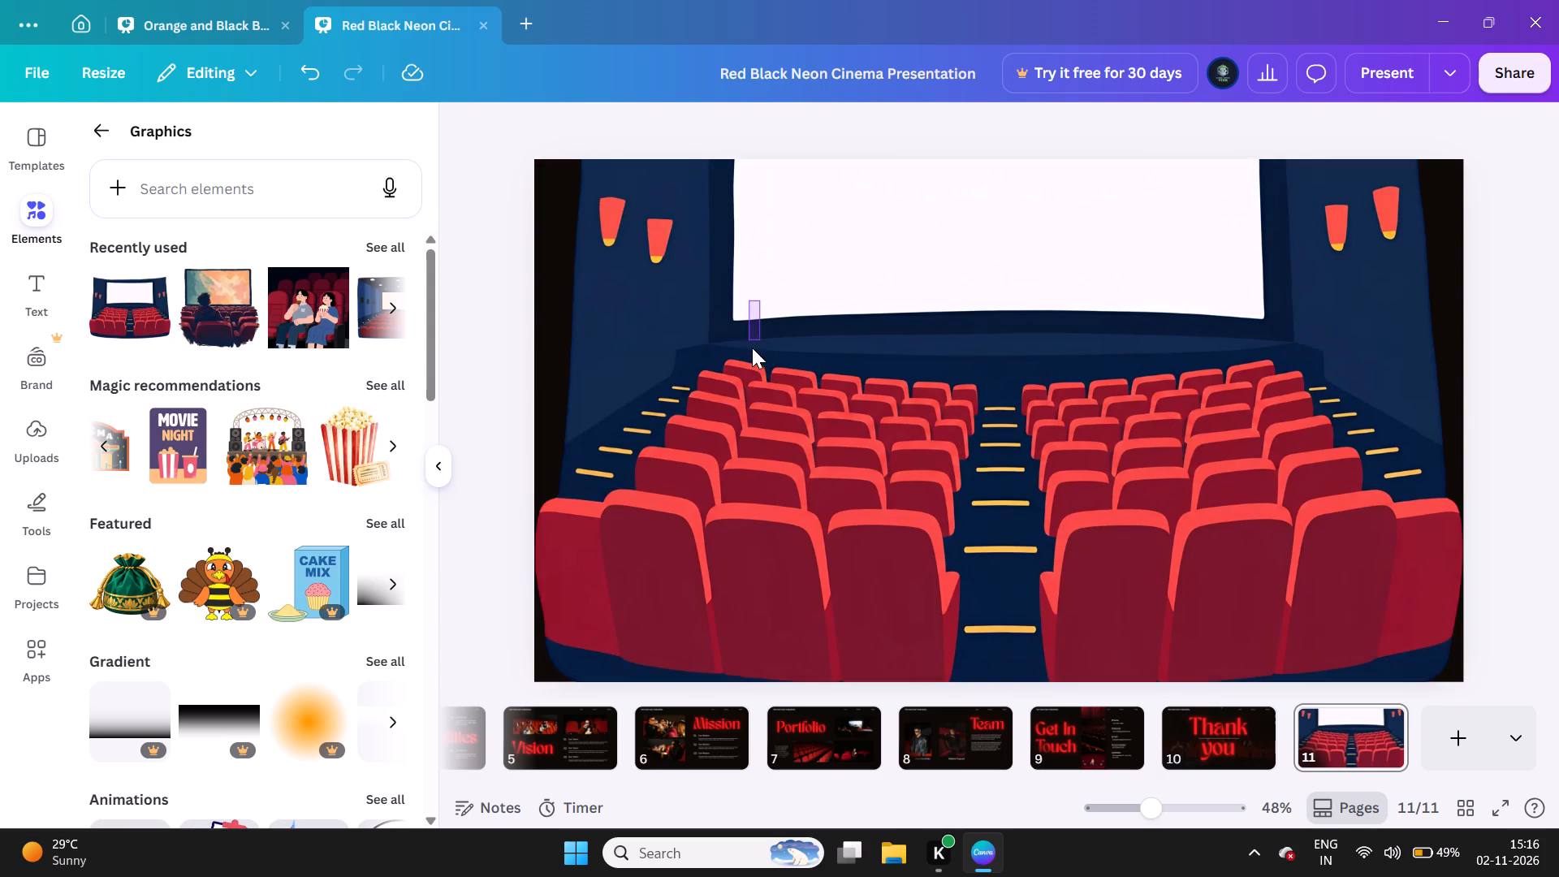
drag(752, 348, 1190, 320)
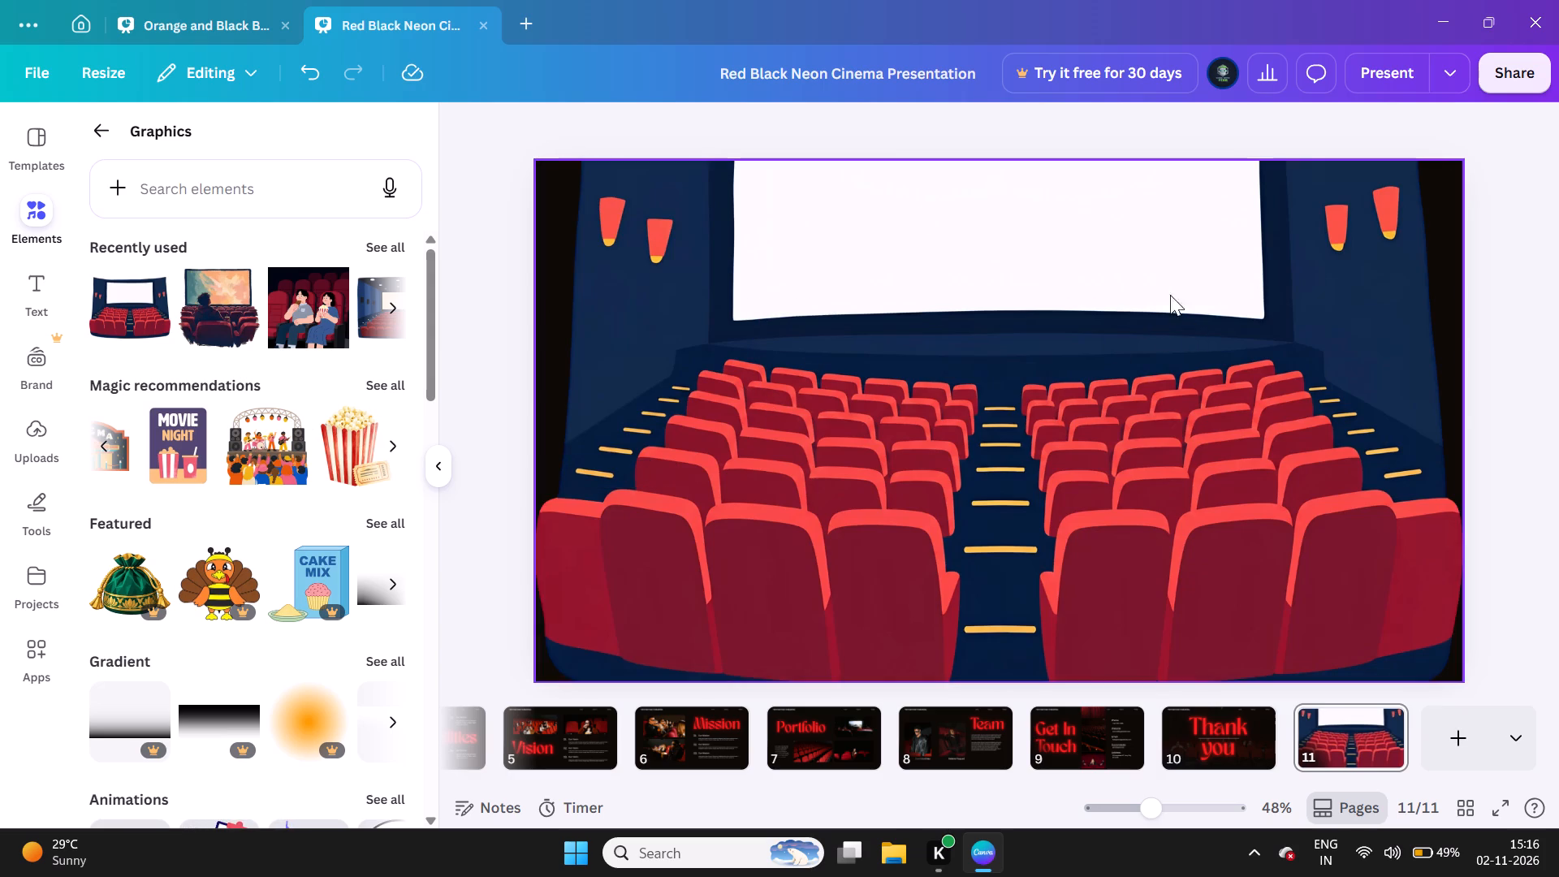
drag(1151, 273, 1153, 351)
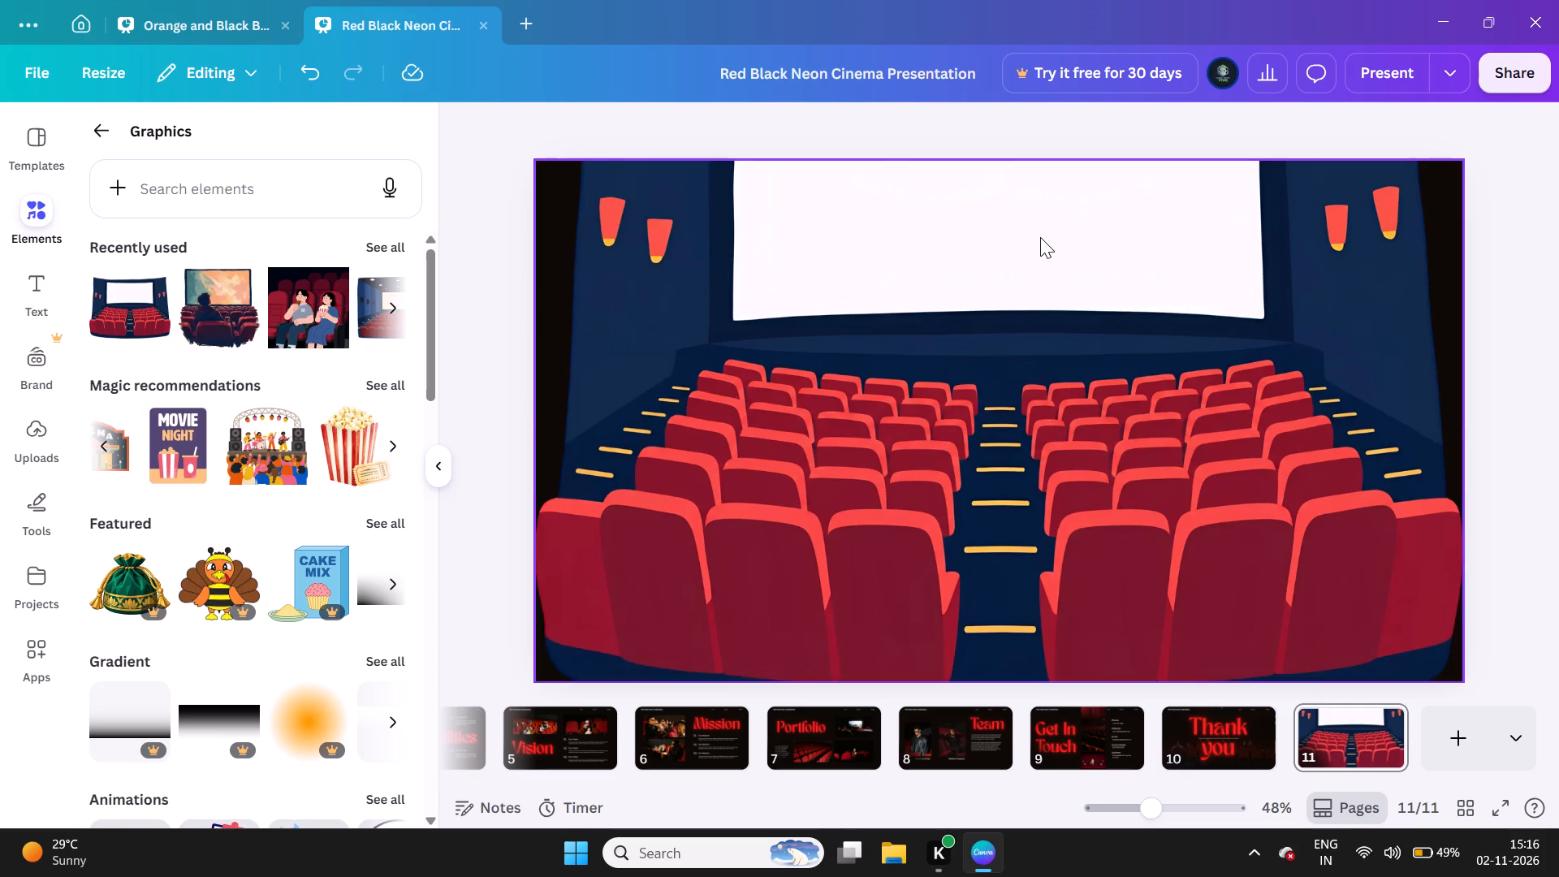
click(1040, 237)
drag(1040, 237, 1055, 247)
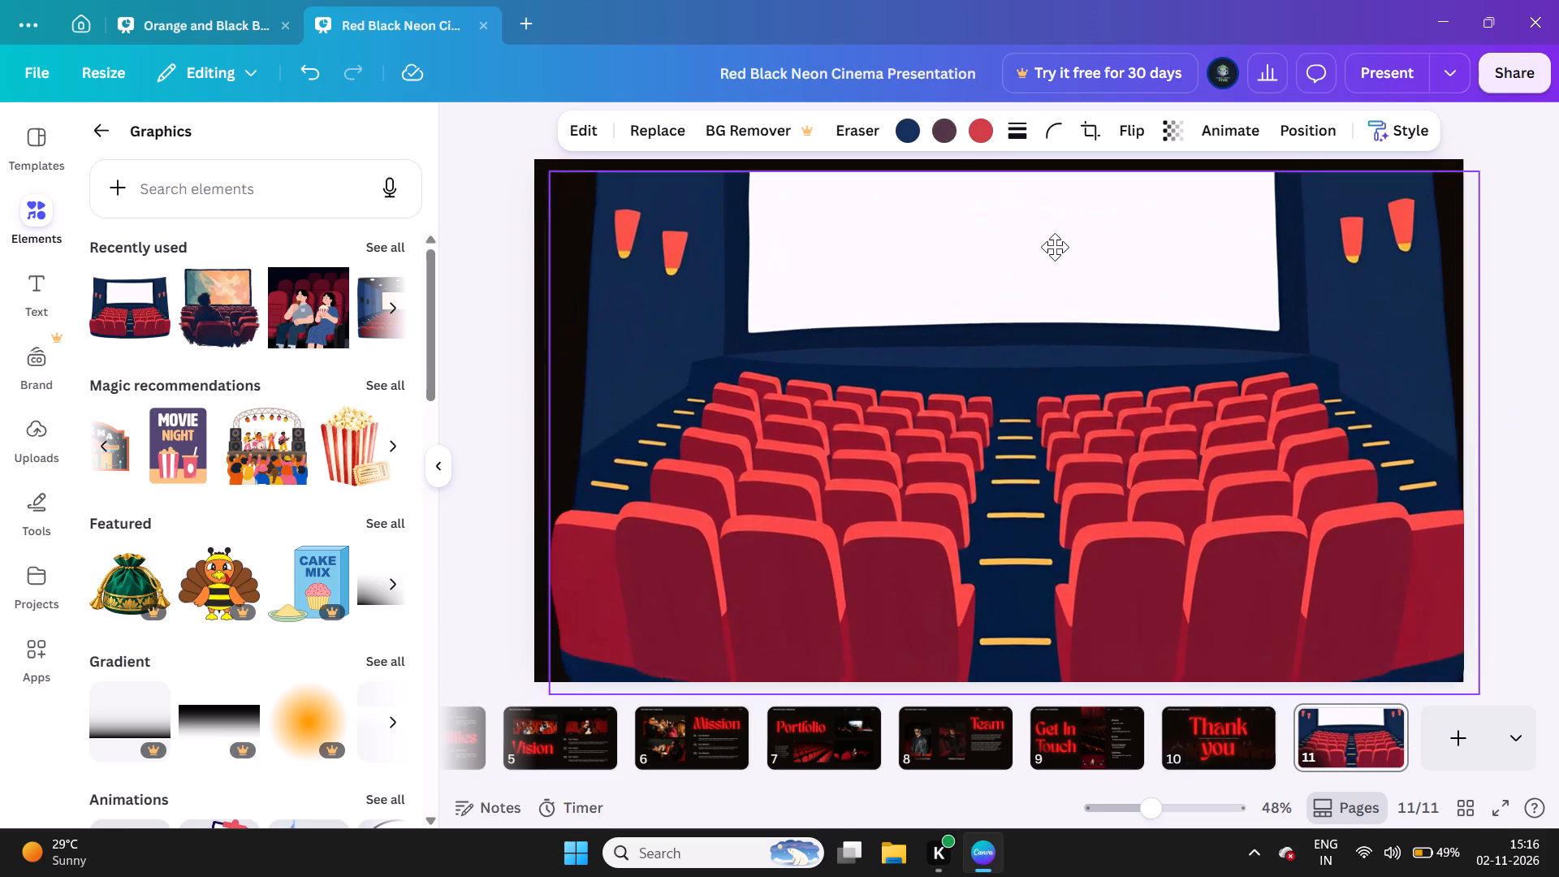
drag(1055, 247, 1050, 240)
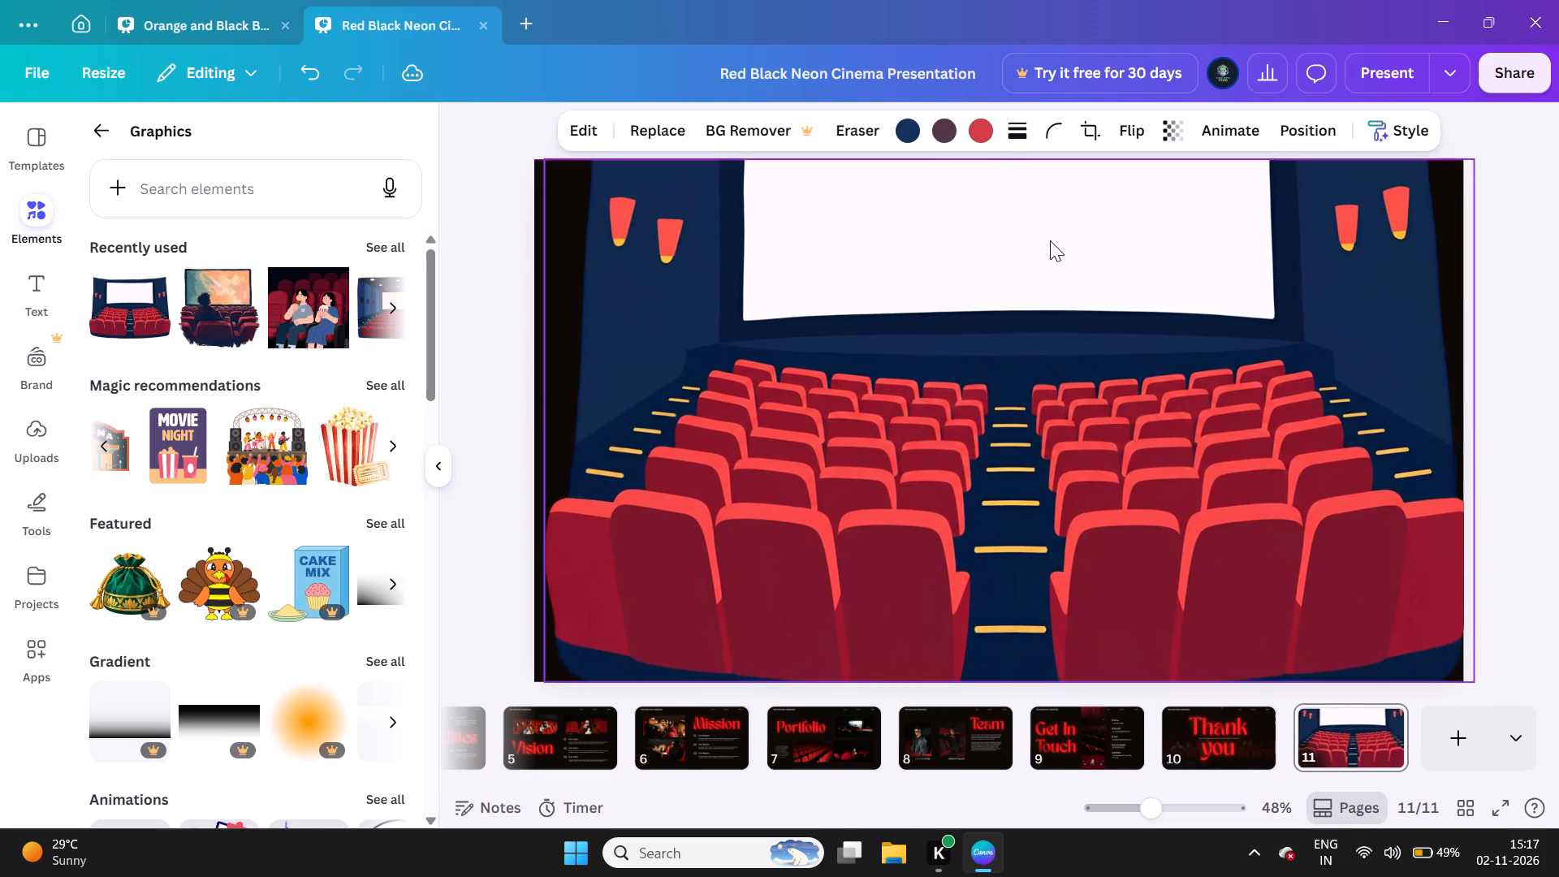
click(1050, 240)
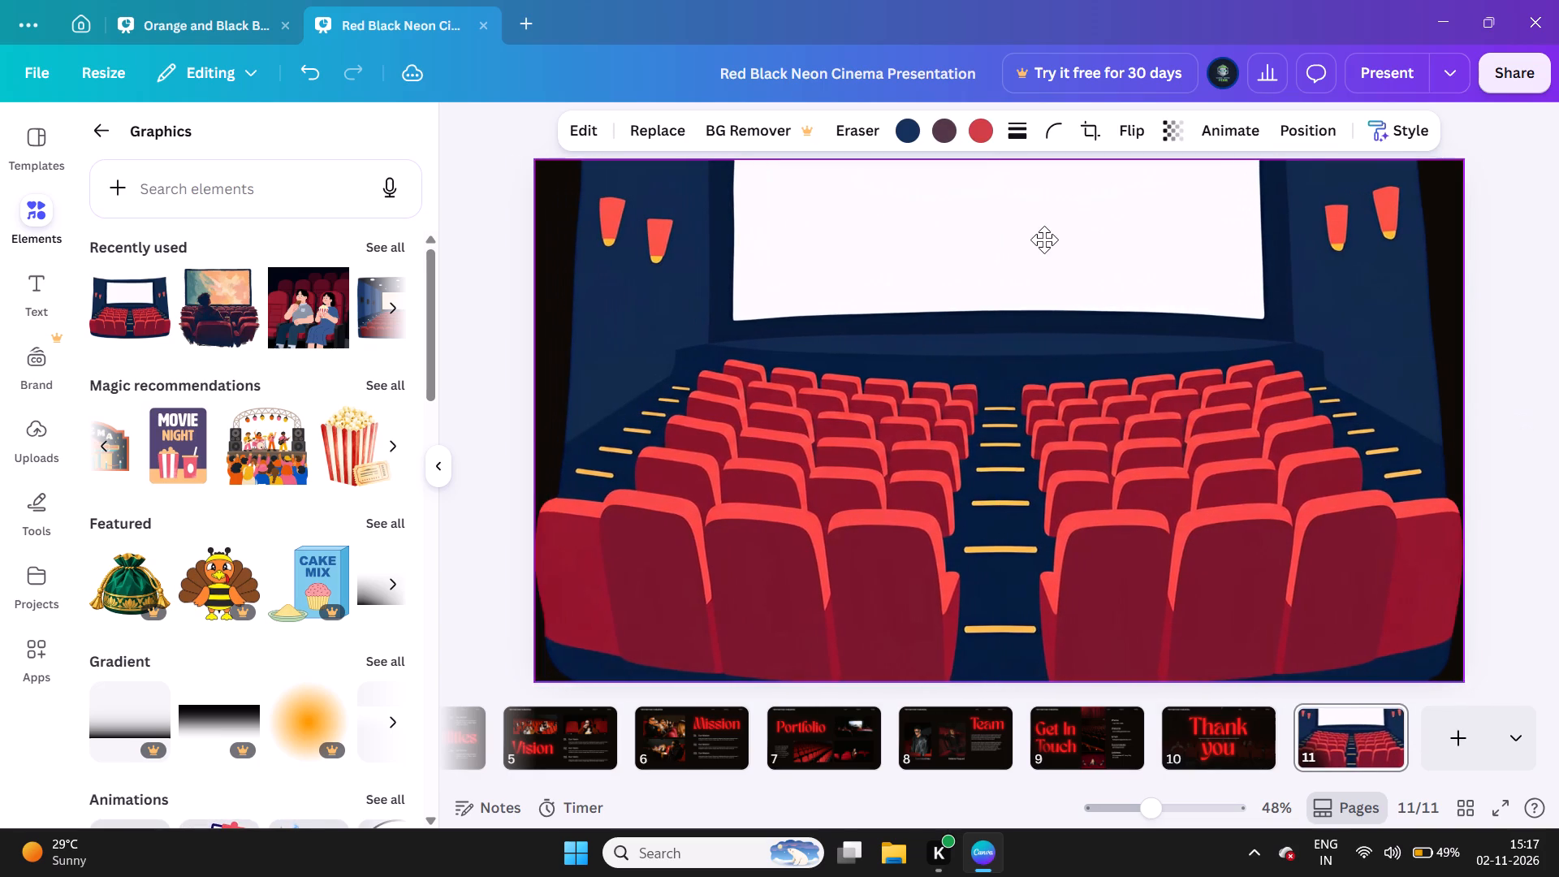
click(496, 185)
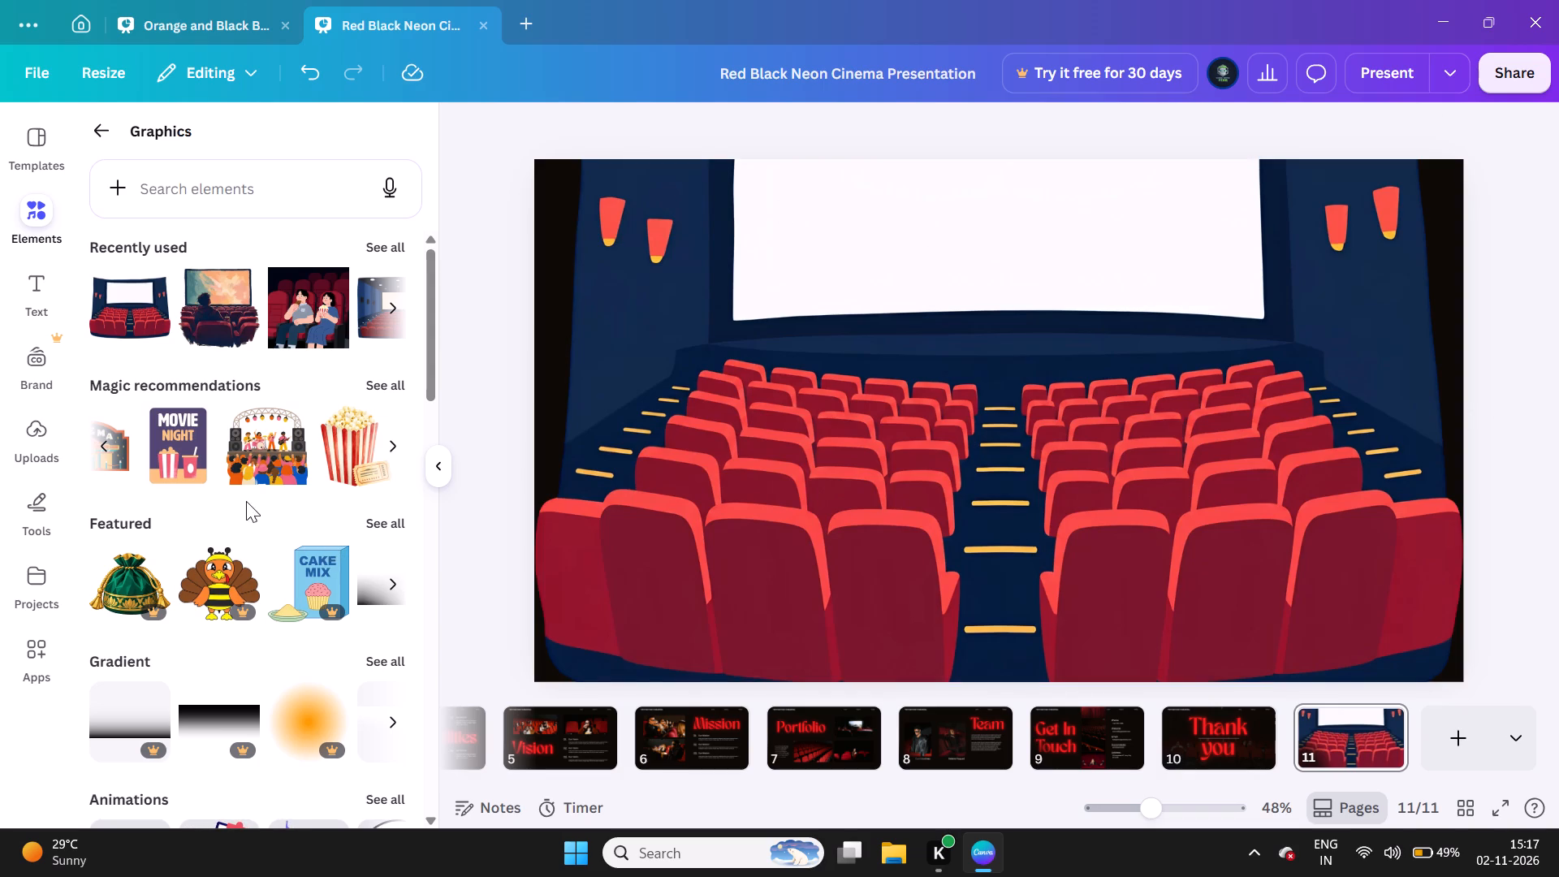
Add the recommended Movie Night poster graphic, shrink it, and place it at the upper left of the hall's white screen.
click(180, 469)
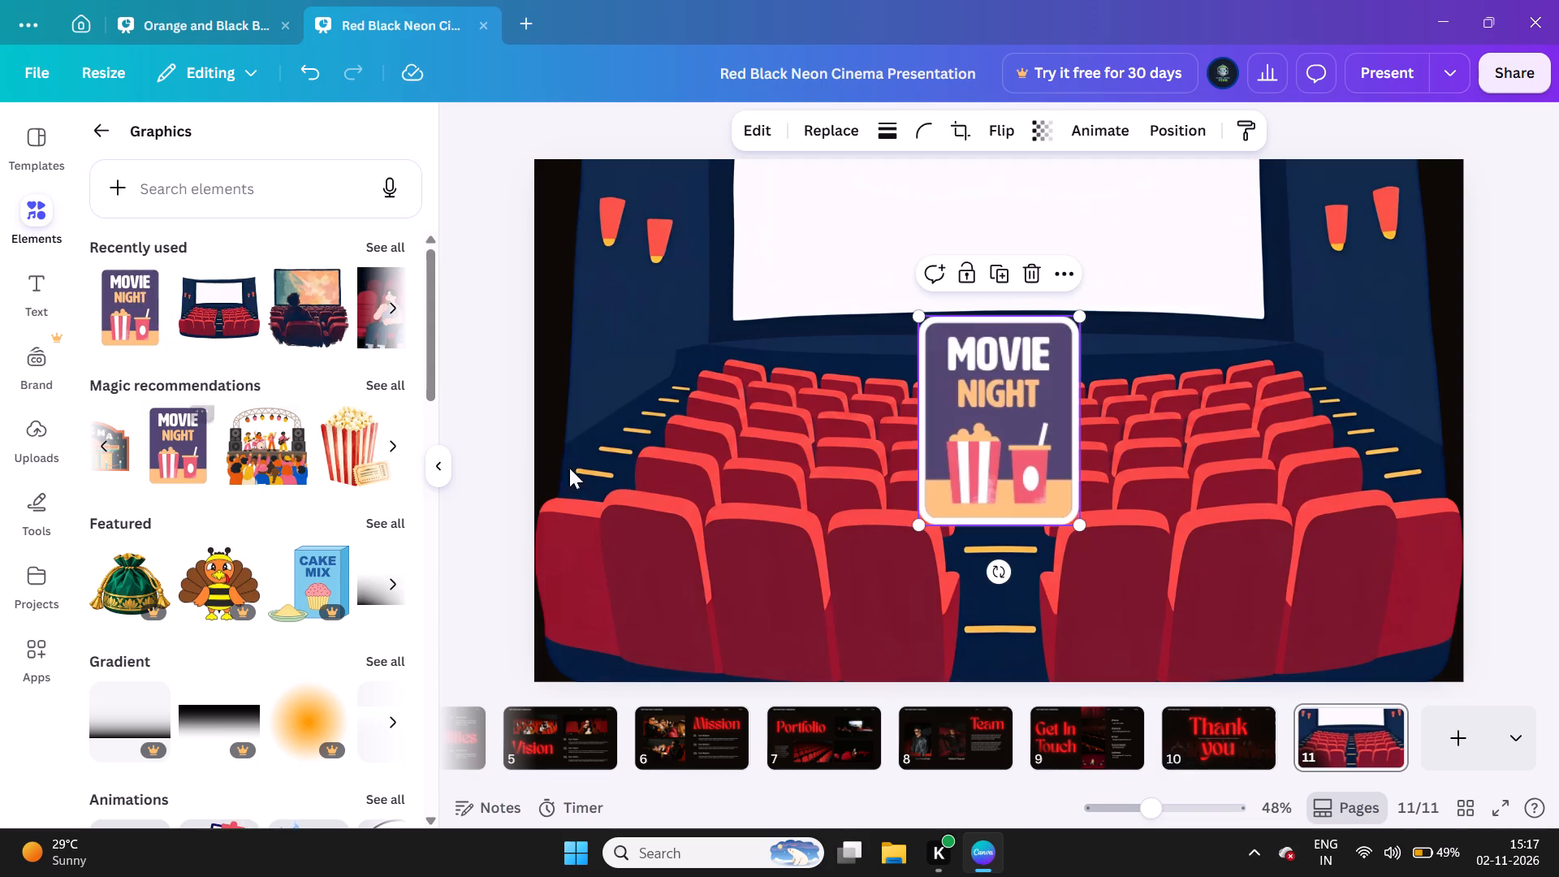
drag(1004, 393, 849, 252)
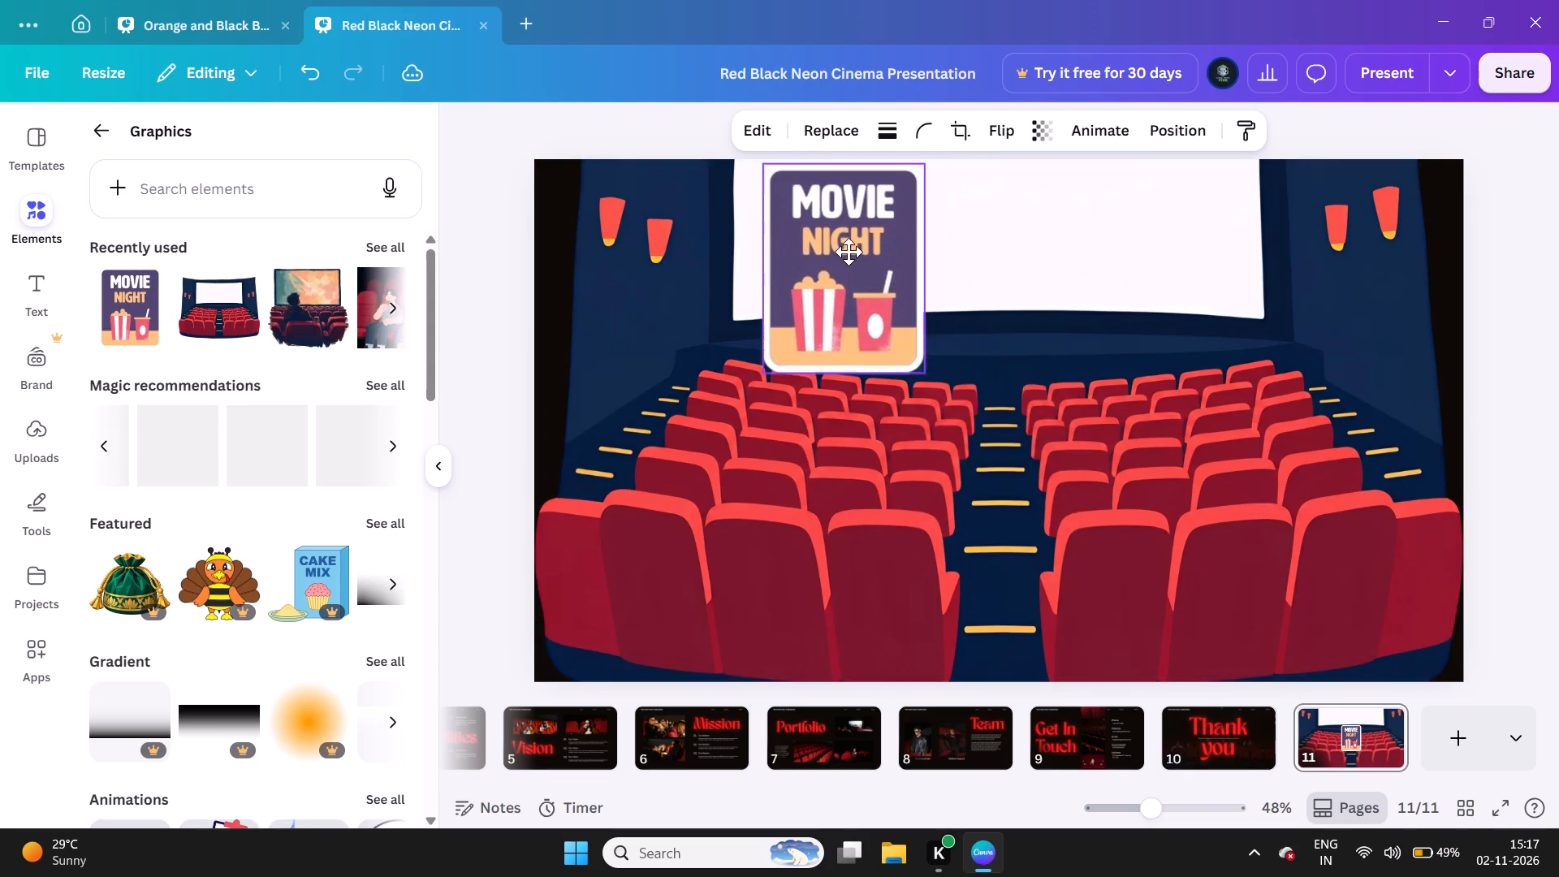
drag(849, 252, 851, 276)
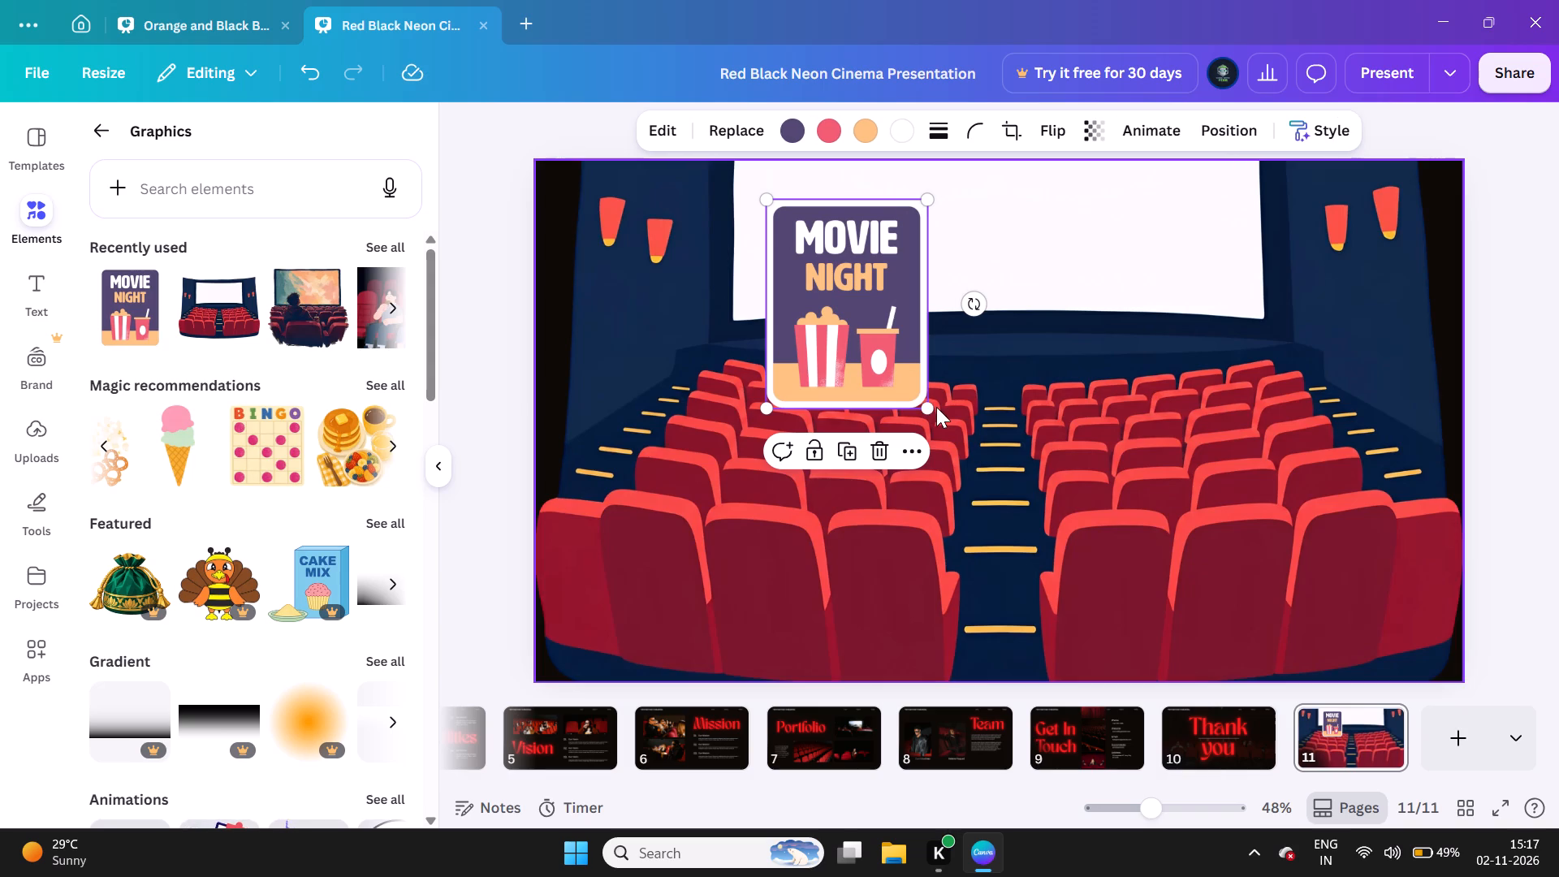
drag(929, 406, 850, 329)
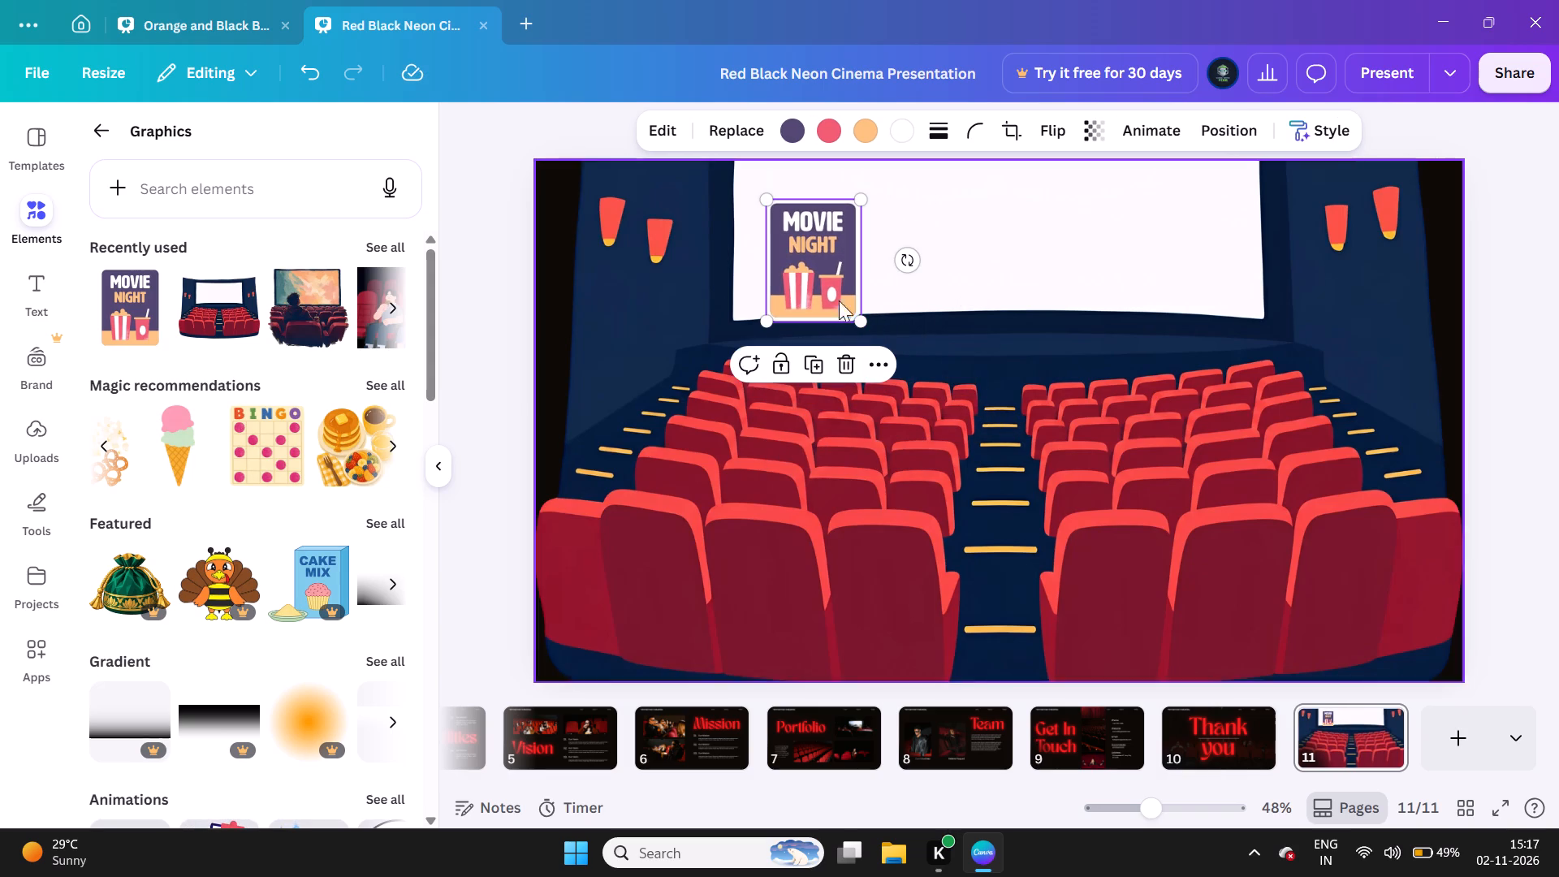
drag(821, 277, 817, 253)
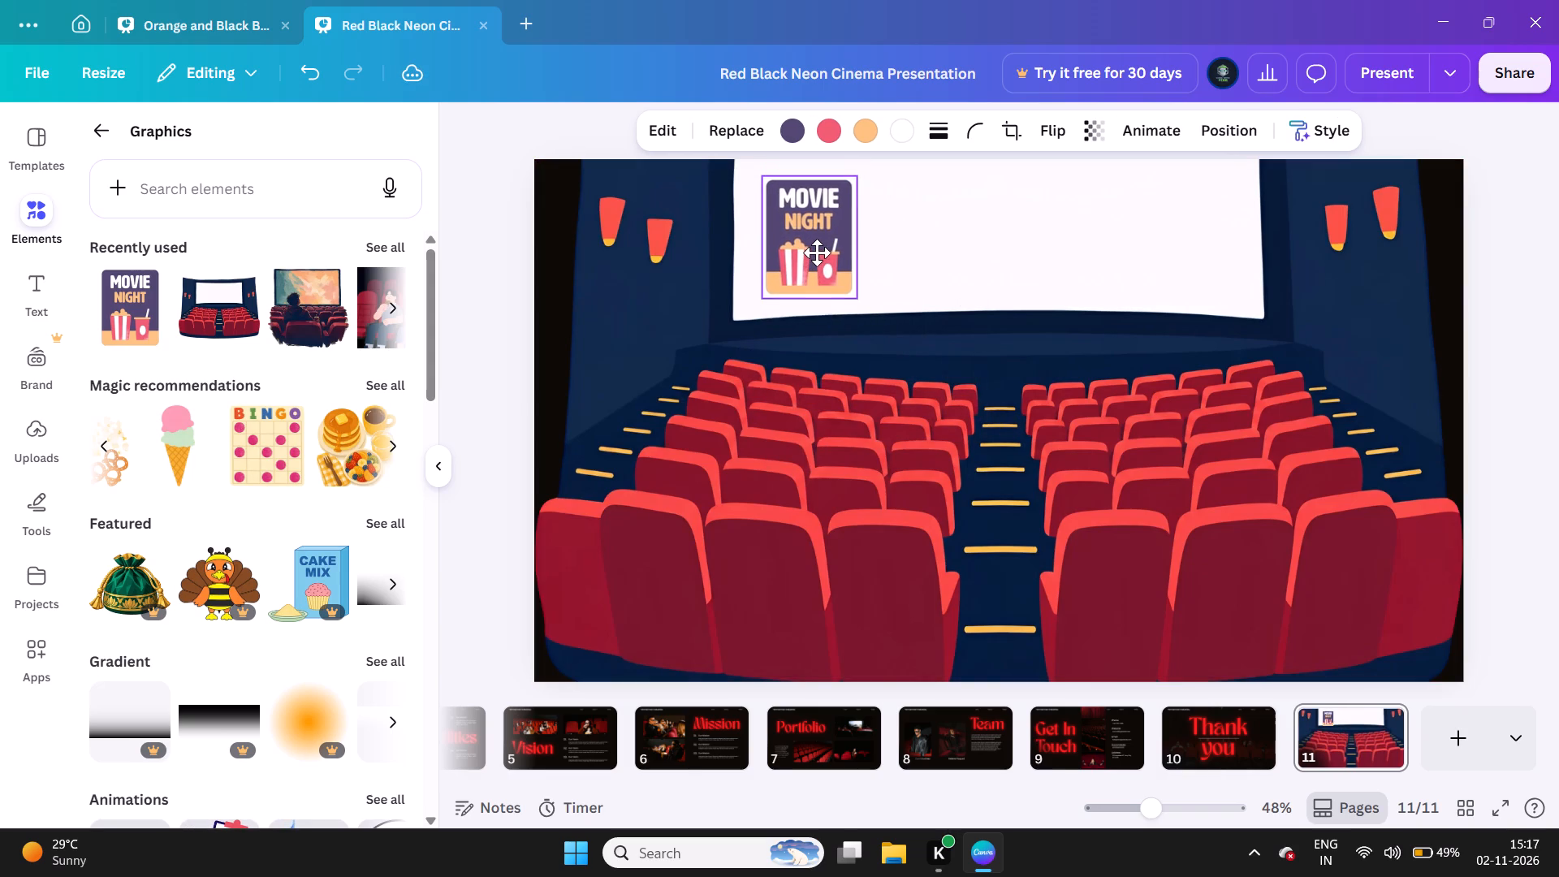
drag(817, 253, 814, 250)
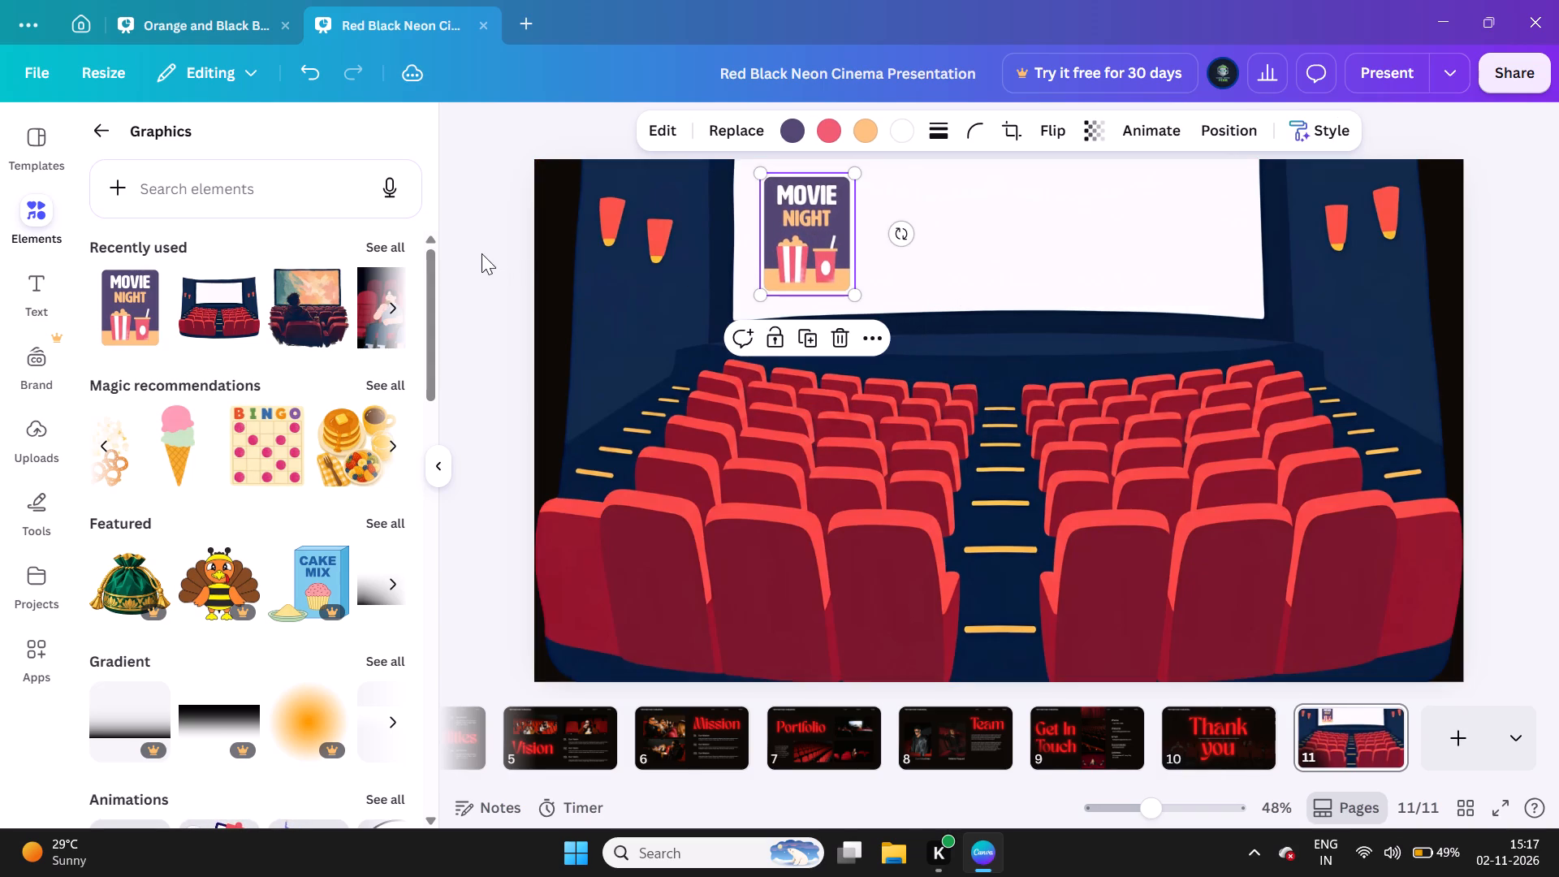
click(479, 251)
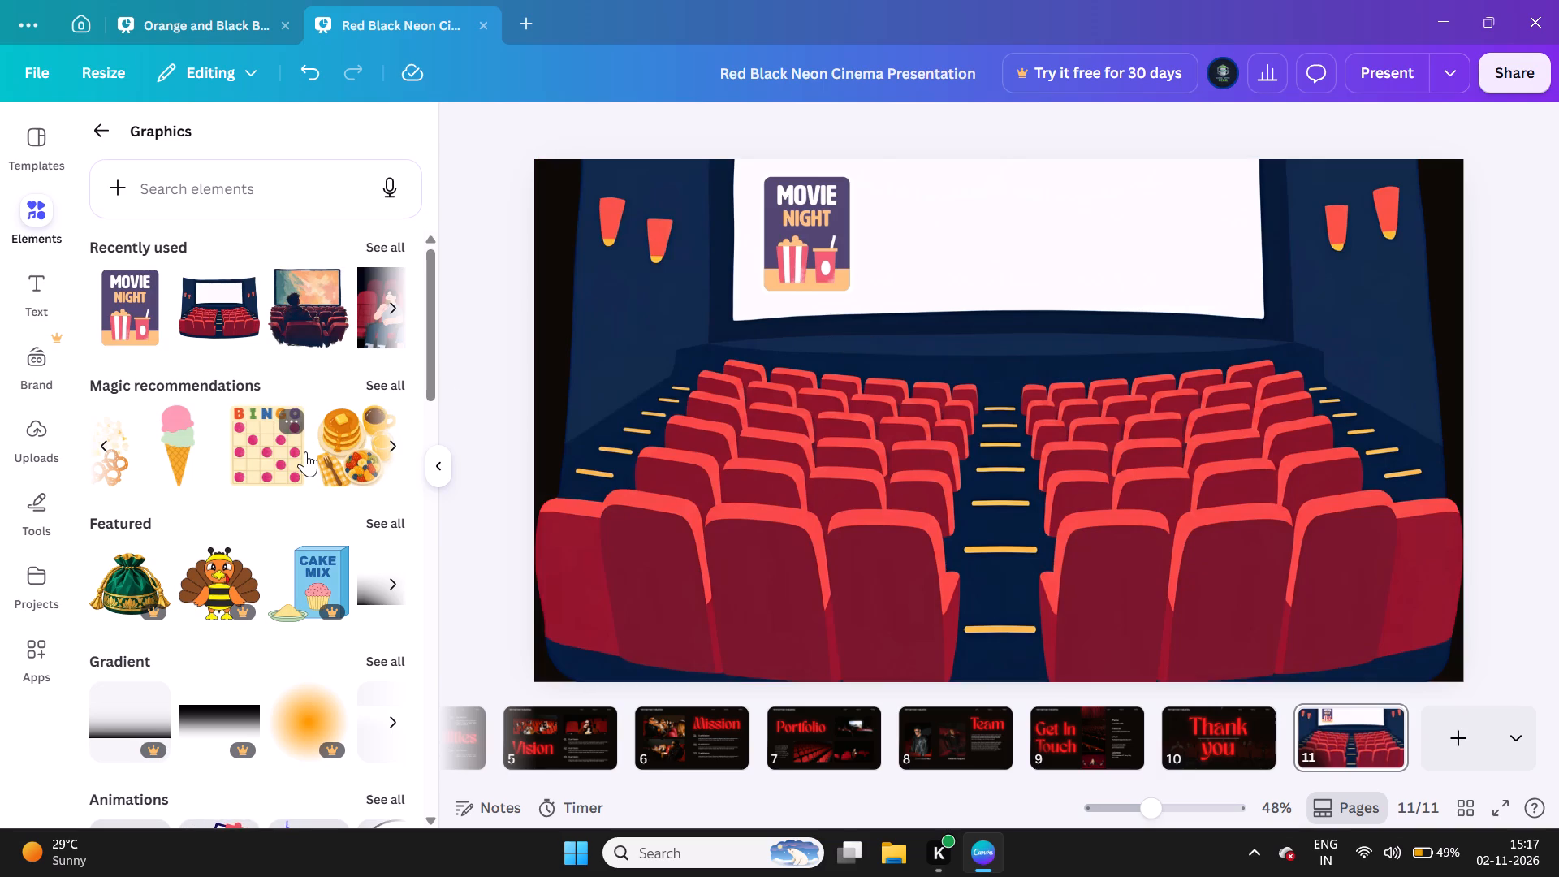
Add the recommended Movie Time clapperboard-and-popcorn graphic, scaled down to under half size, on the hall's white screen just right of the Movie Night poster.
scroll(305, 450, right, 1)
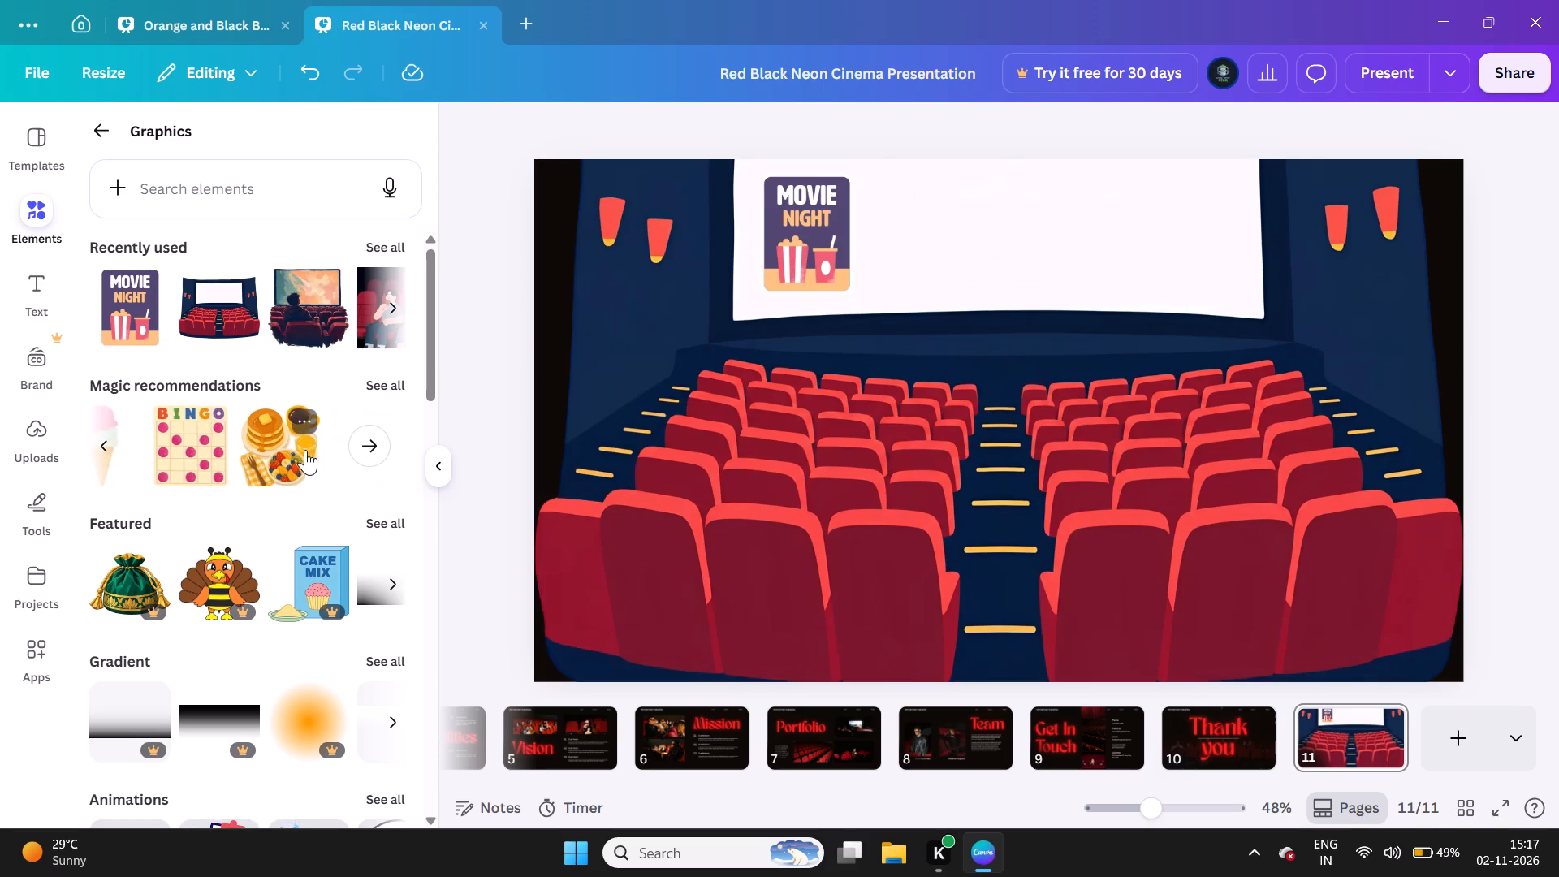
scroll(305, 450, right, 3)
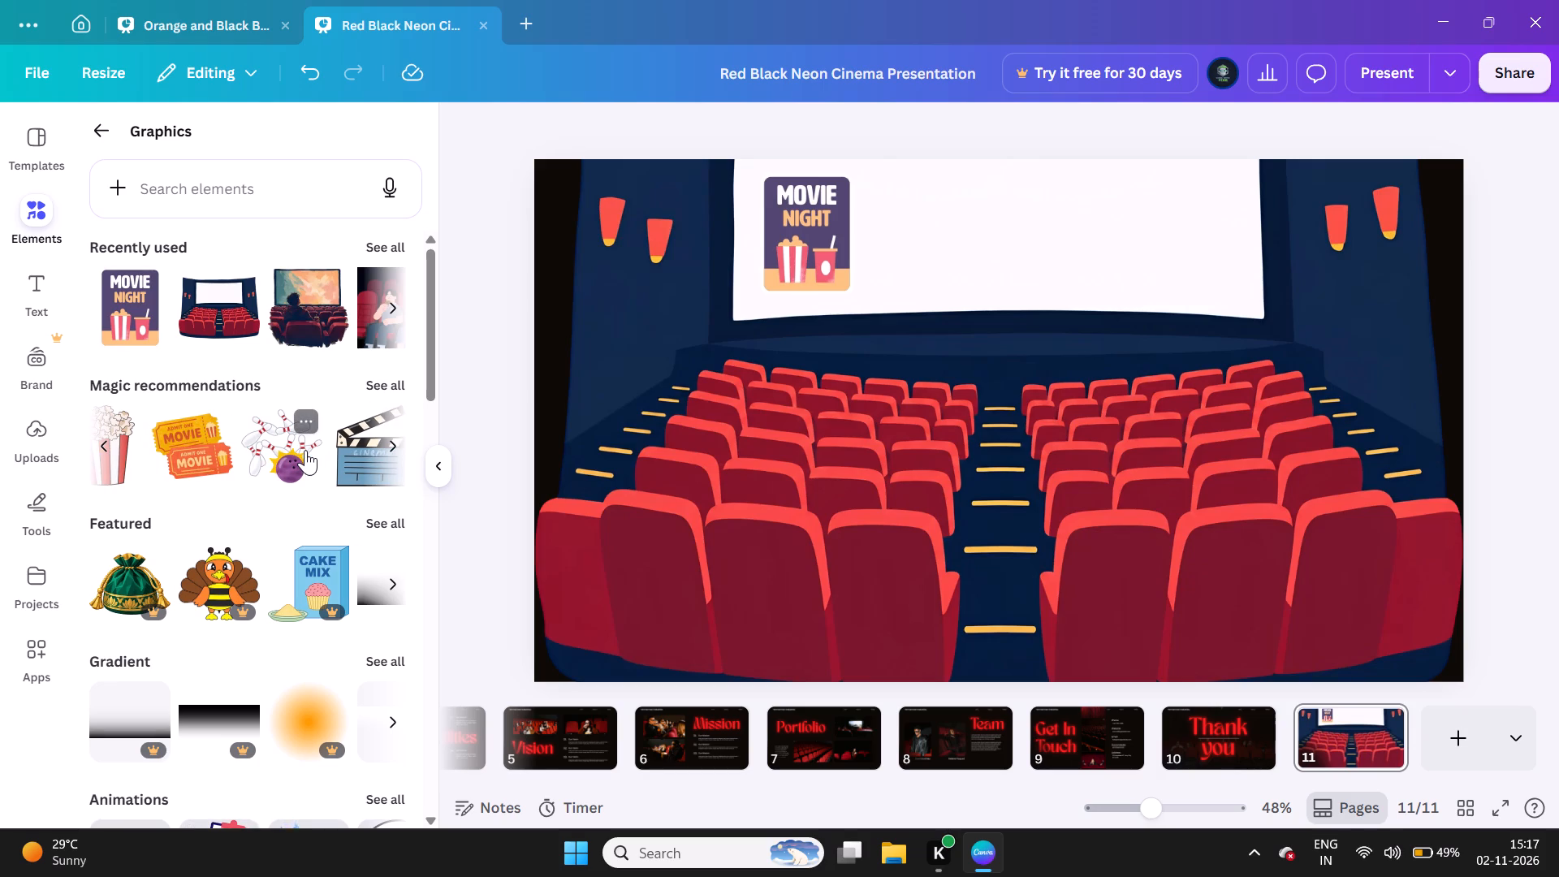
scroll(178, 426, right, 3)
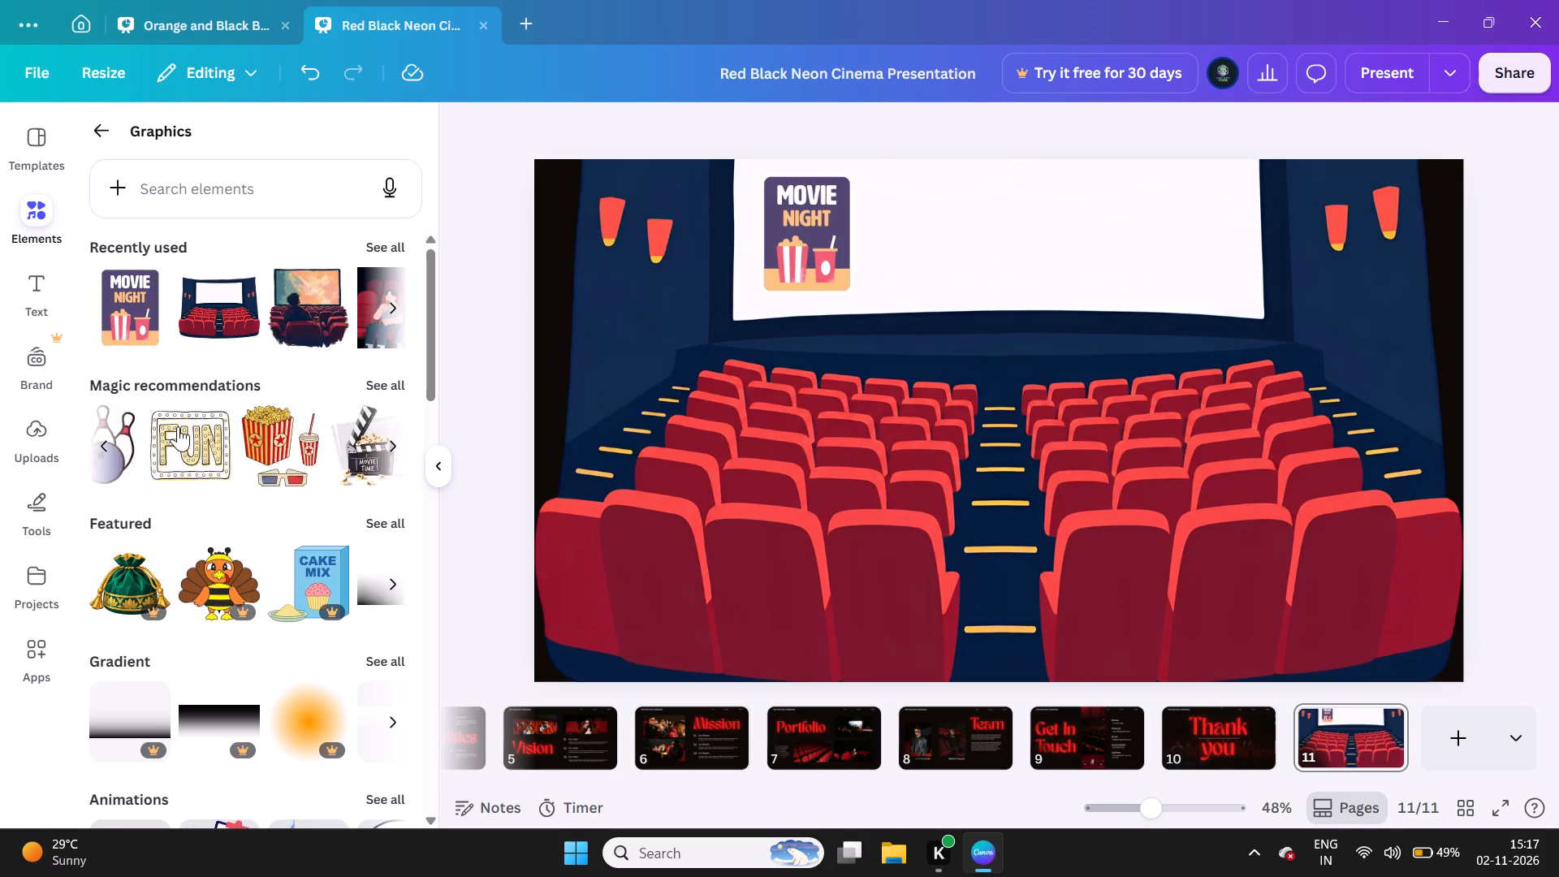
scroll(178, 426, right, 1)
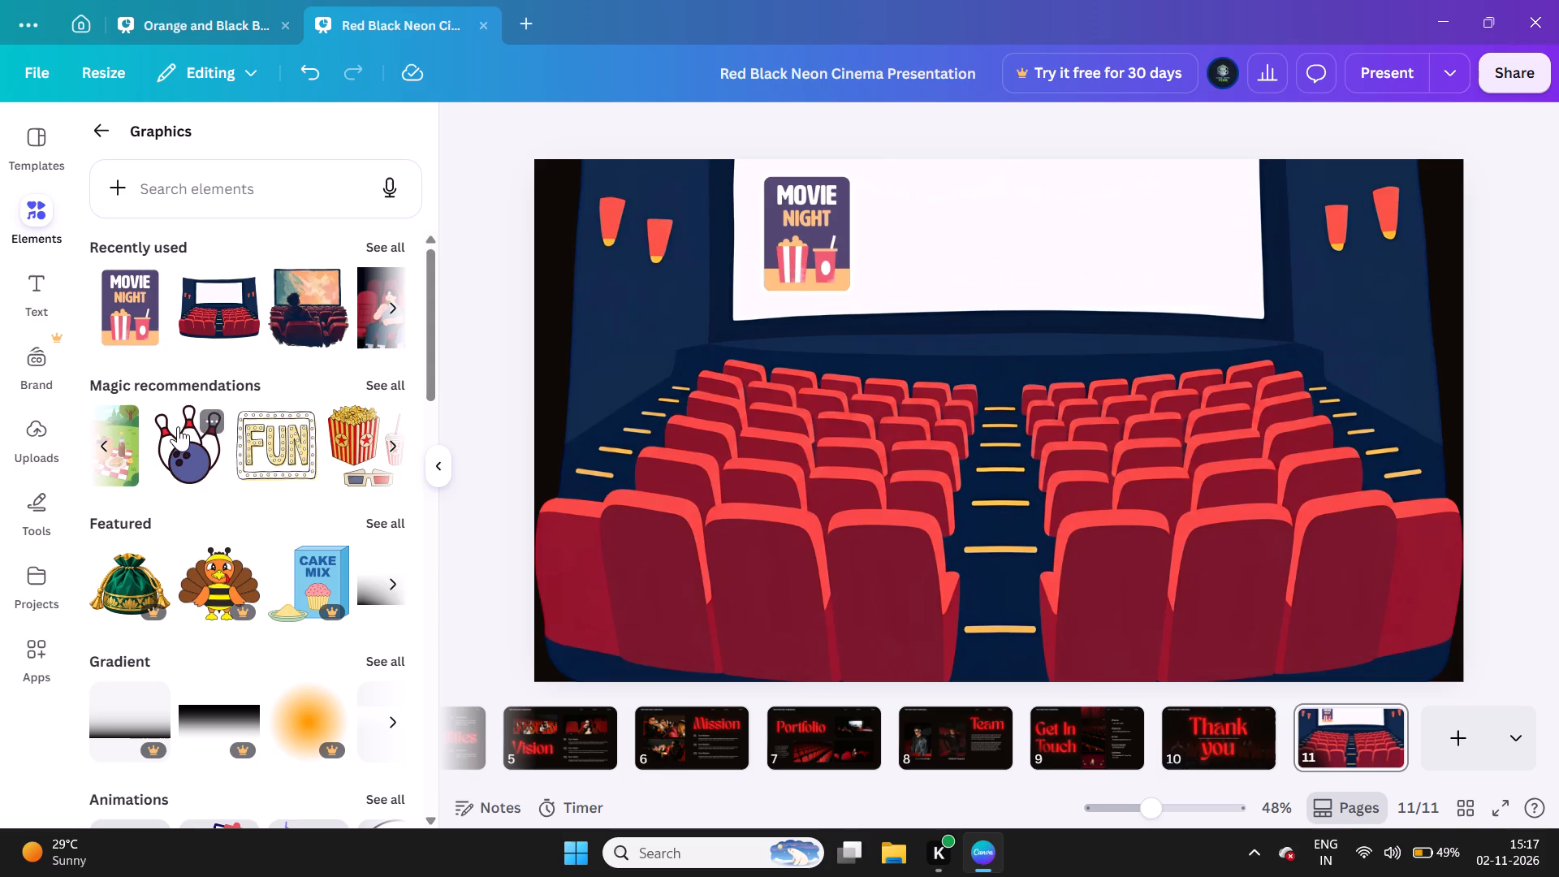
scroll(178, 426, right, 1)
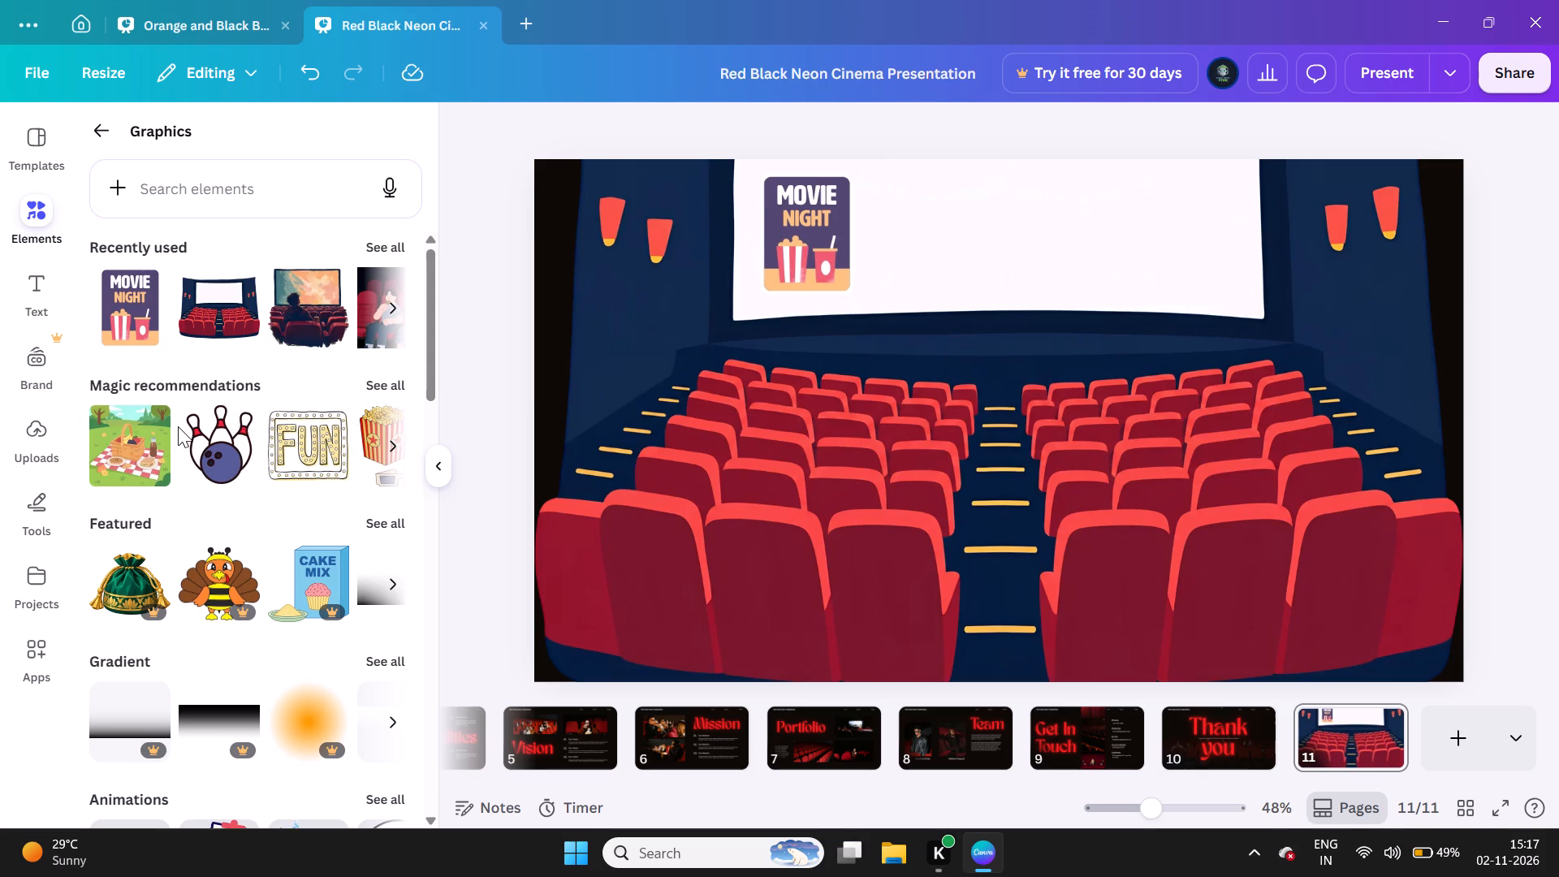
scroll(178, 426, left, 2)
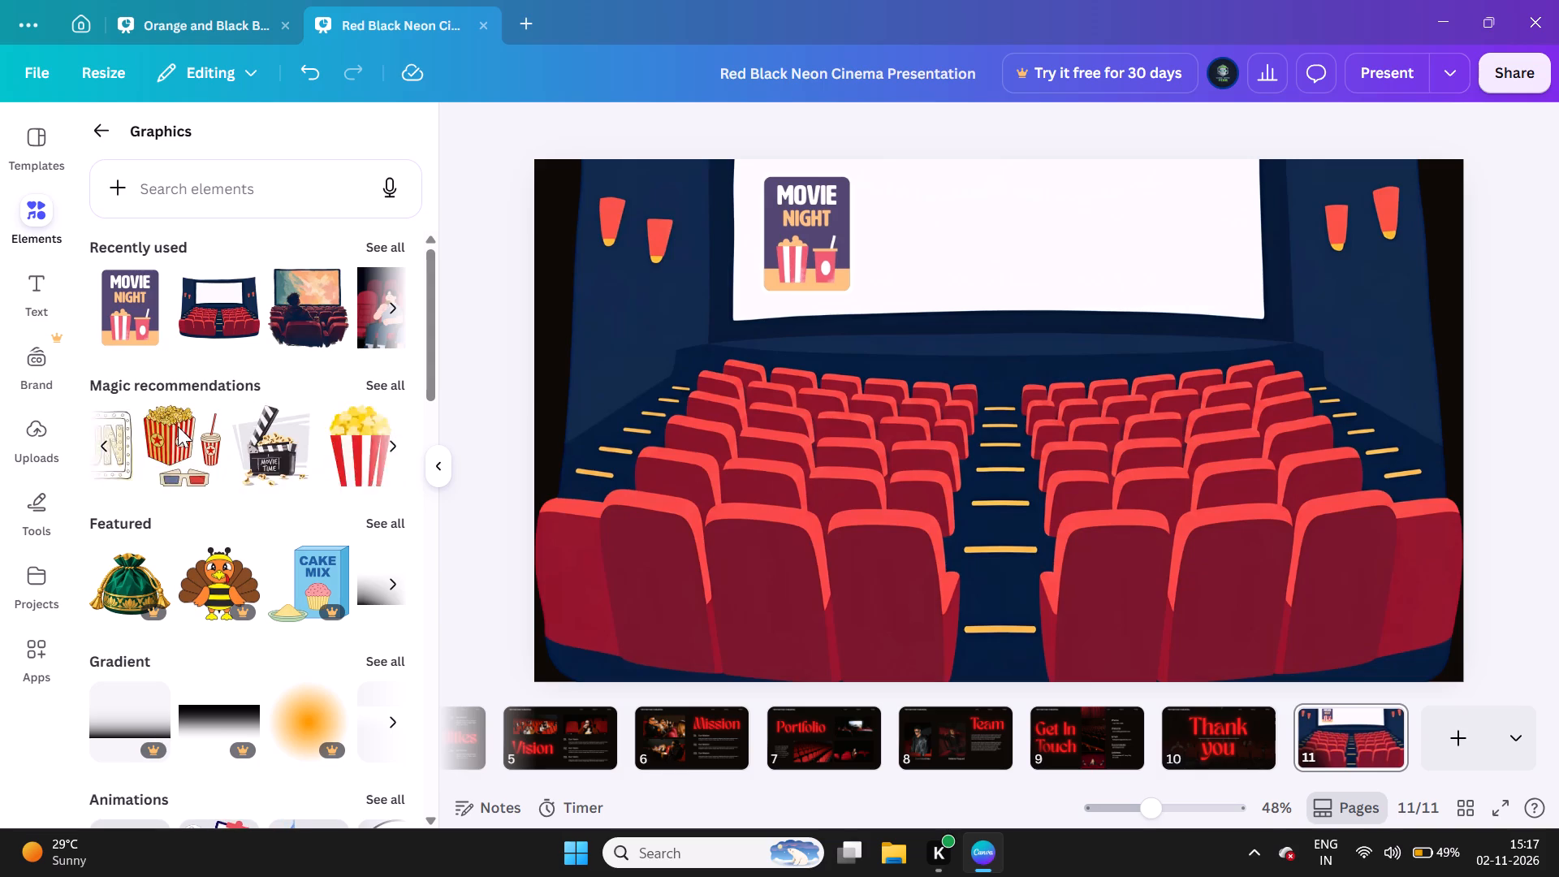
scroll(178, 426, left, 1)
click(228, 466)
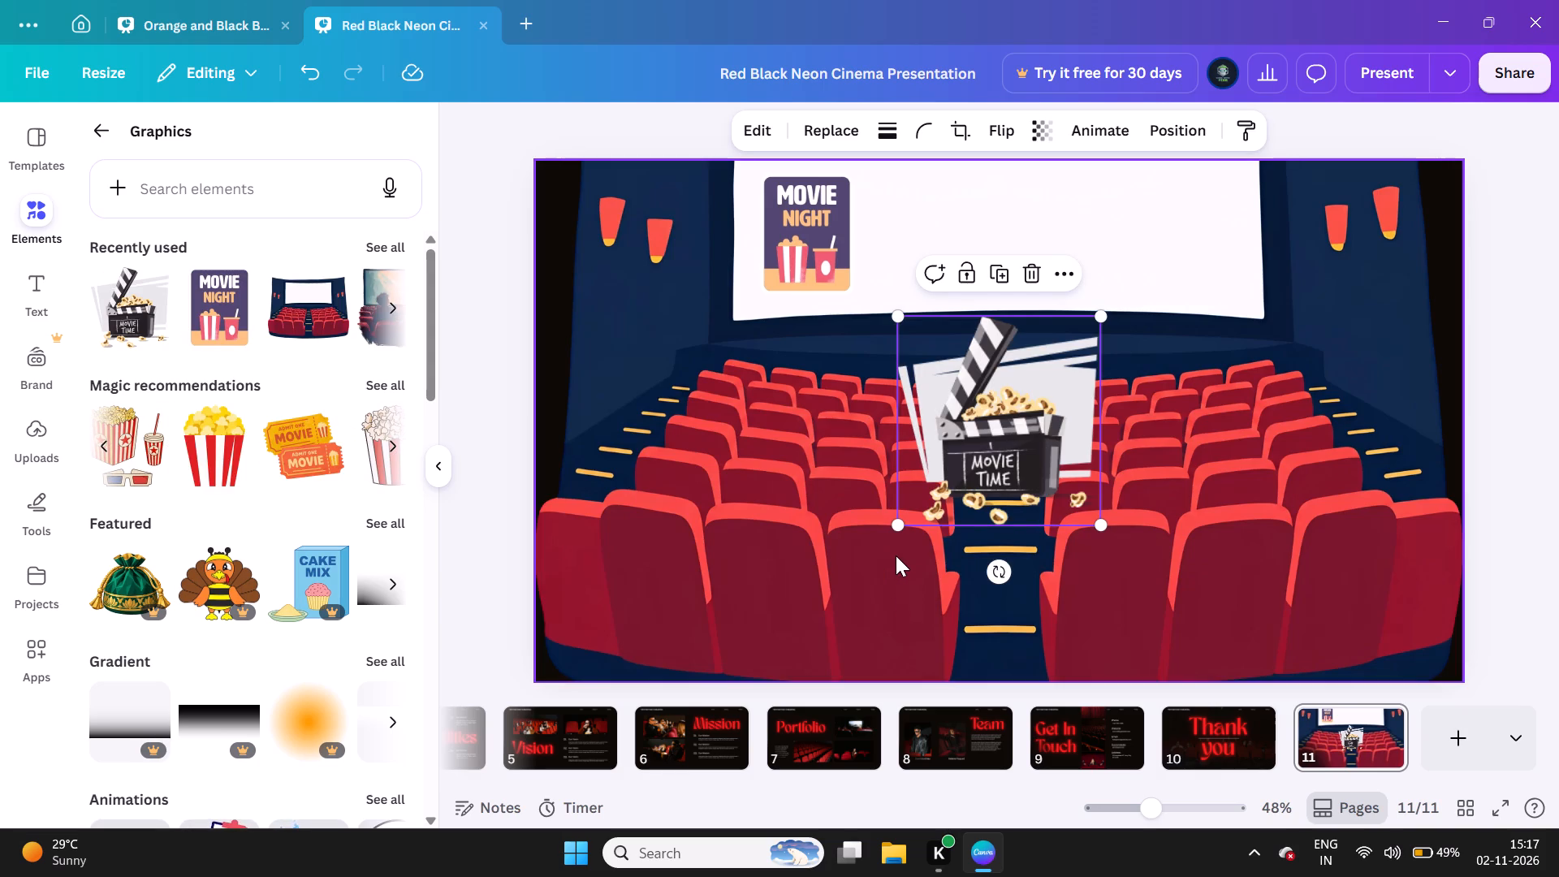
drag(900, 525, 1043, 443)
drag(1042, 380, 1258, 231)
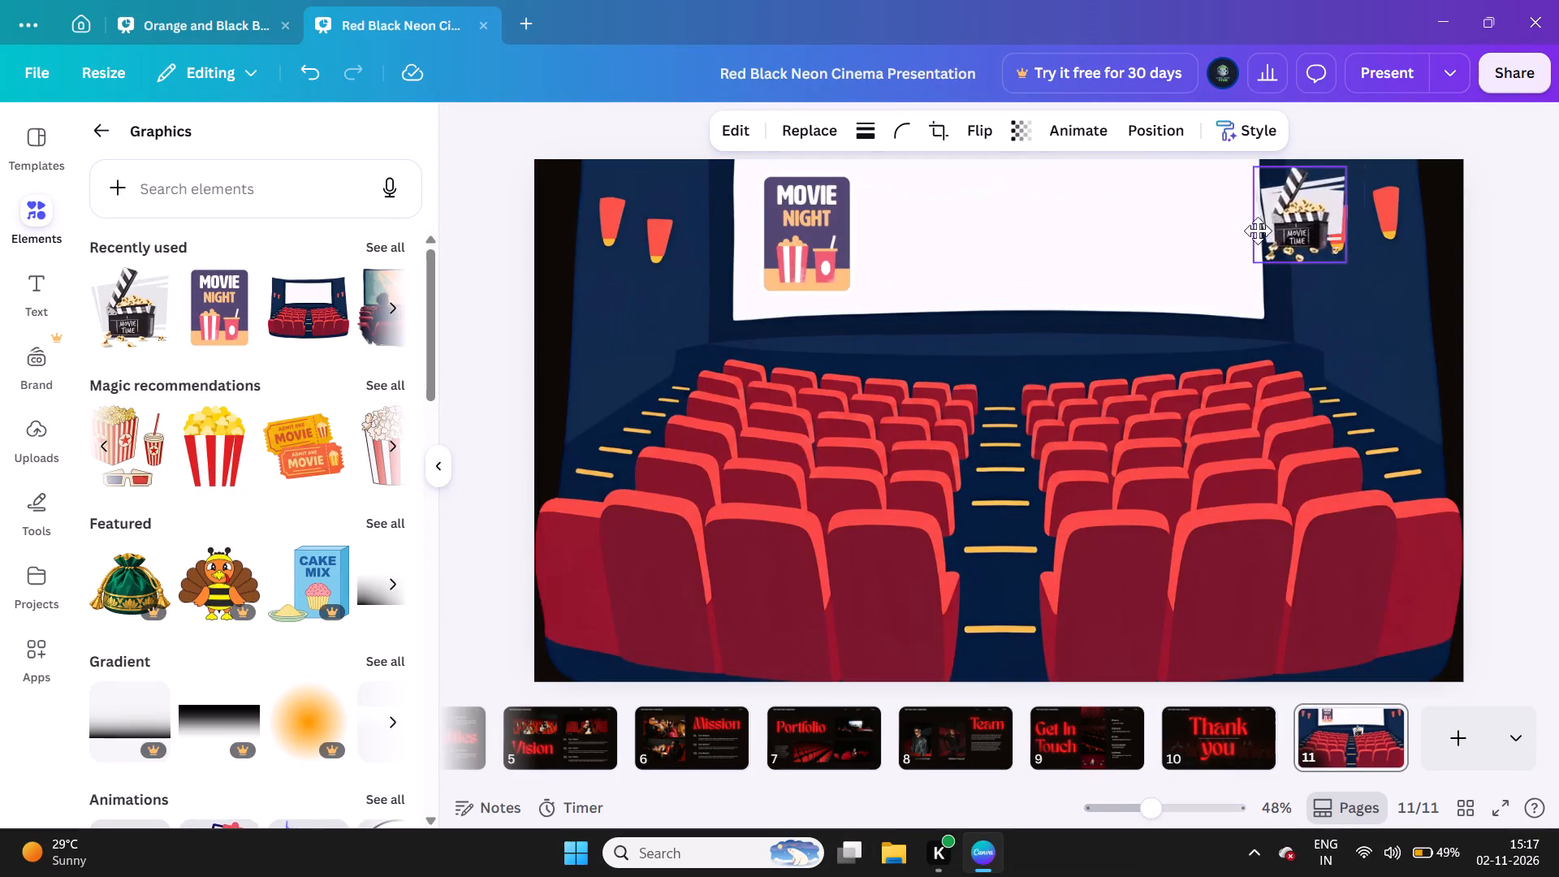
drag(1258, 231, 914, 222)
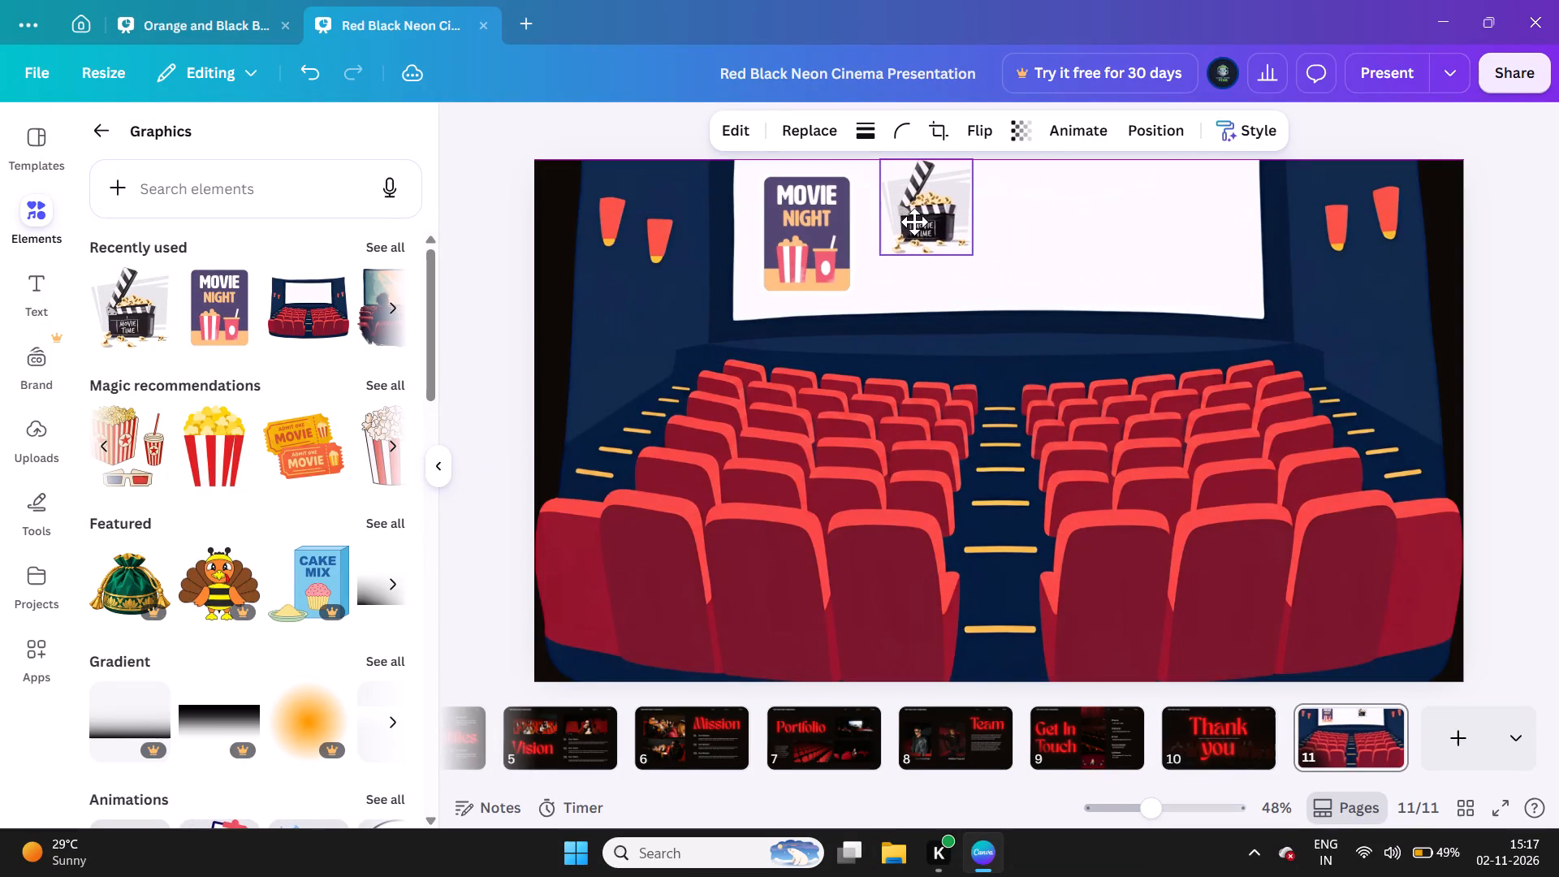
drag(914, 222, 892, 220)
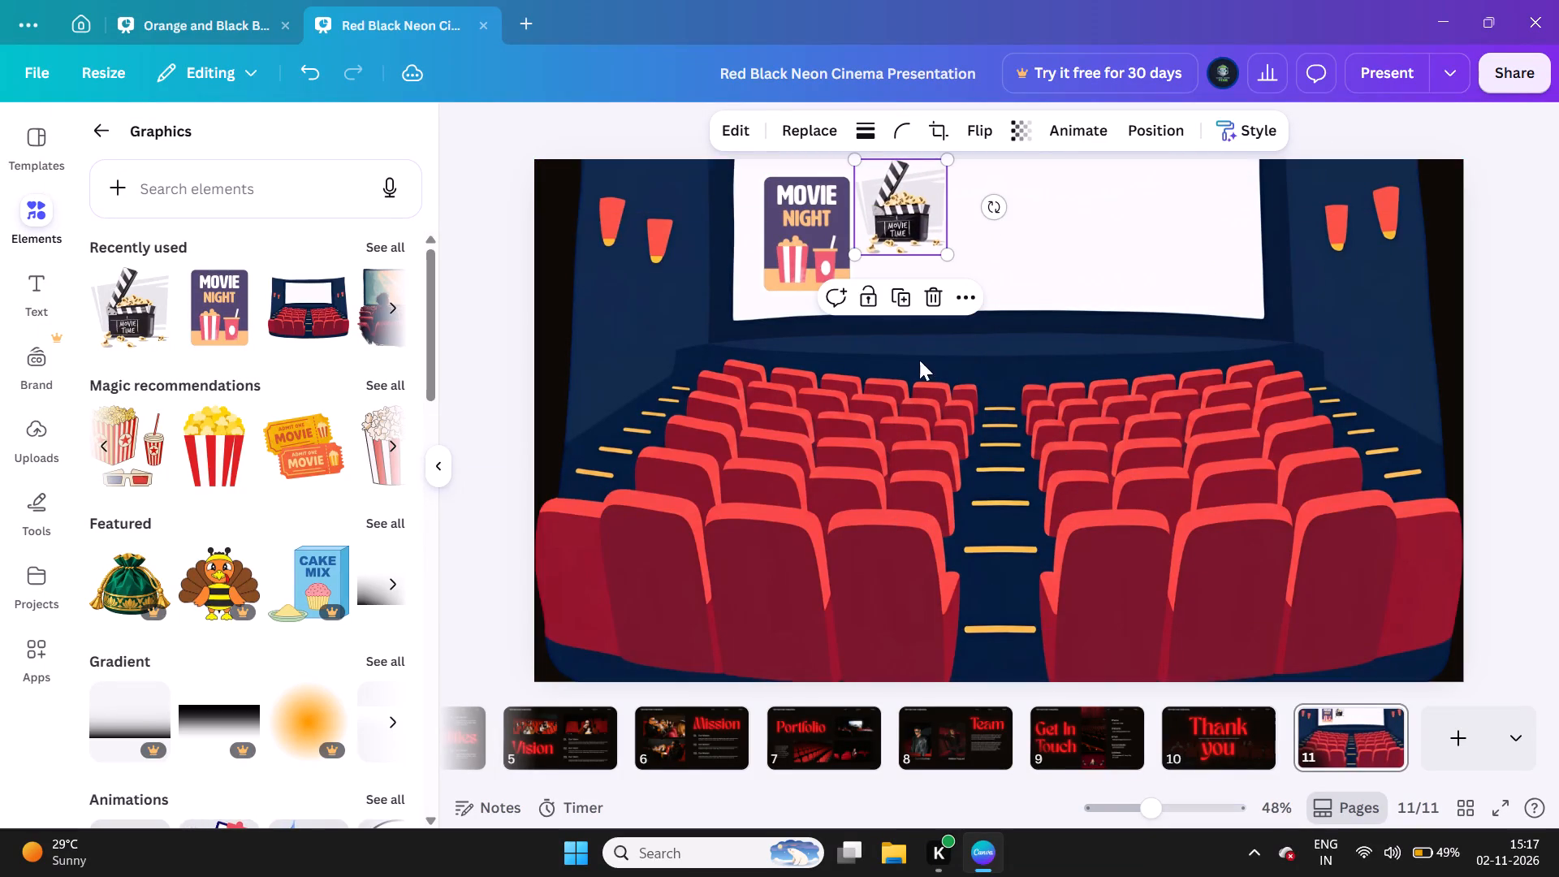
click(1008, 473)
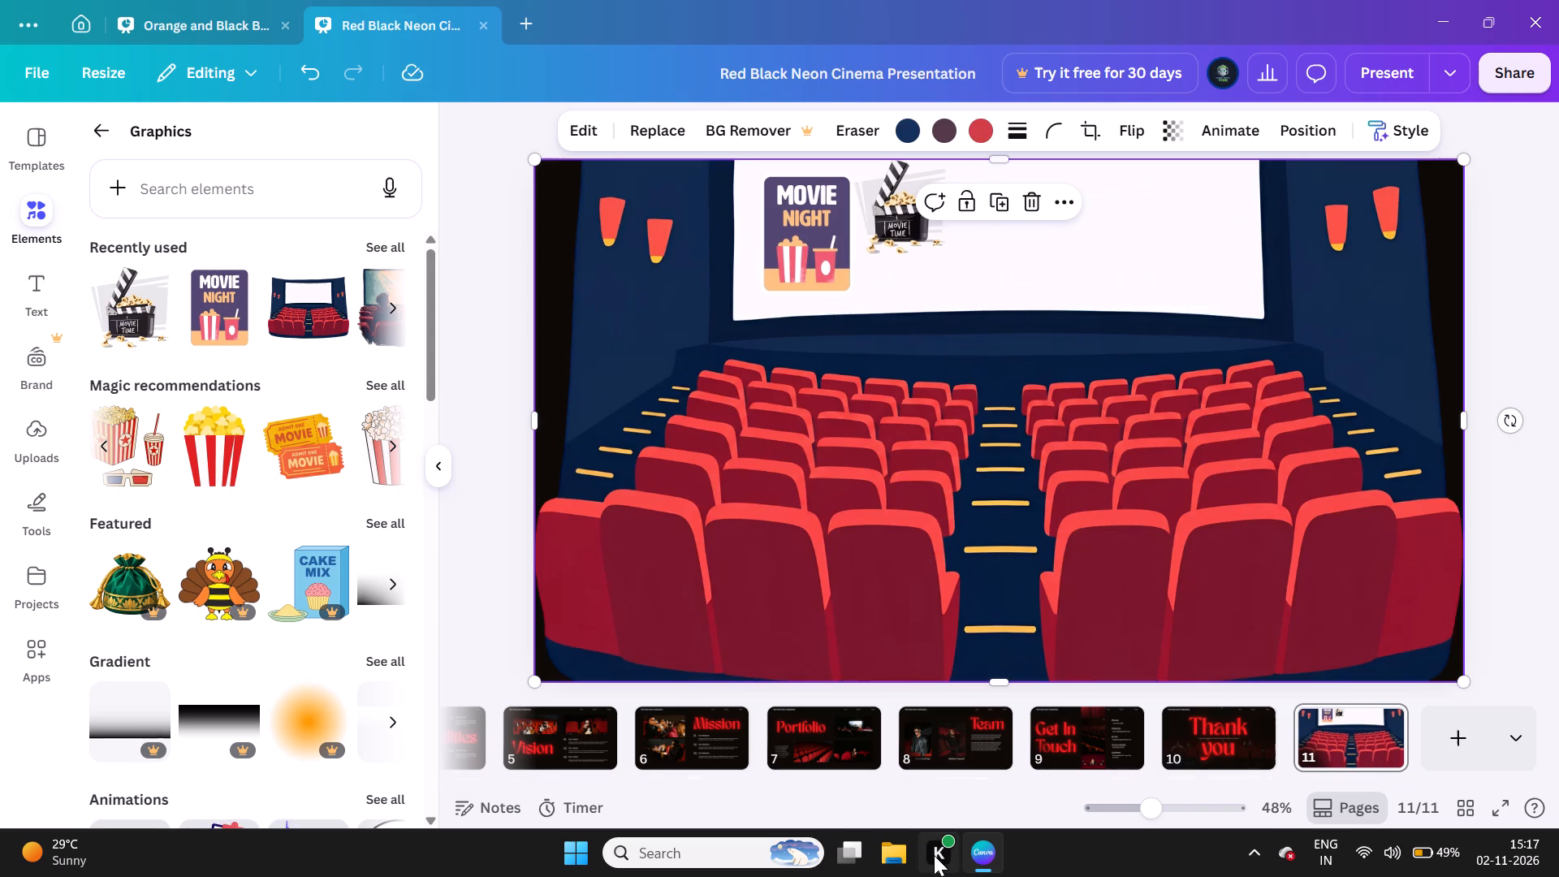
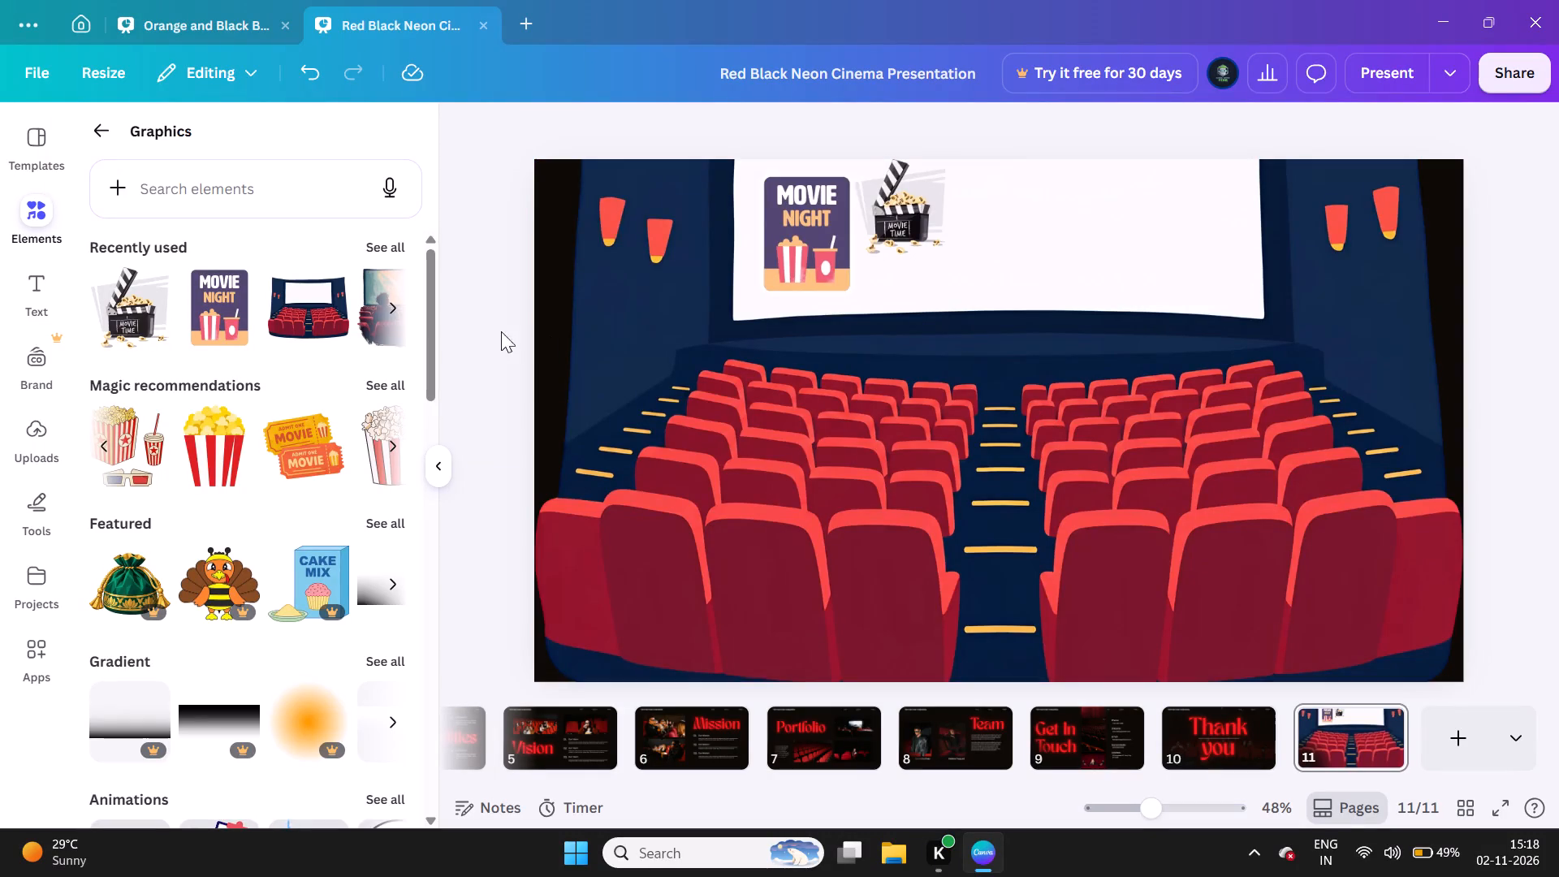
Add the recommended yellow-and-orange Admit One Movie tickets graphic, shrink it to about the clapperboard's width, and place it just right of the clapperboard.
click(304, 469)
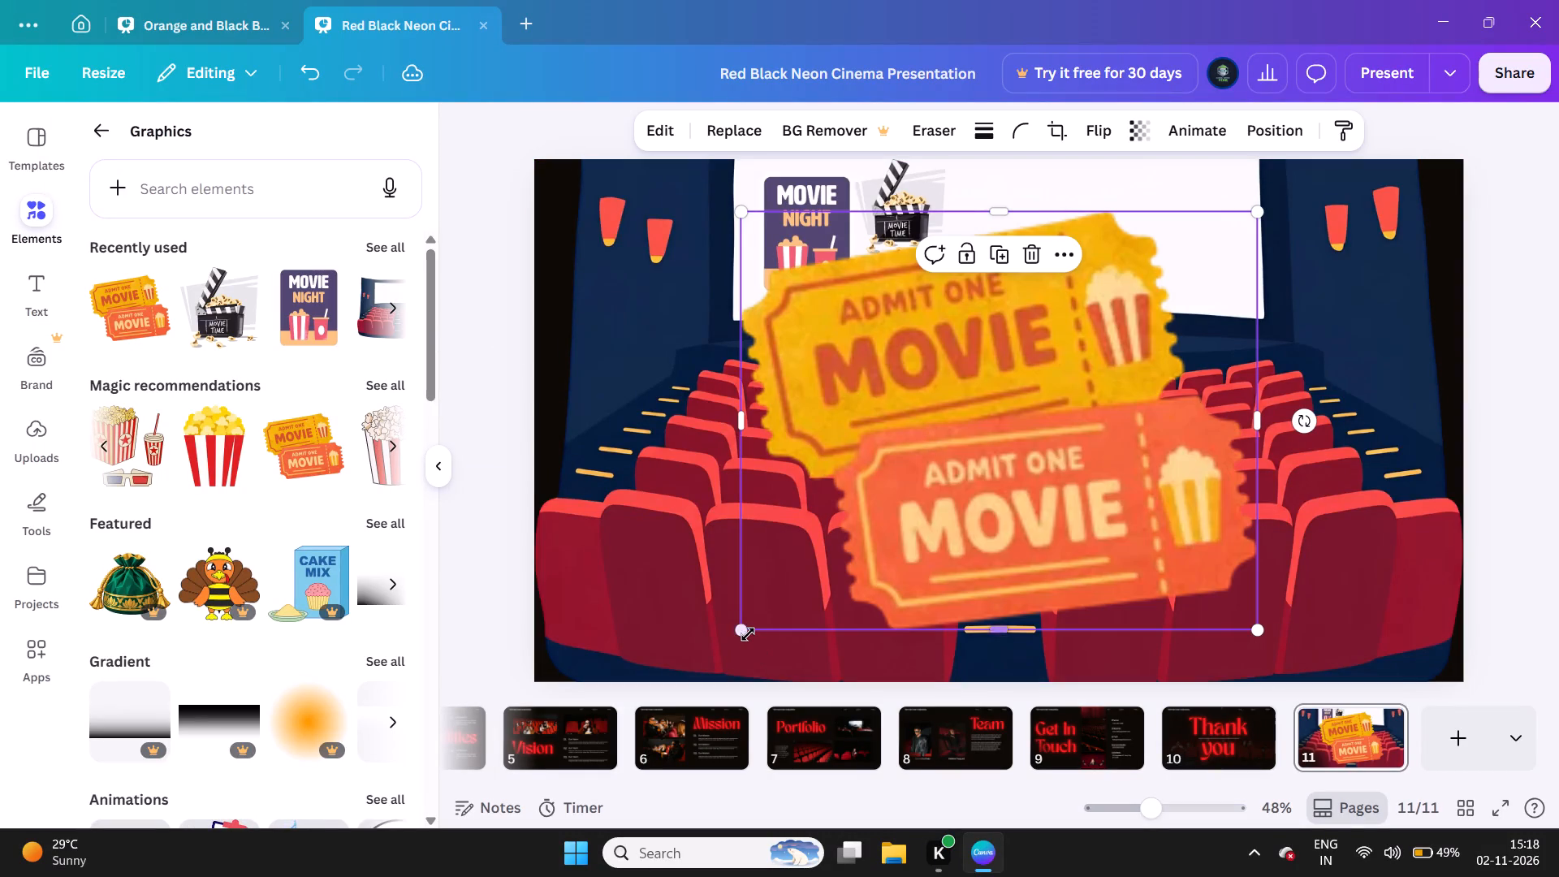
drag(745, 634, 1059, 413)
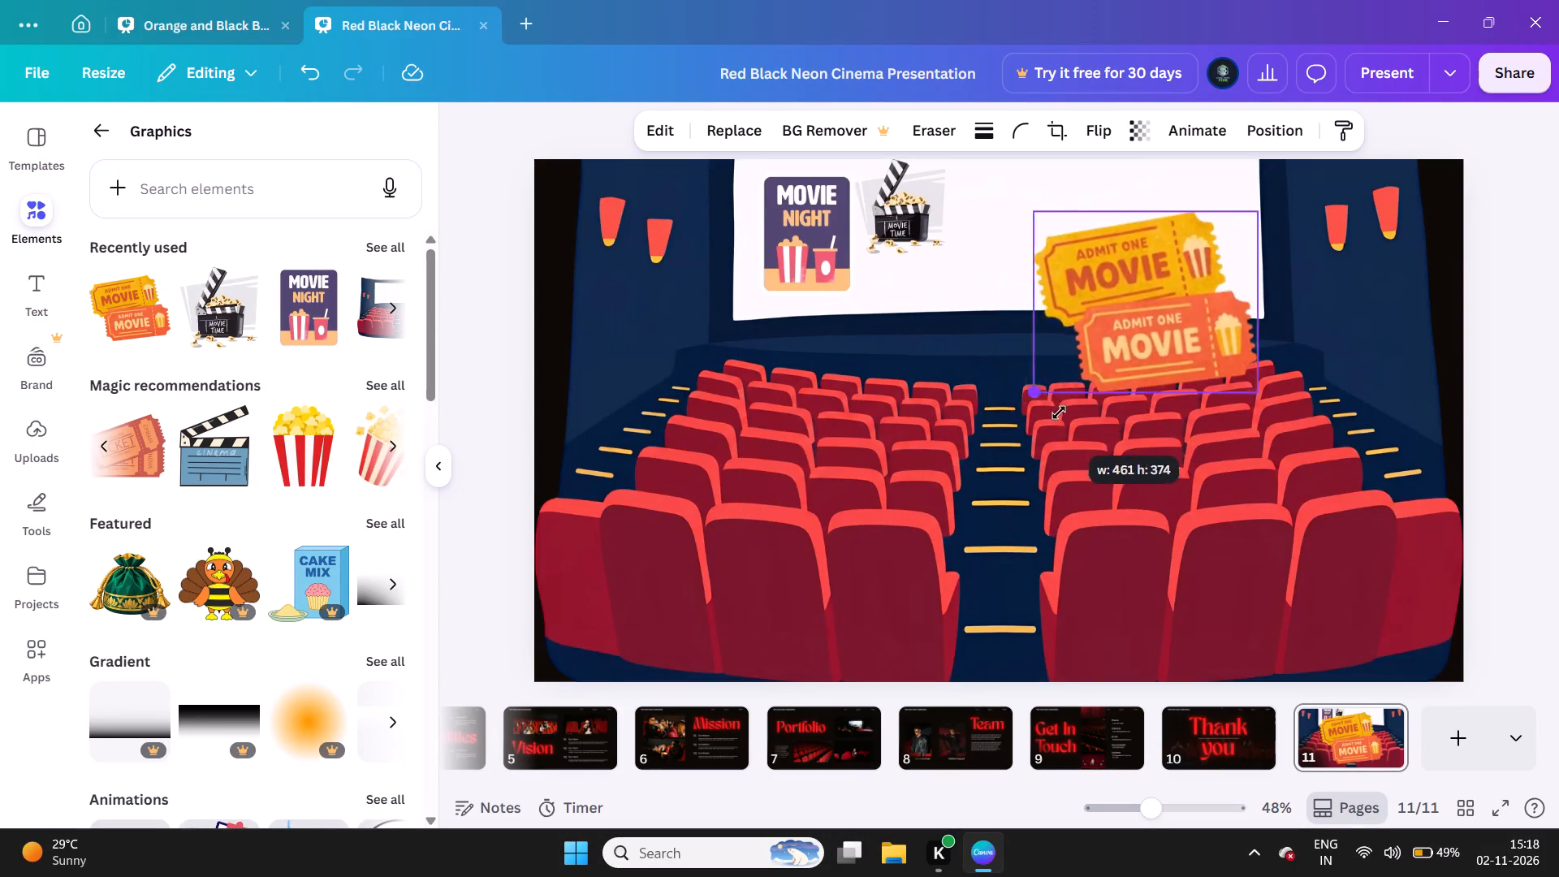
drag(1059, 413, 1086, 335)
drag(1168, 278, 1164, 277)
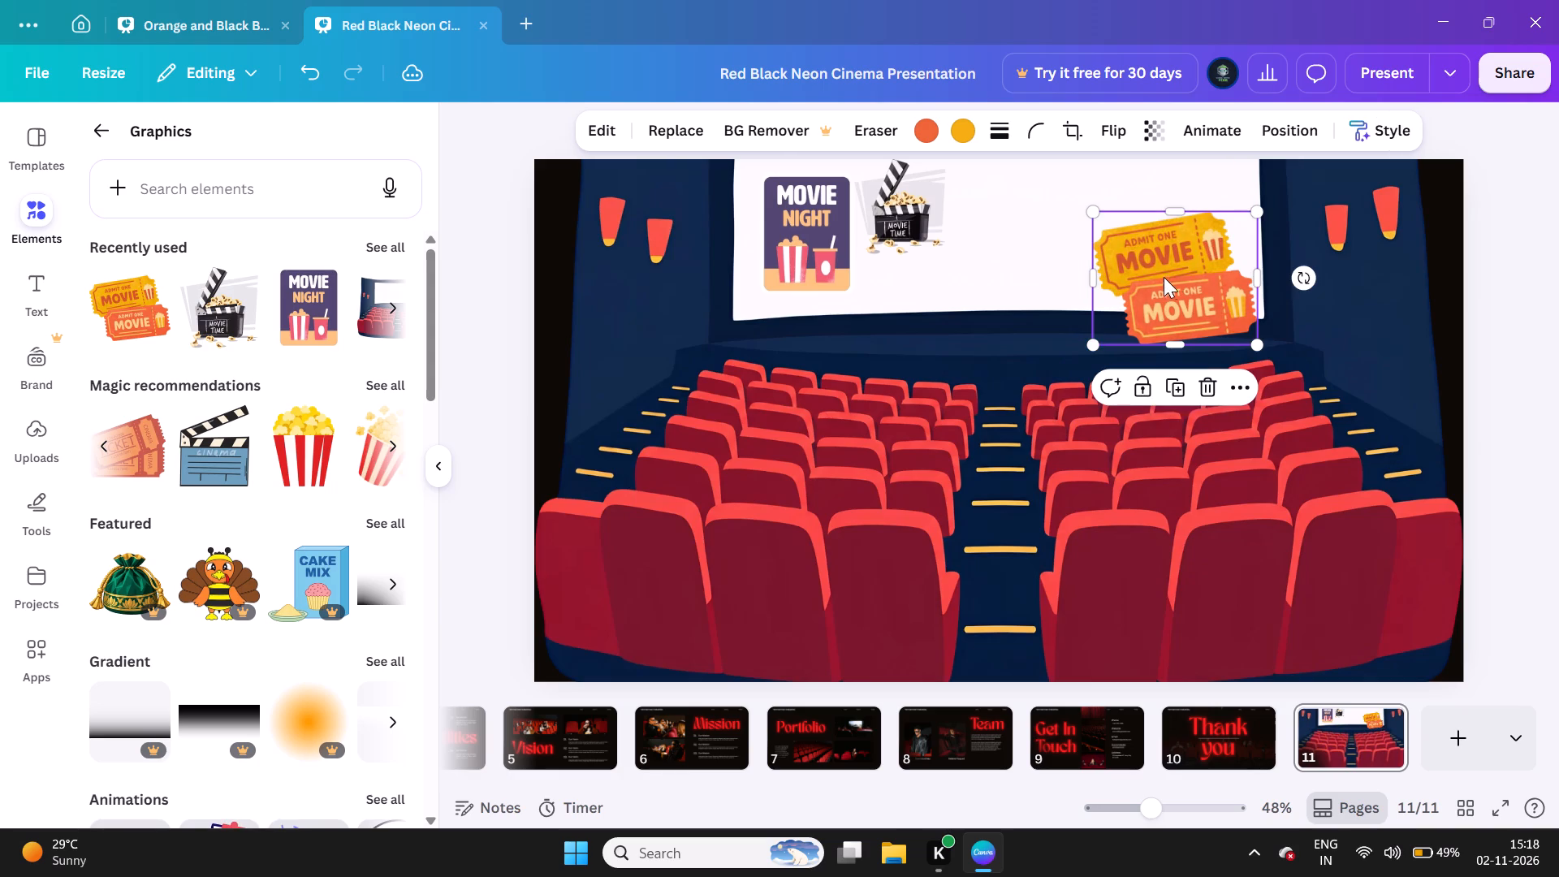
drag(1164, 277, 1034, 221)
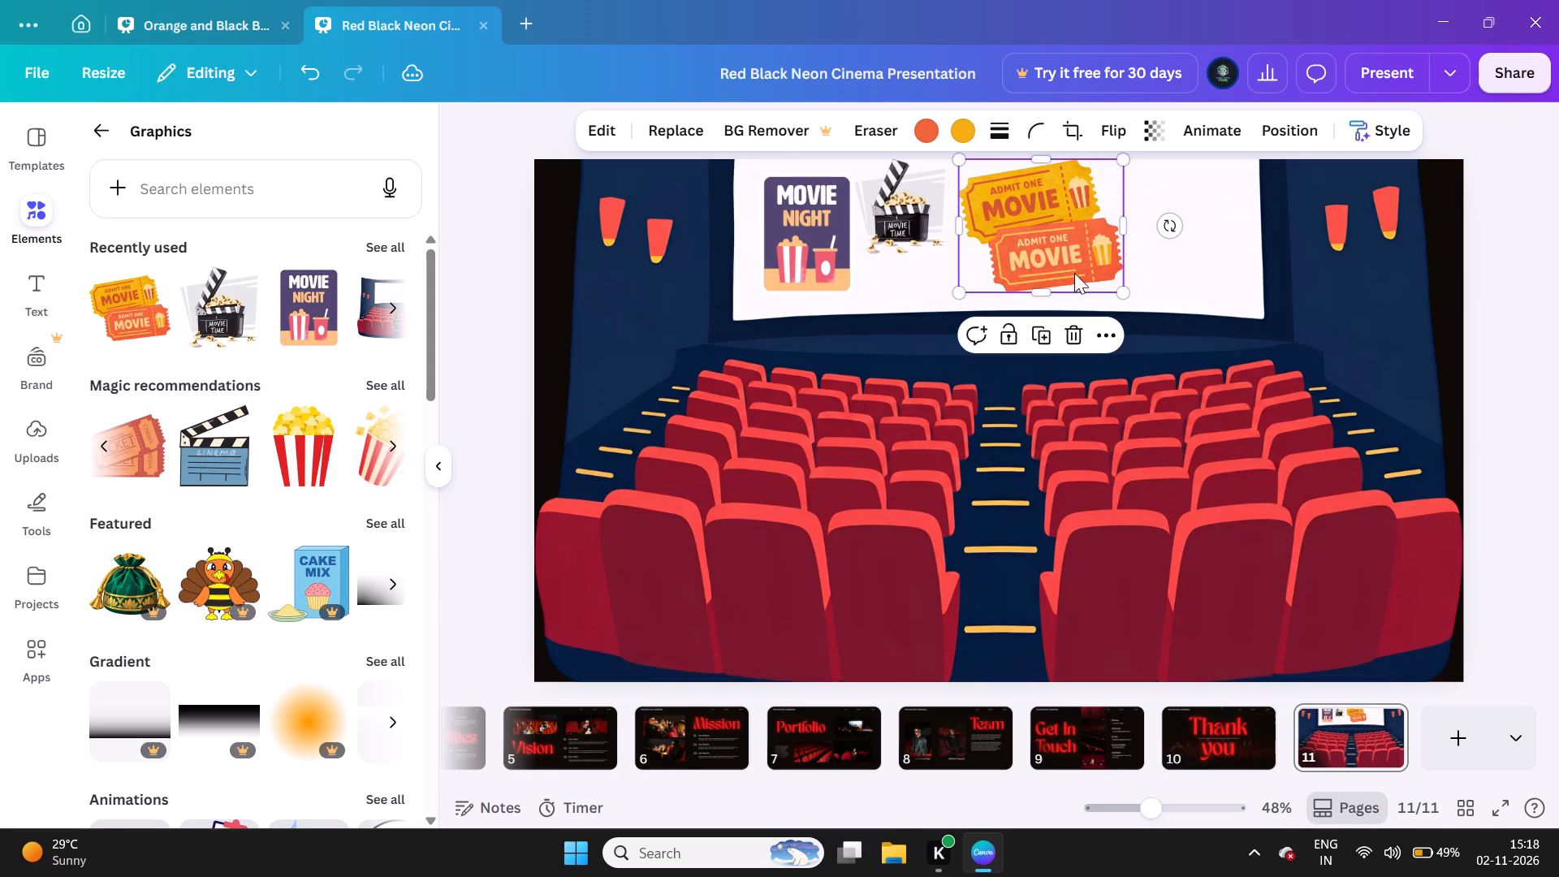
drag(1127, 289, 1077, 232)
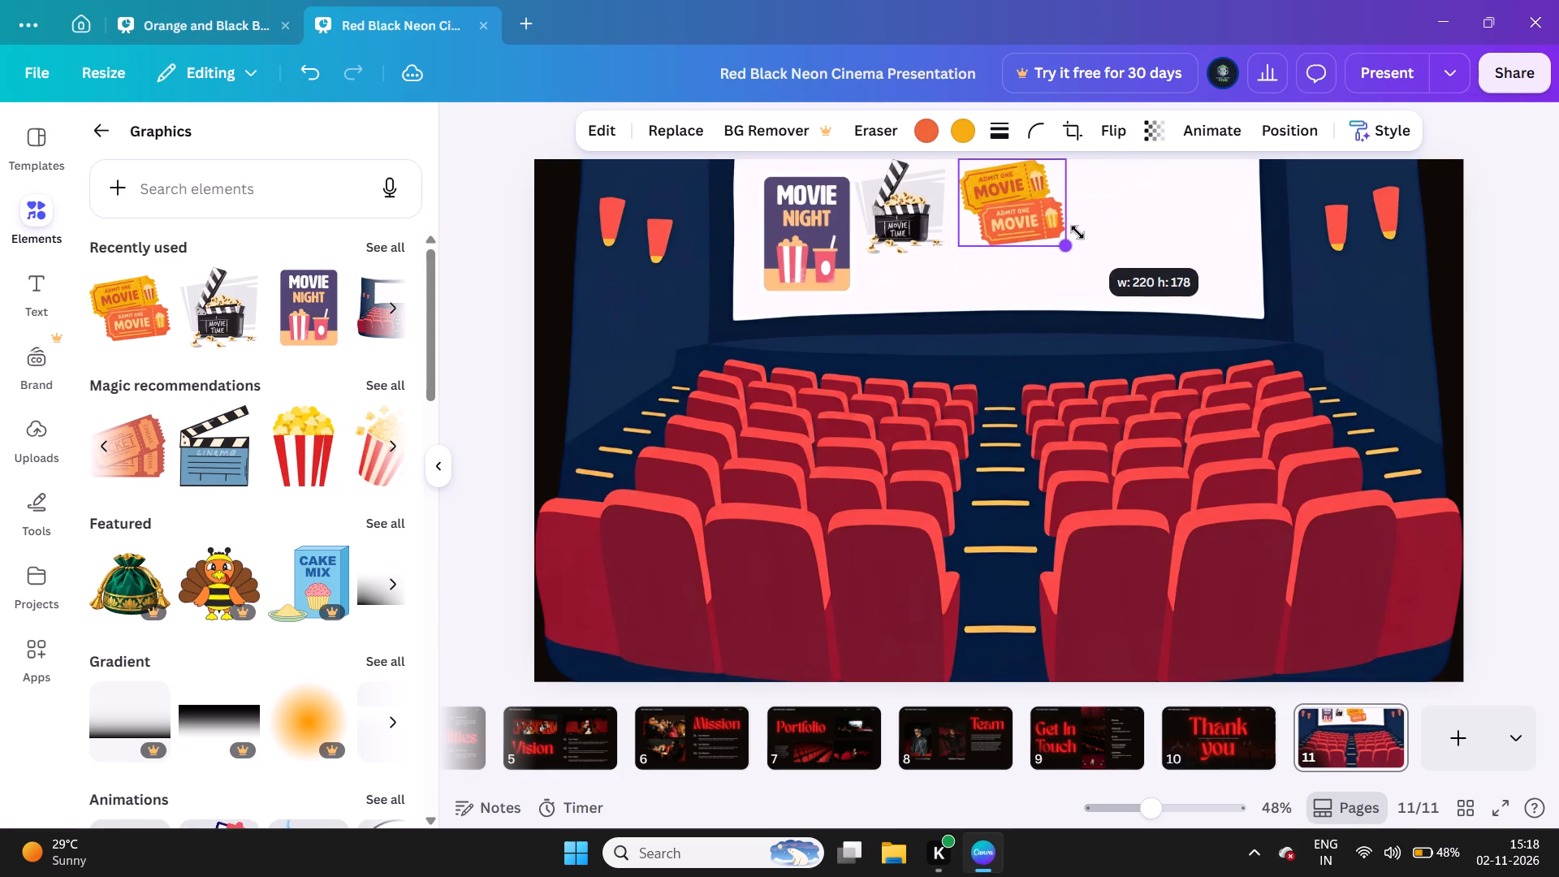
drag(1077, 232, 1051, 221)
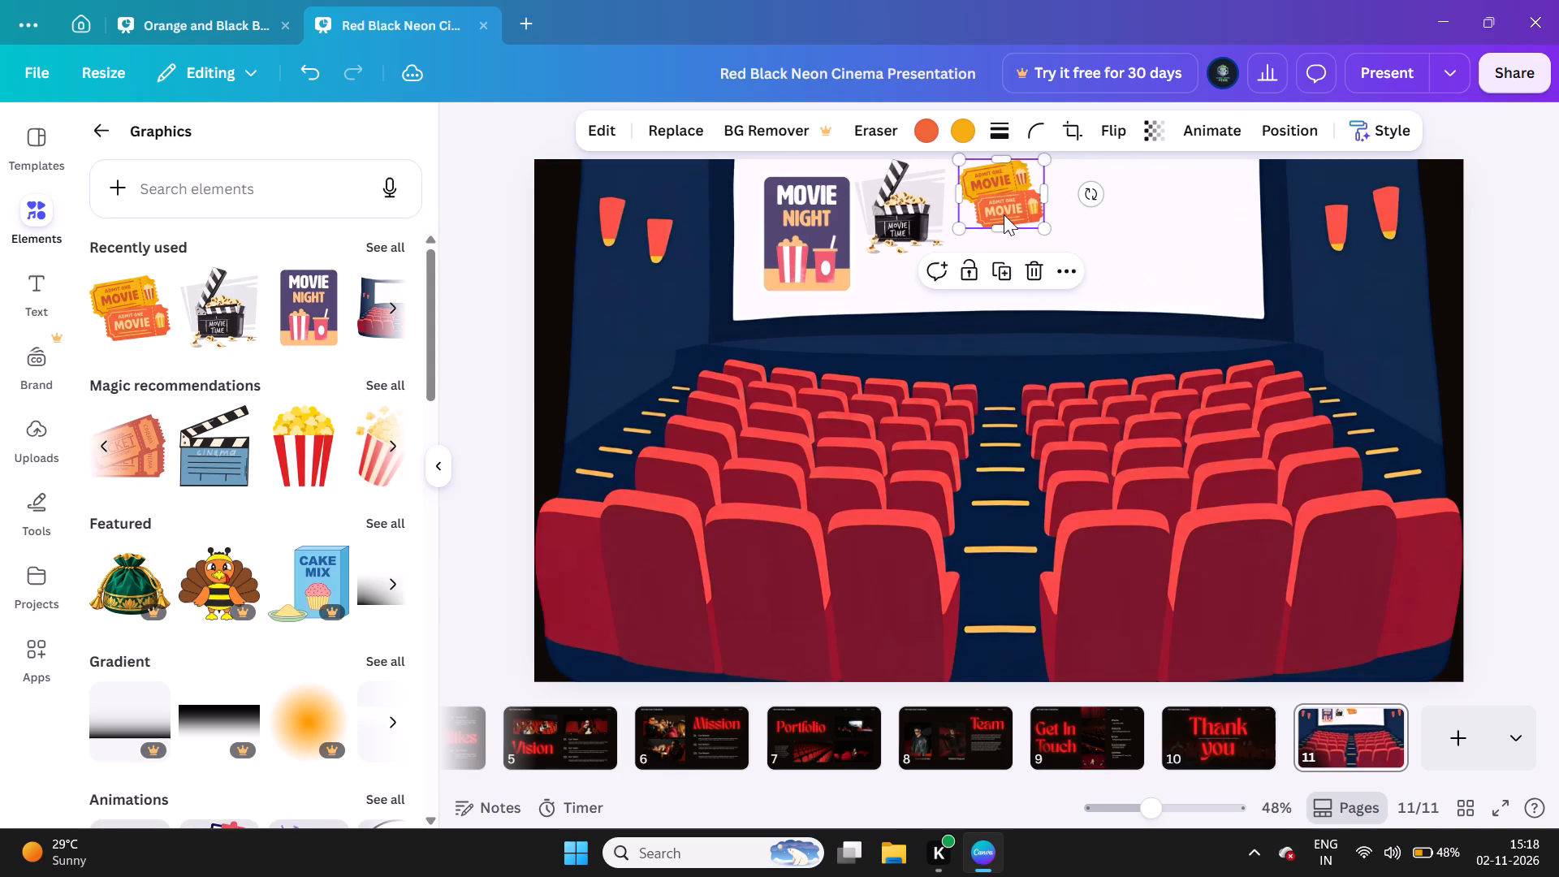
click(512, 284)
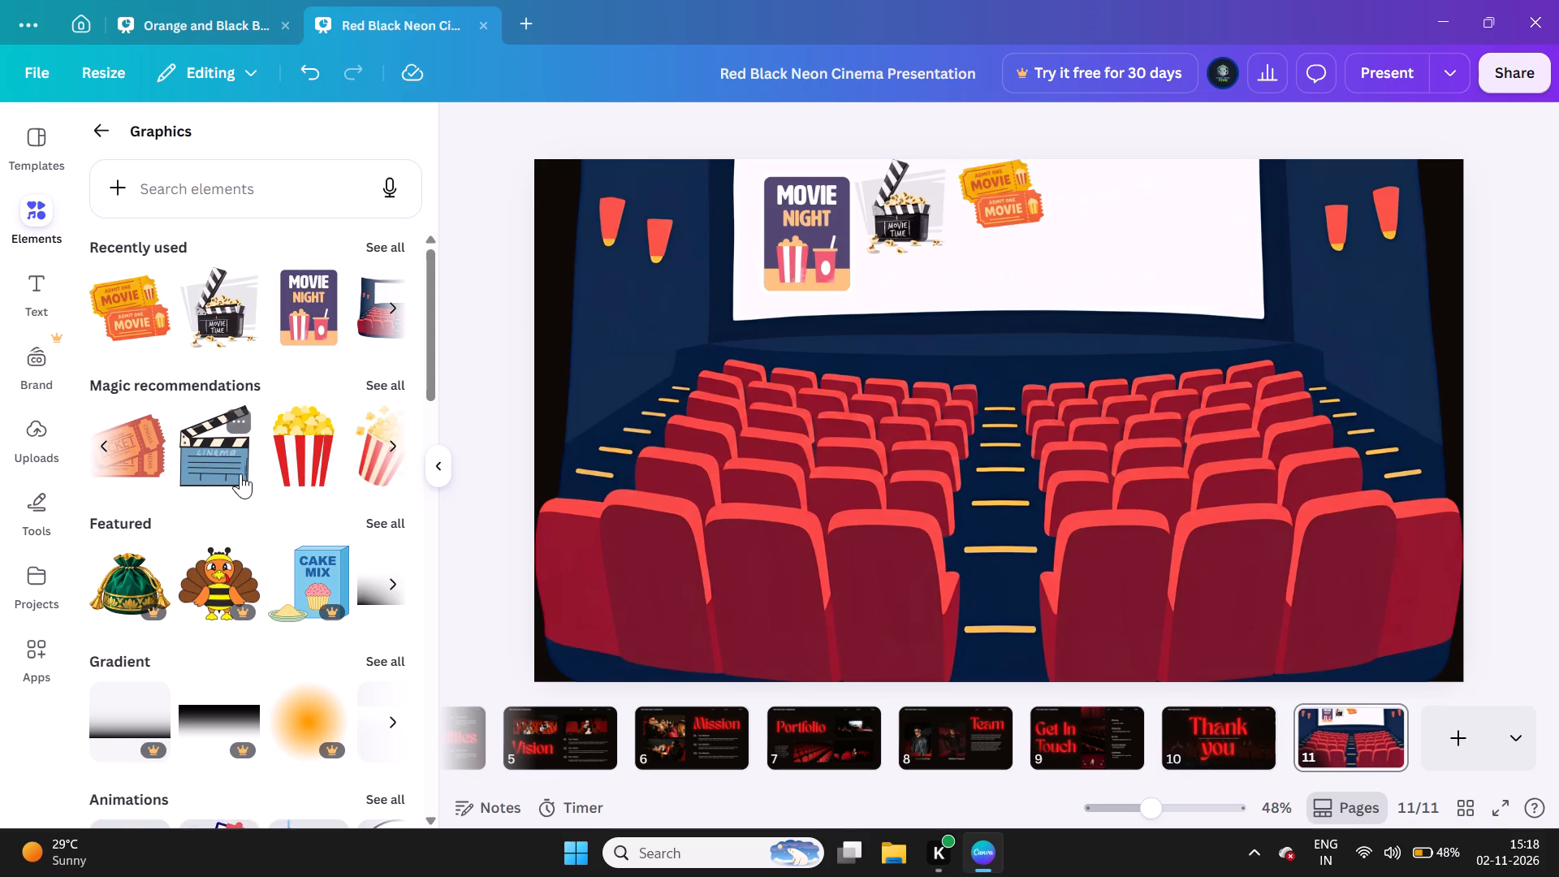
Add the recommended red-striped popcorn bucket with kernels around its base, shrink it, and place it right of the Admit One tickets.
scroll(242, 473, left, 1)
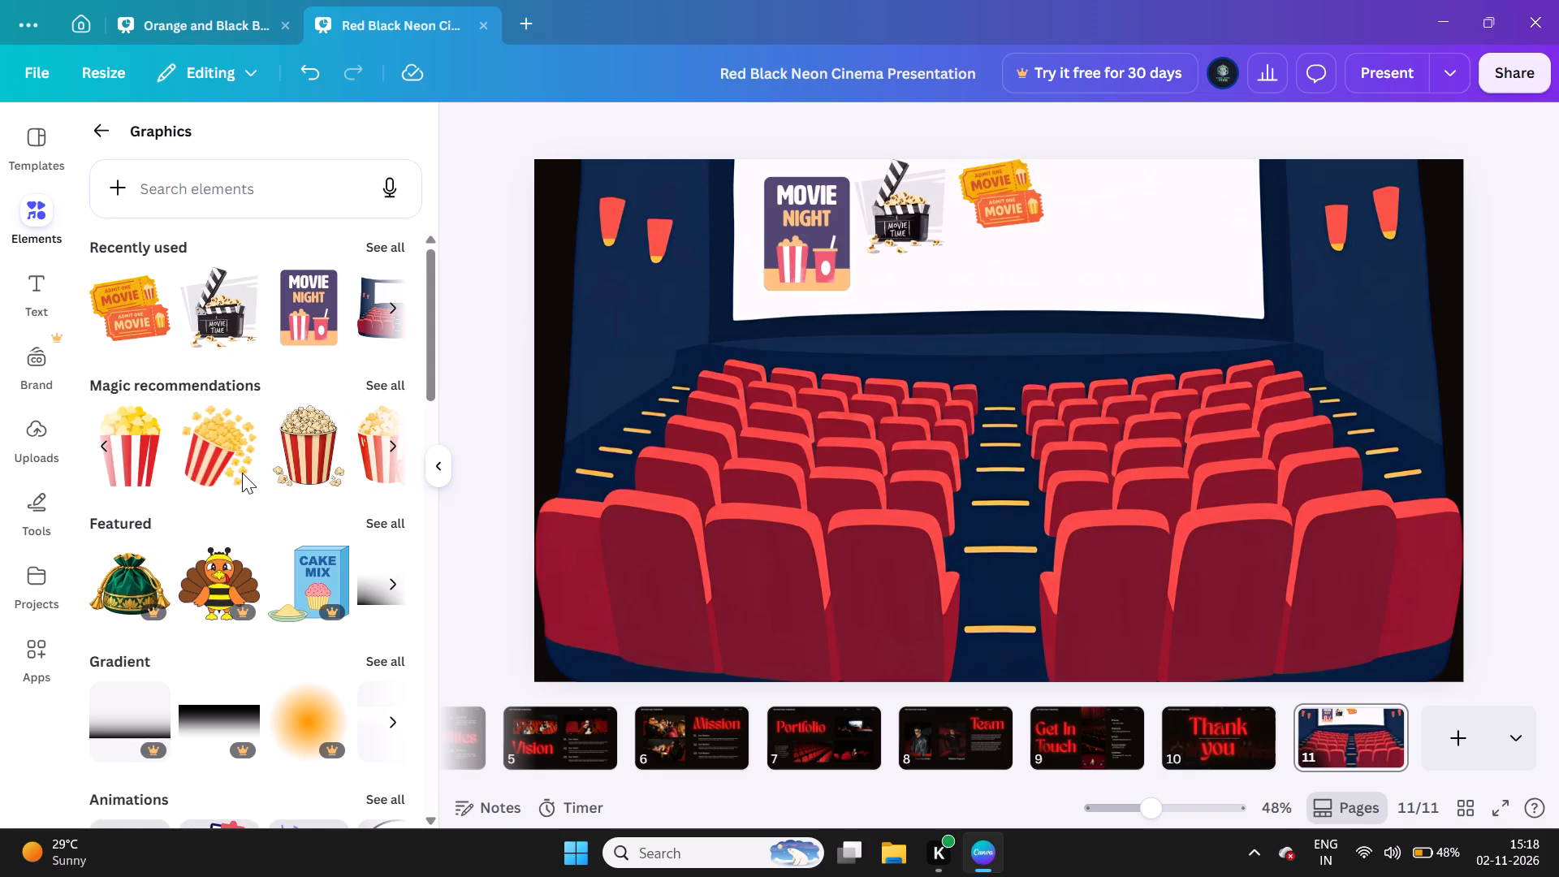
scroll(242, 473, left, 2)
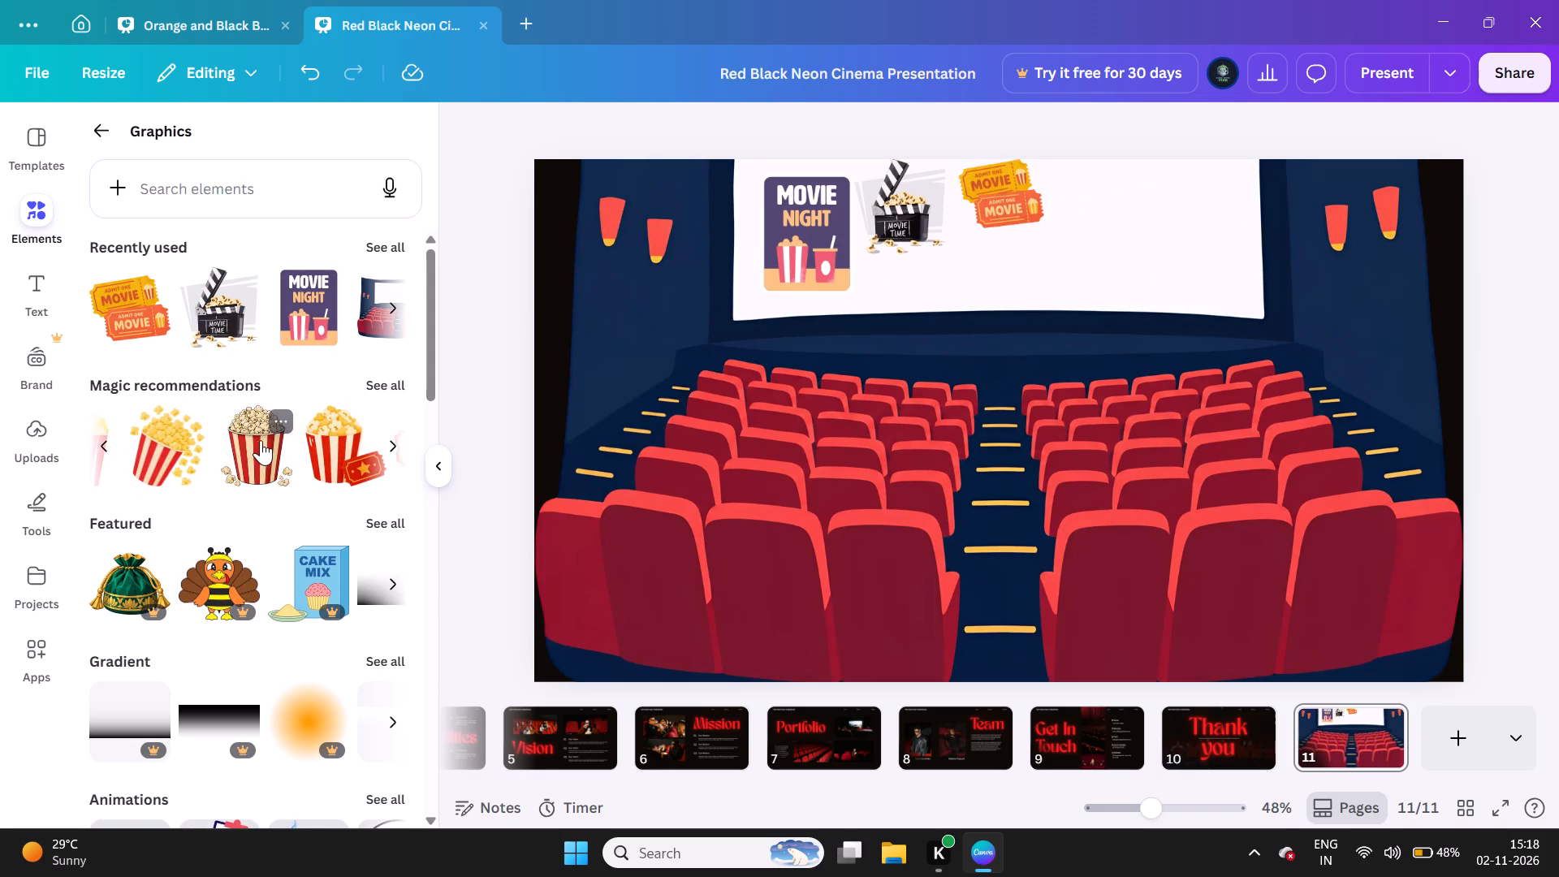
click(257, 440)
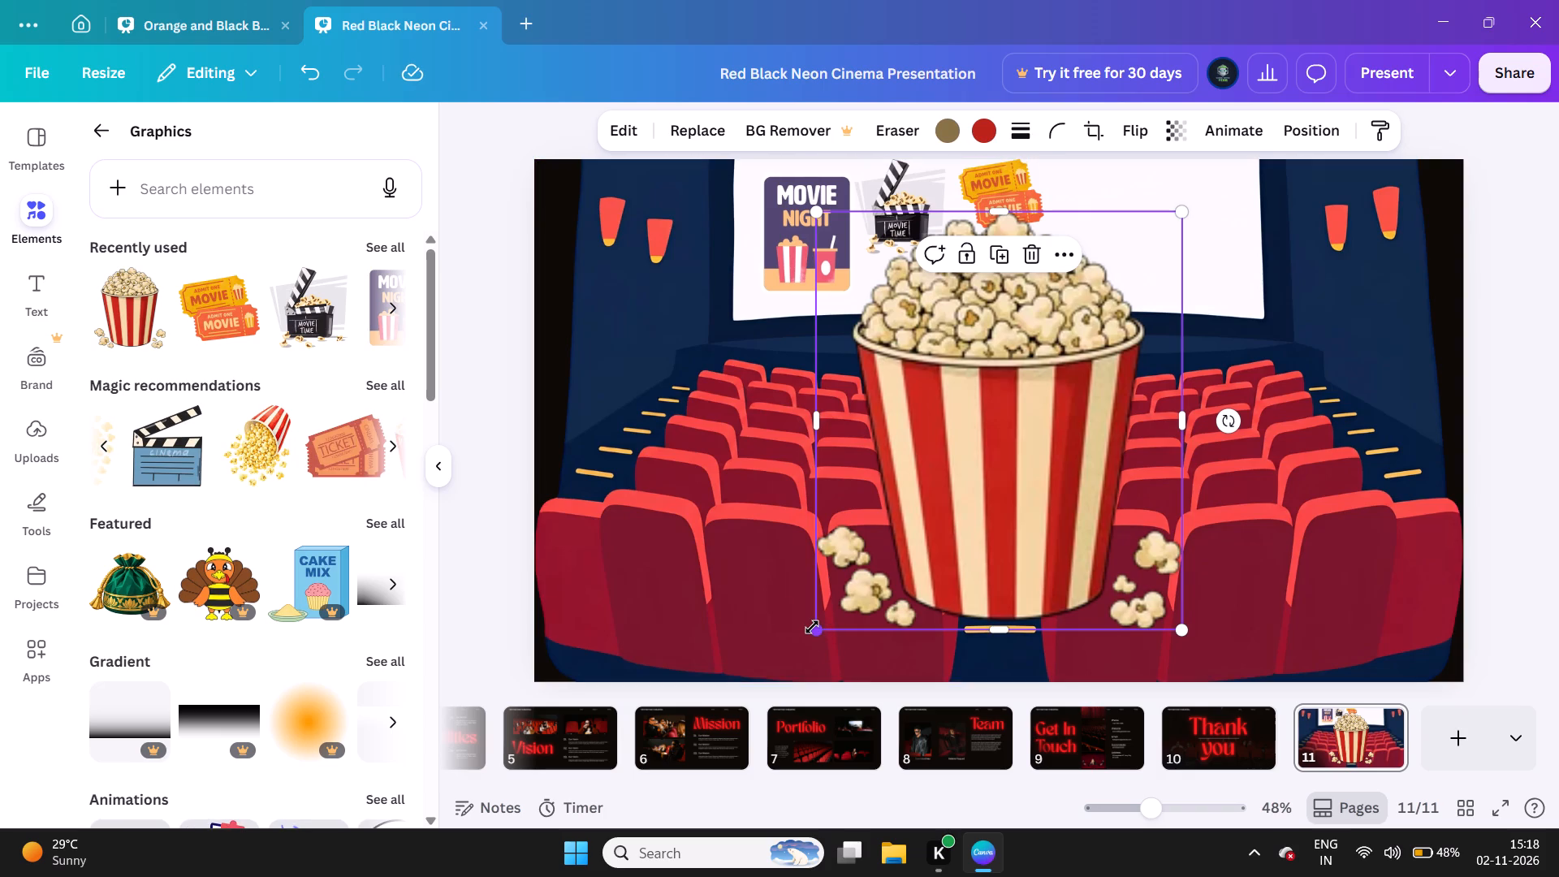
drag(812, 627, 1281, 348)
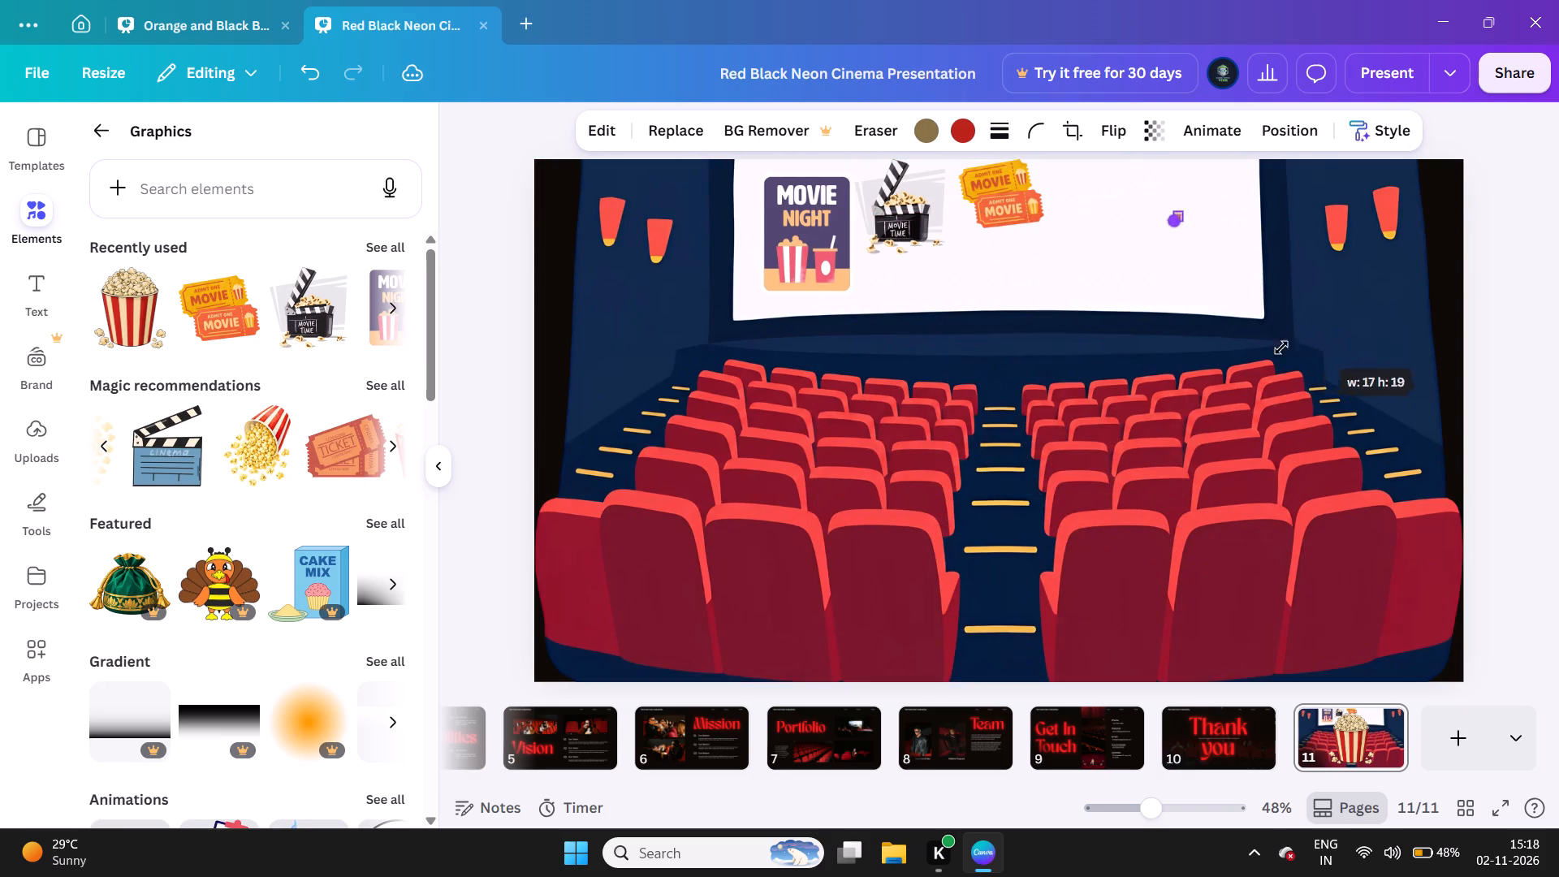
drag(1281, 348, 1221, 376)
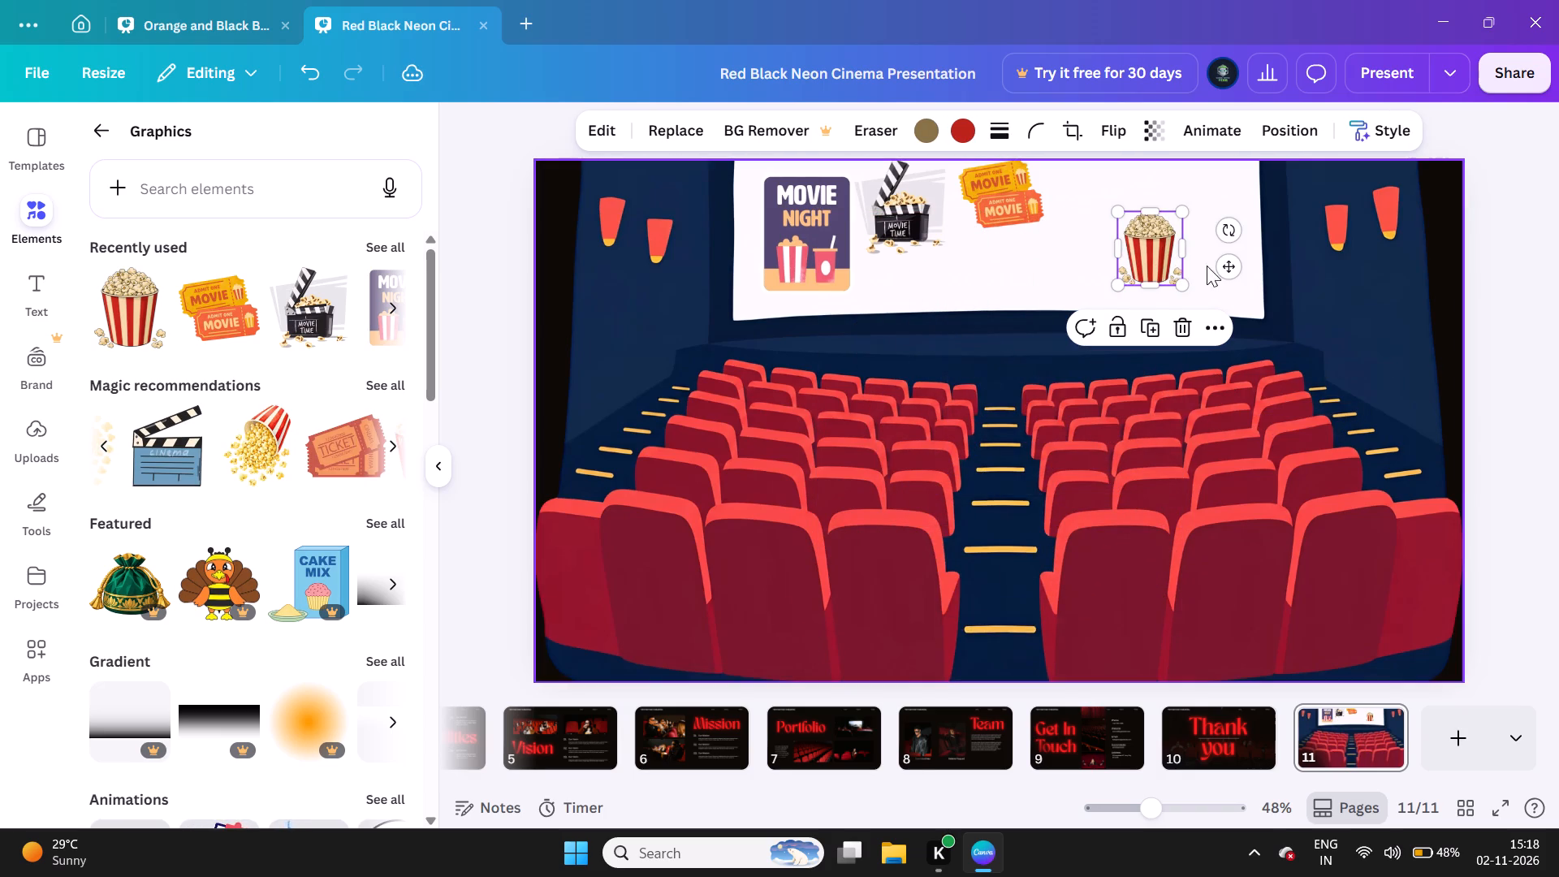
drag(1139, 247, 1073, 185)
click(796, 326)
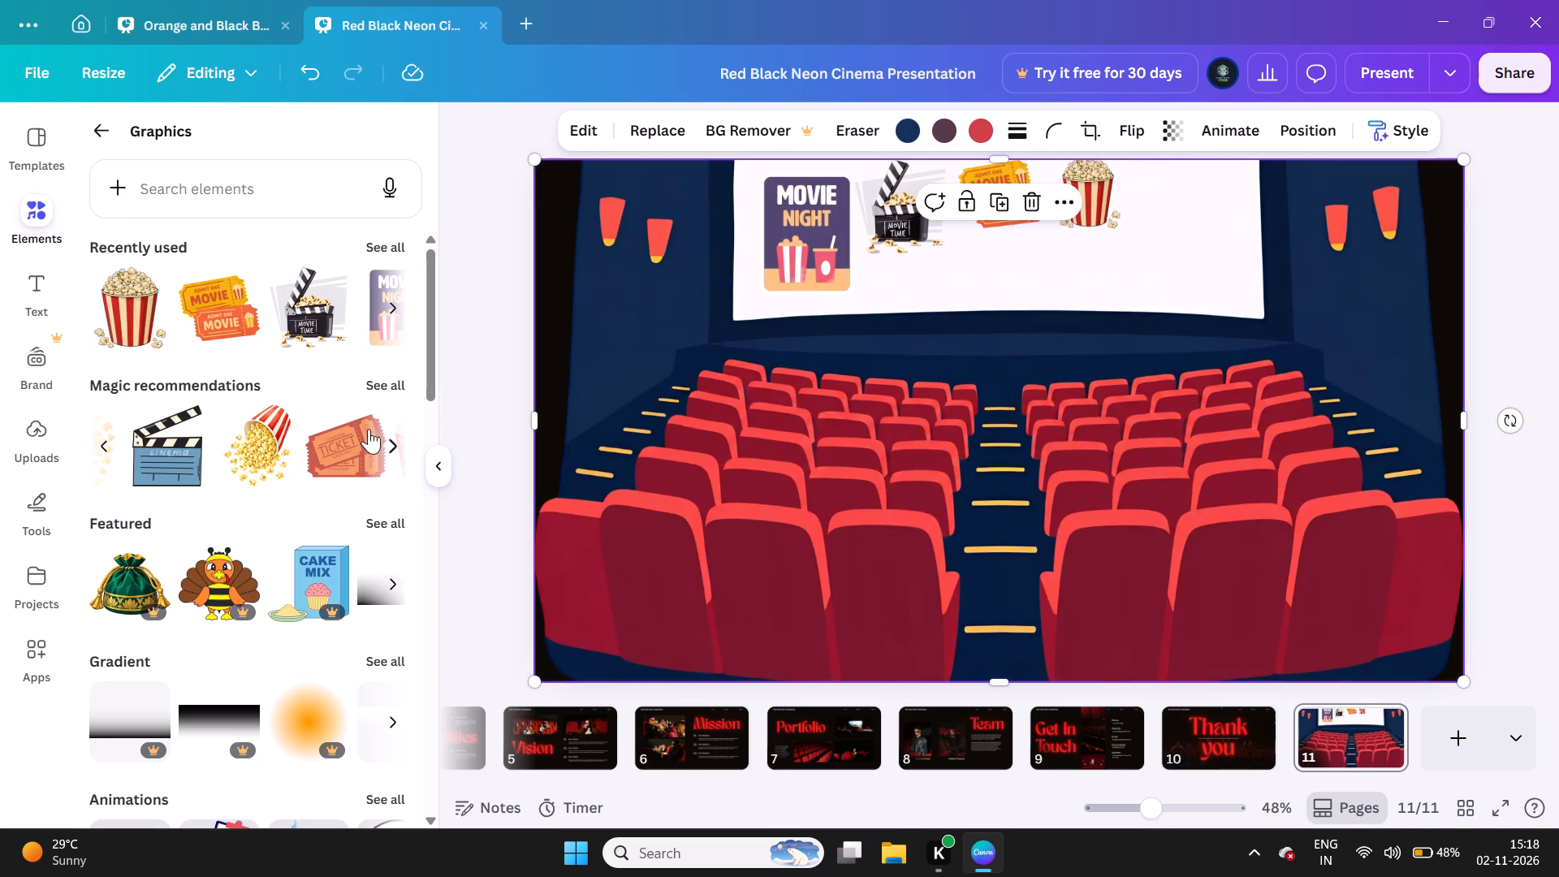
Add the recommended orange cinema Ticket graphic, scale it down, and place it right of the popcorn bucket at the white screen's upper right.
click(343, 439)
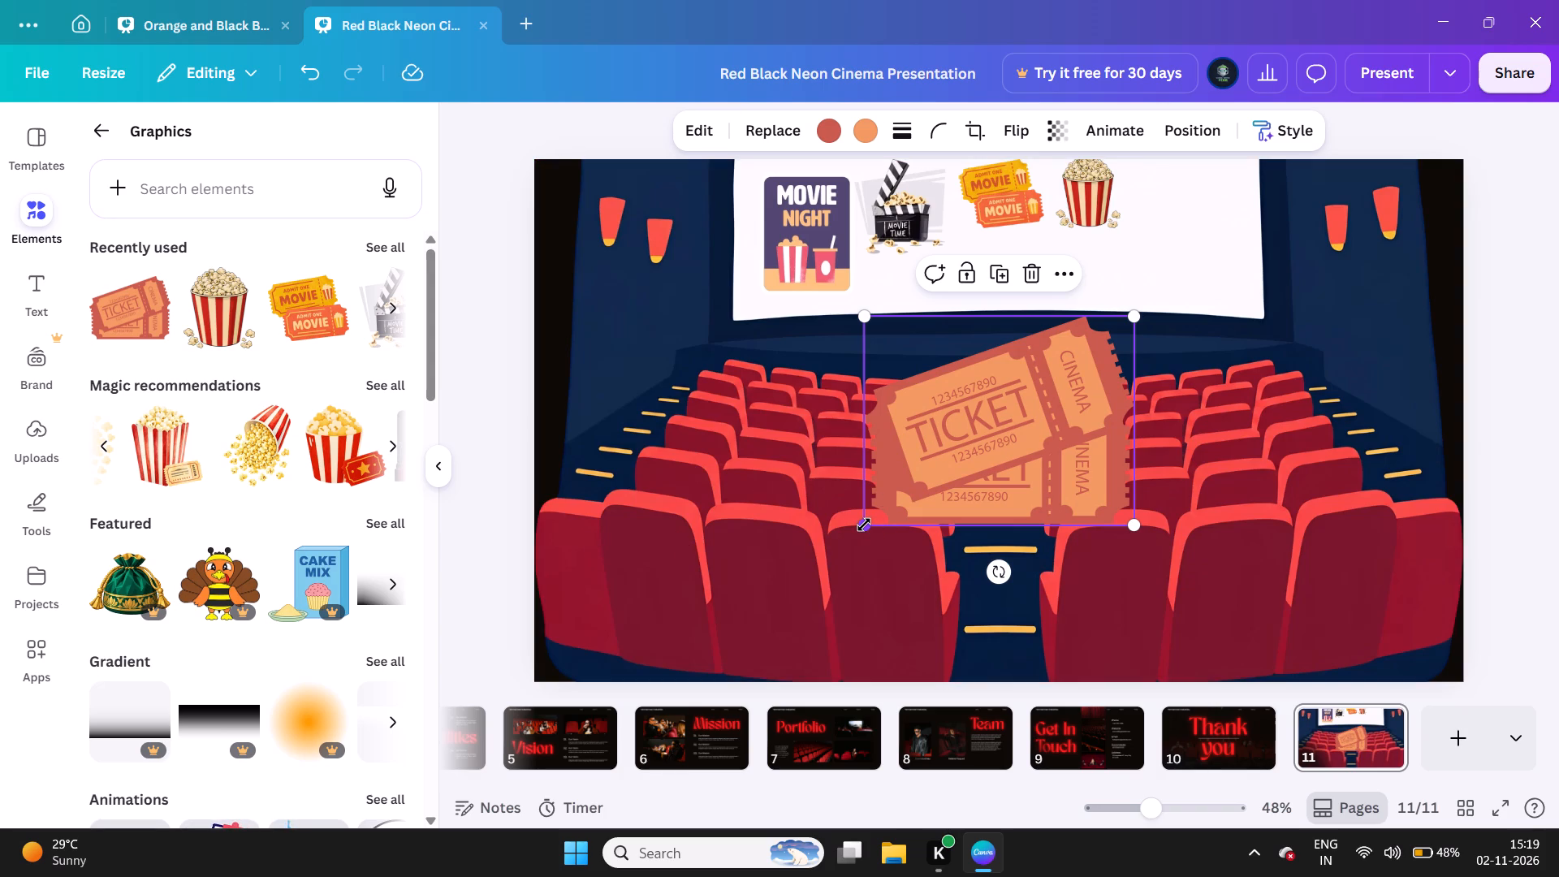
drag(864, 525, 1013, 441)
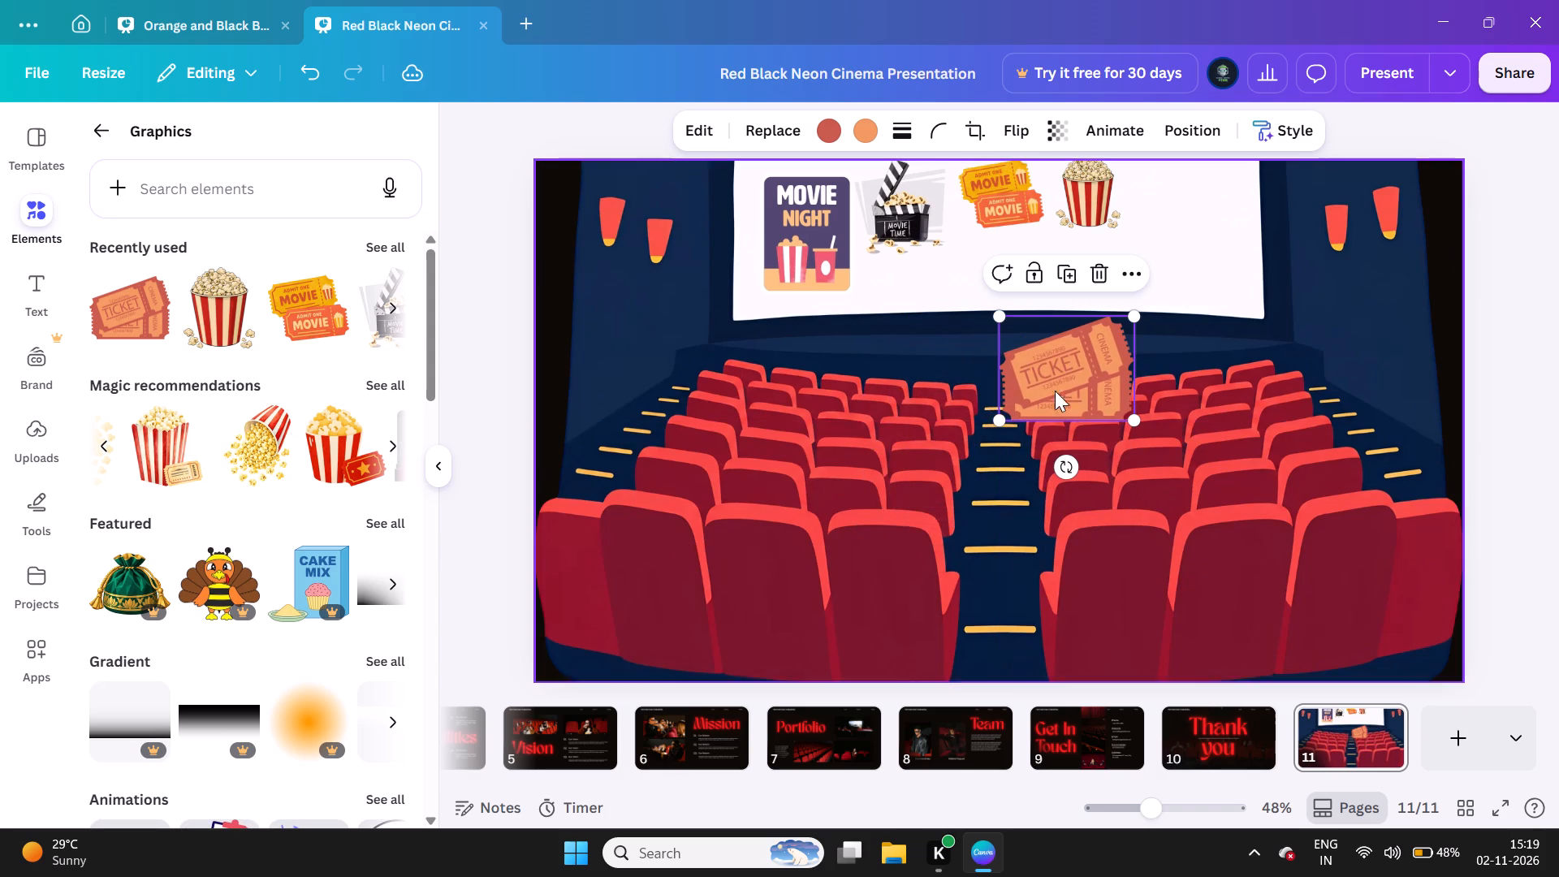
click(1087, 359)
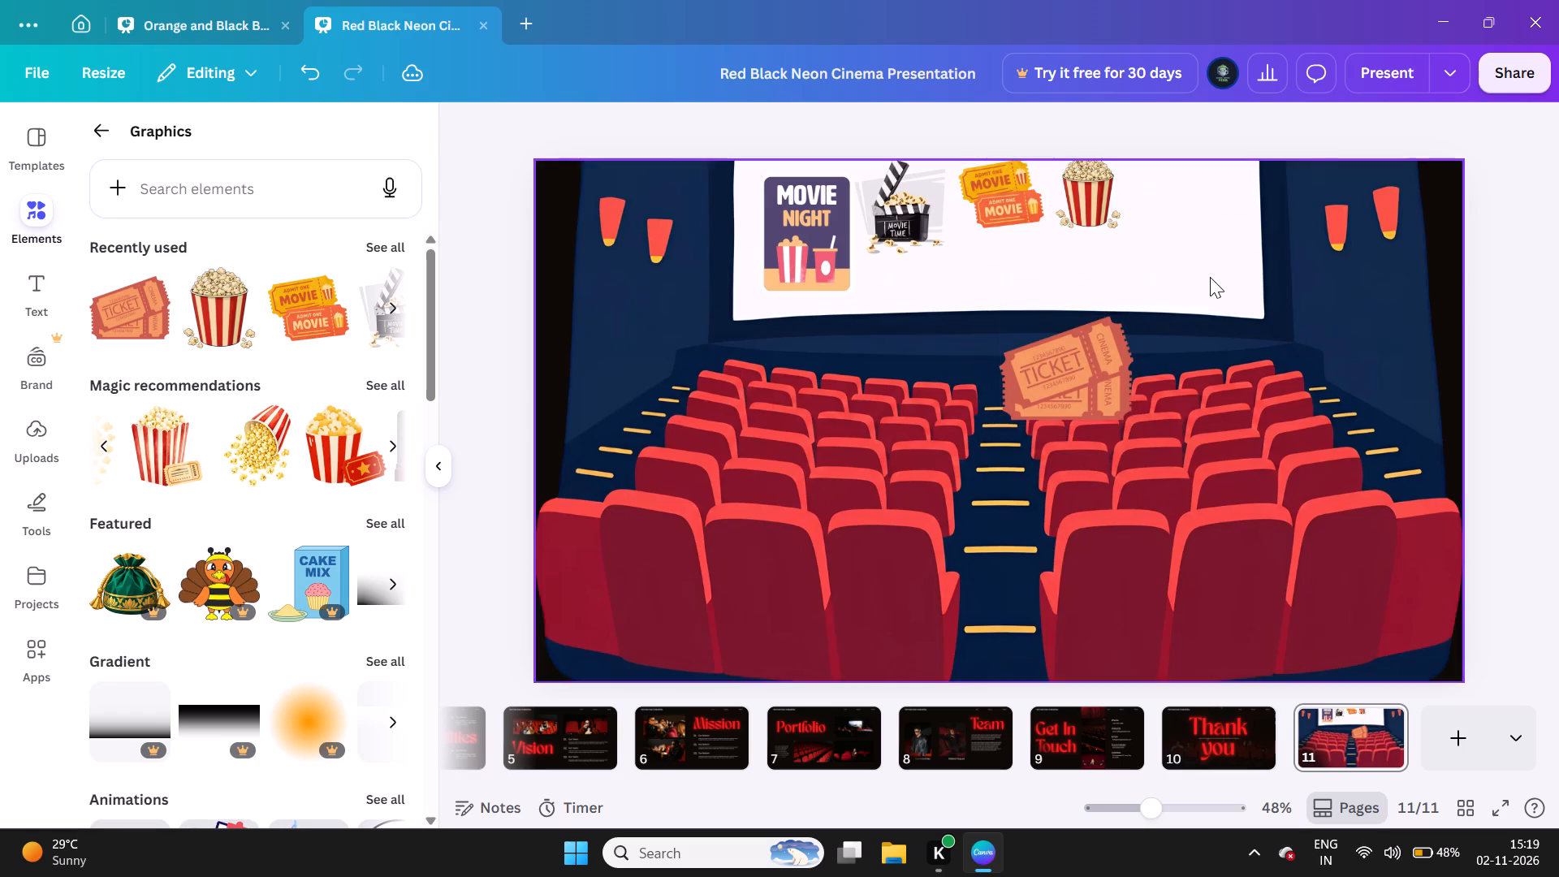
drag(1073, 349, 1273, 205)
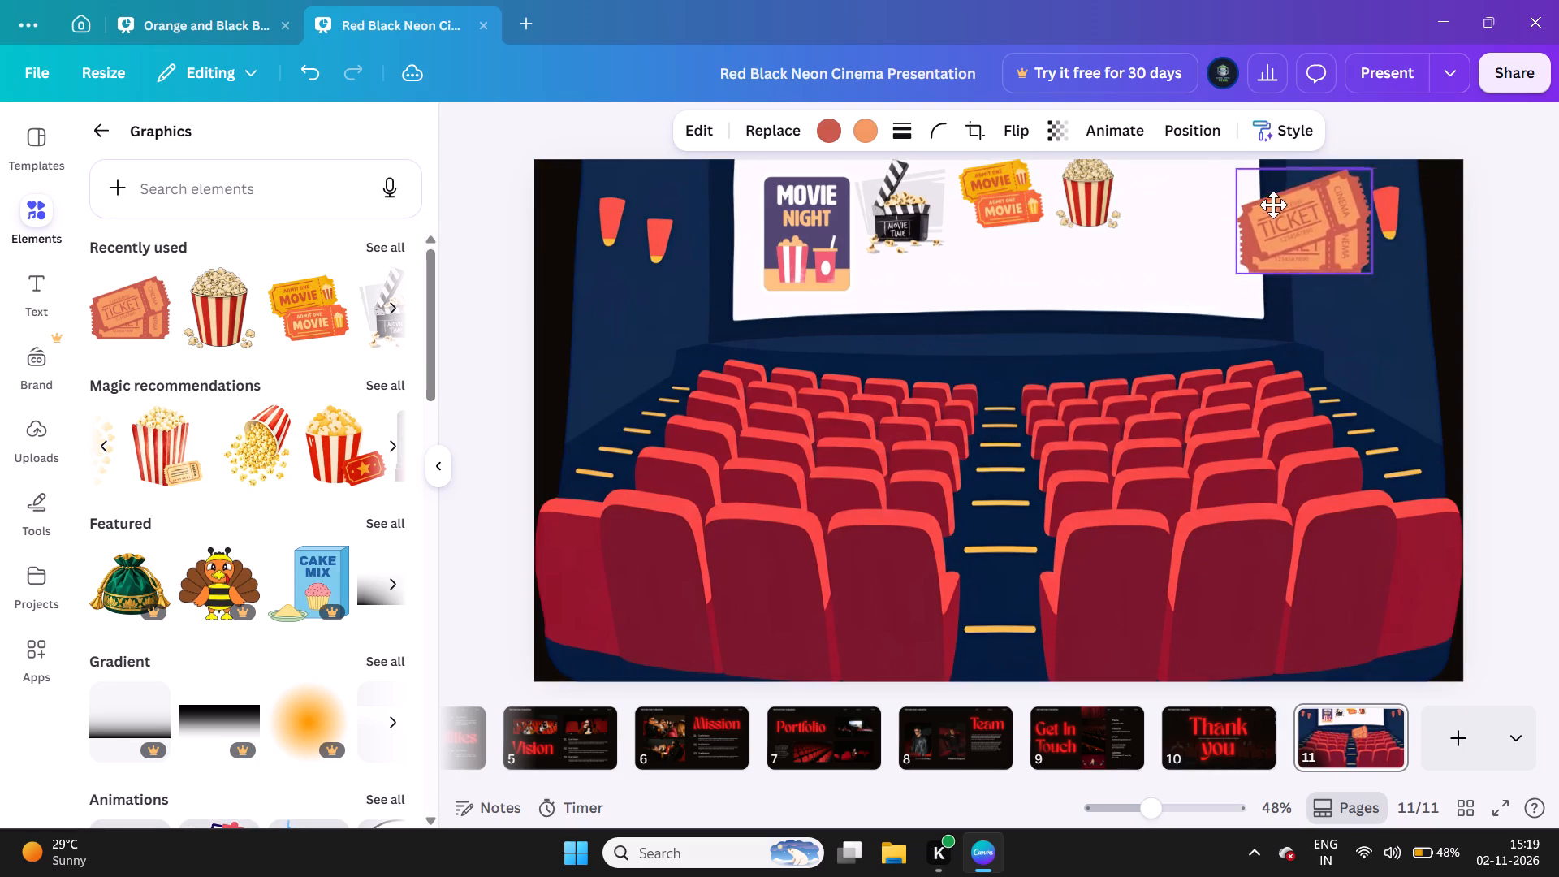
drag(1273, 205, 1181, 215)
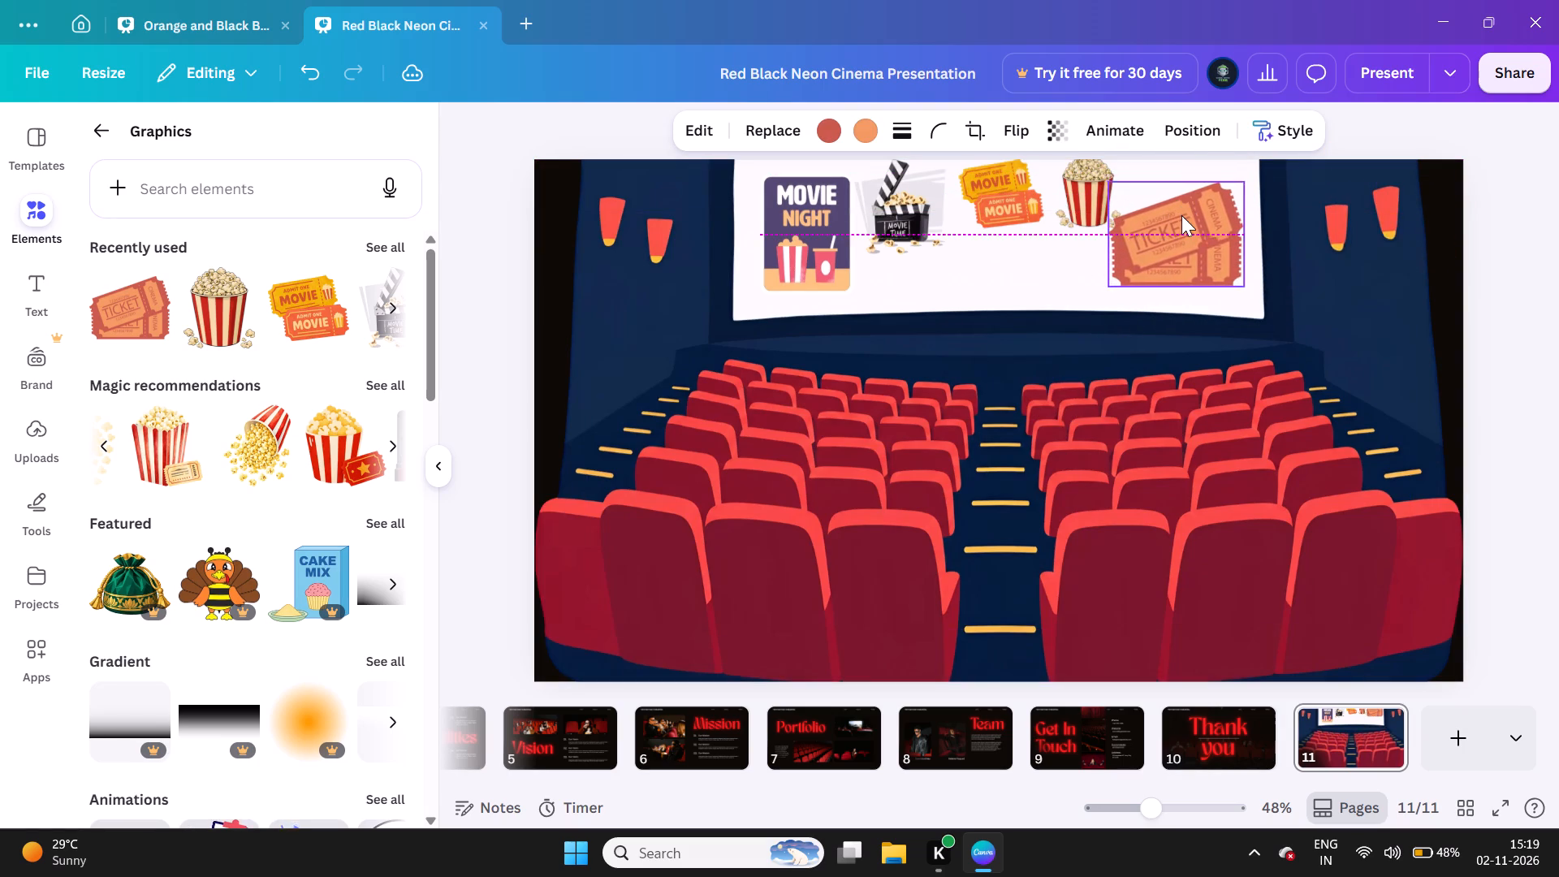
drag(1107, 287, 1150, 261)
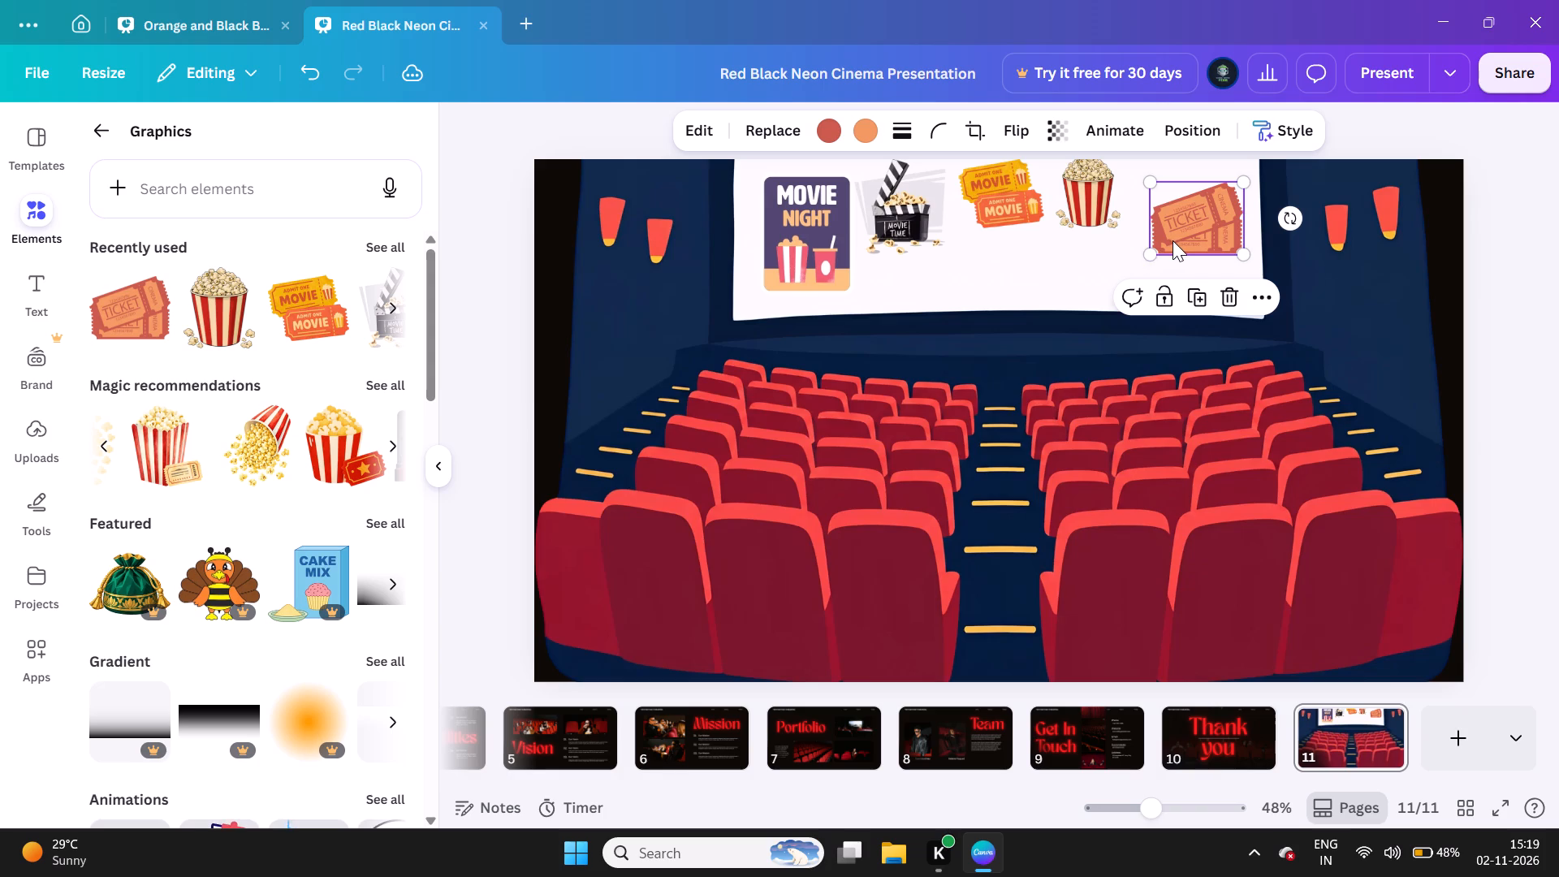
drag(1172, 240, 1160, 207)
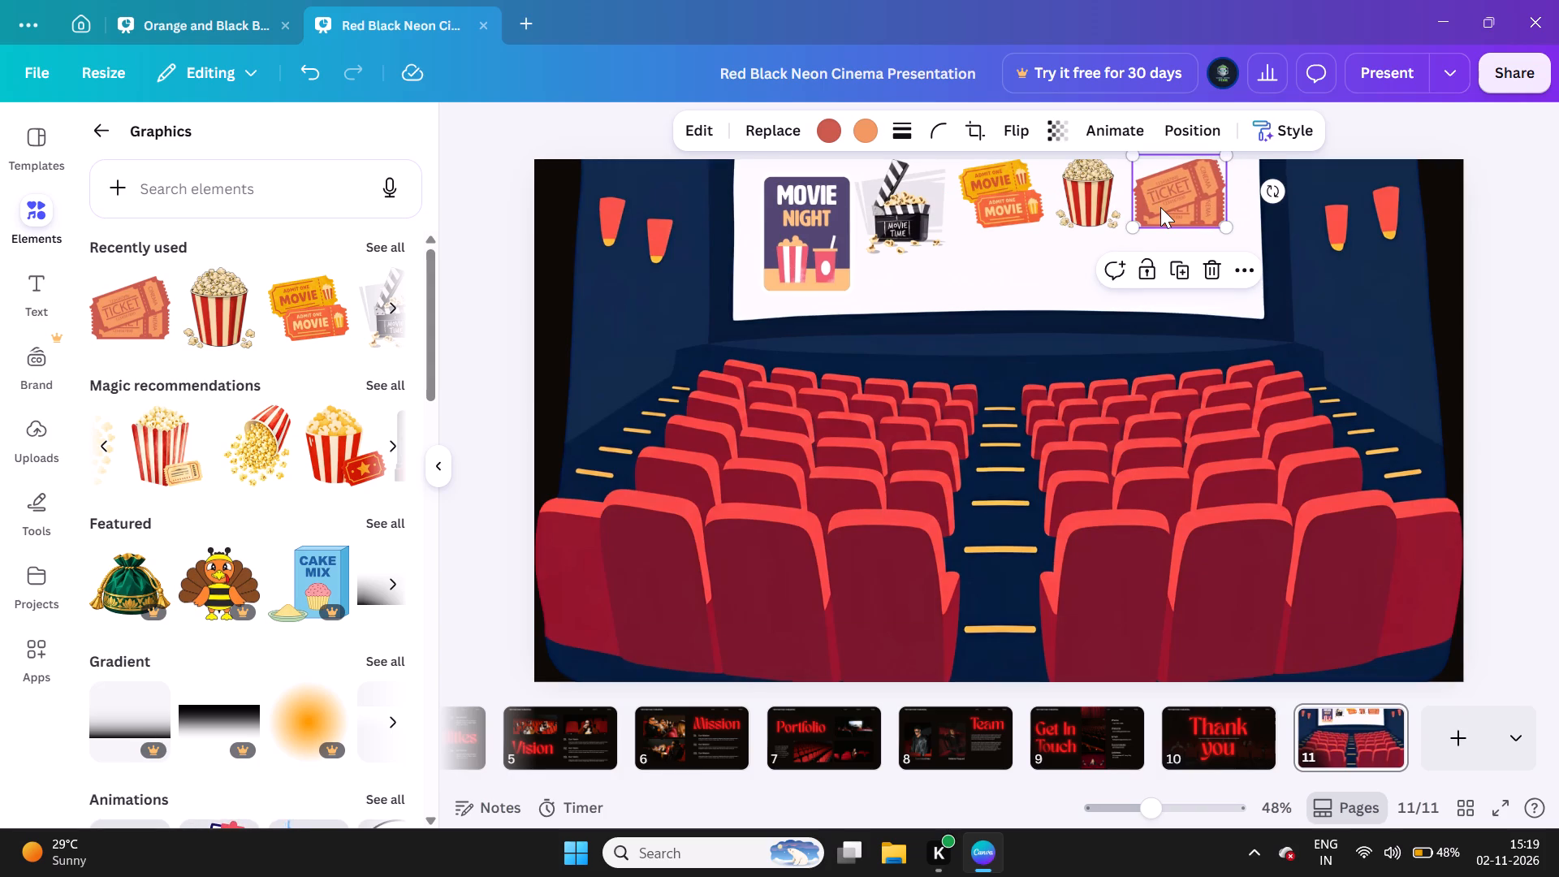
click(951, 279)
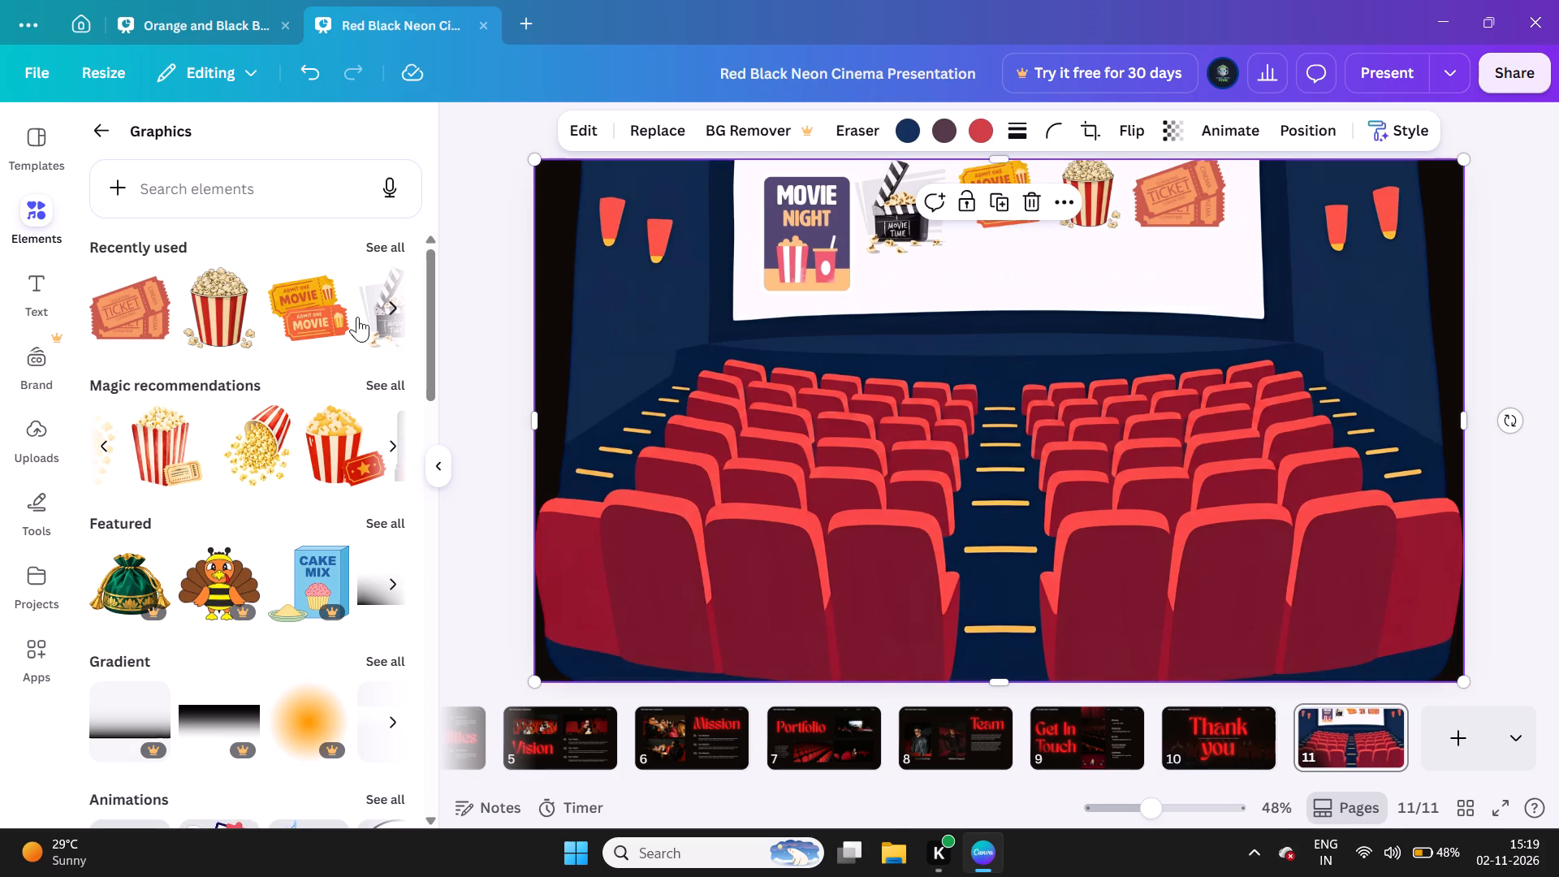
Add the recommended tipped-over popcorn bucket graphic, shrink it, and place it on the white screen directly below the upright popcorn bucket.
click(238, 448)
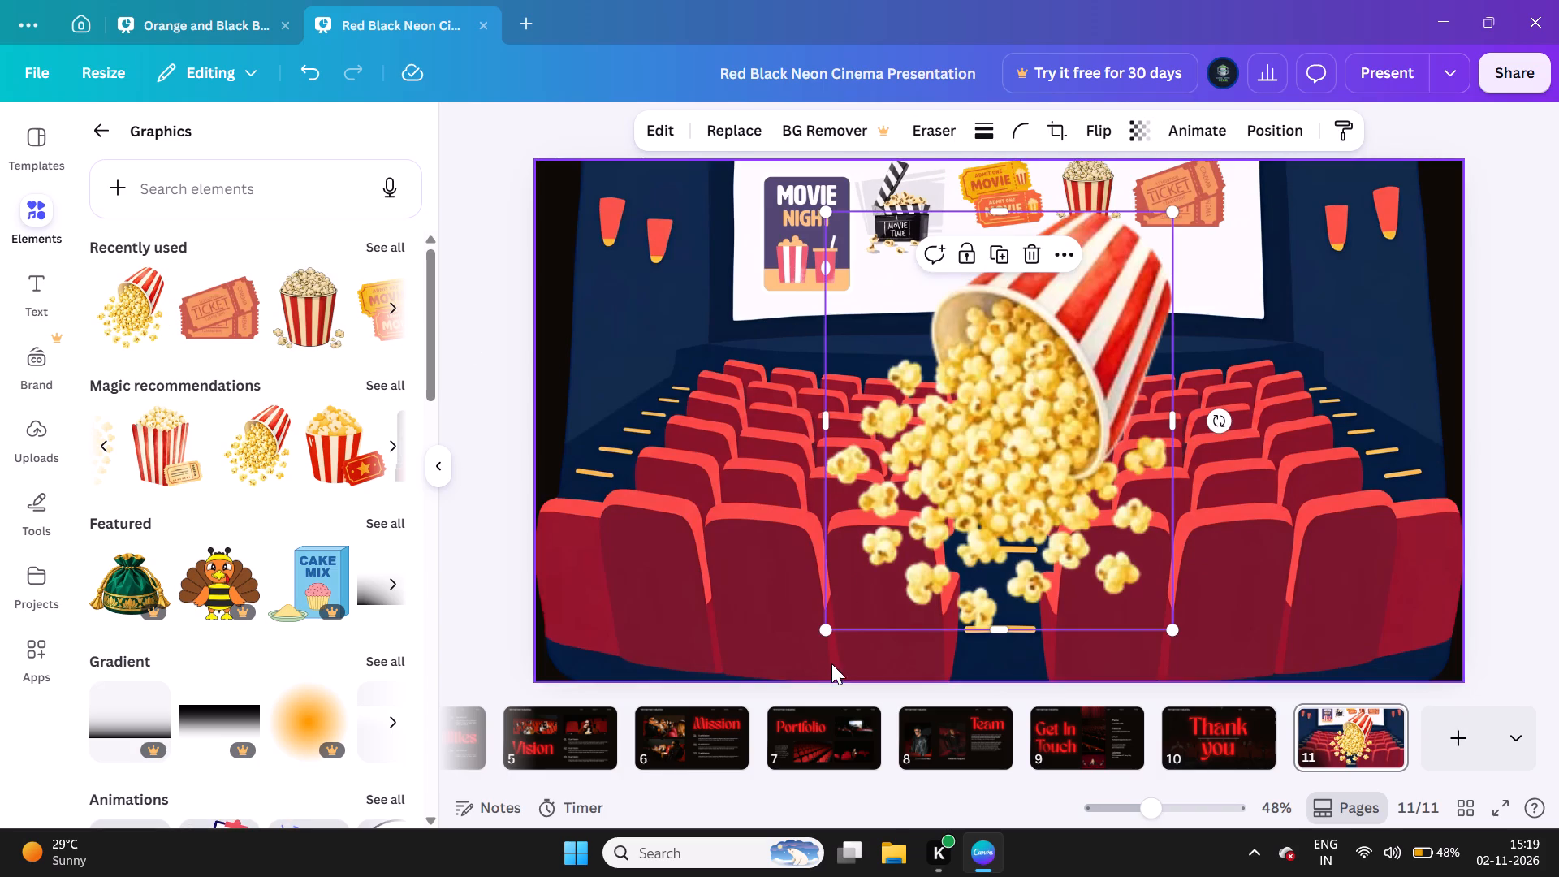
drag(824, 629, 1128, 408)
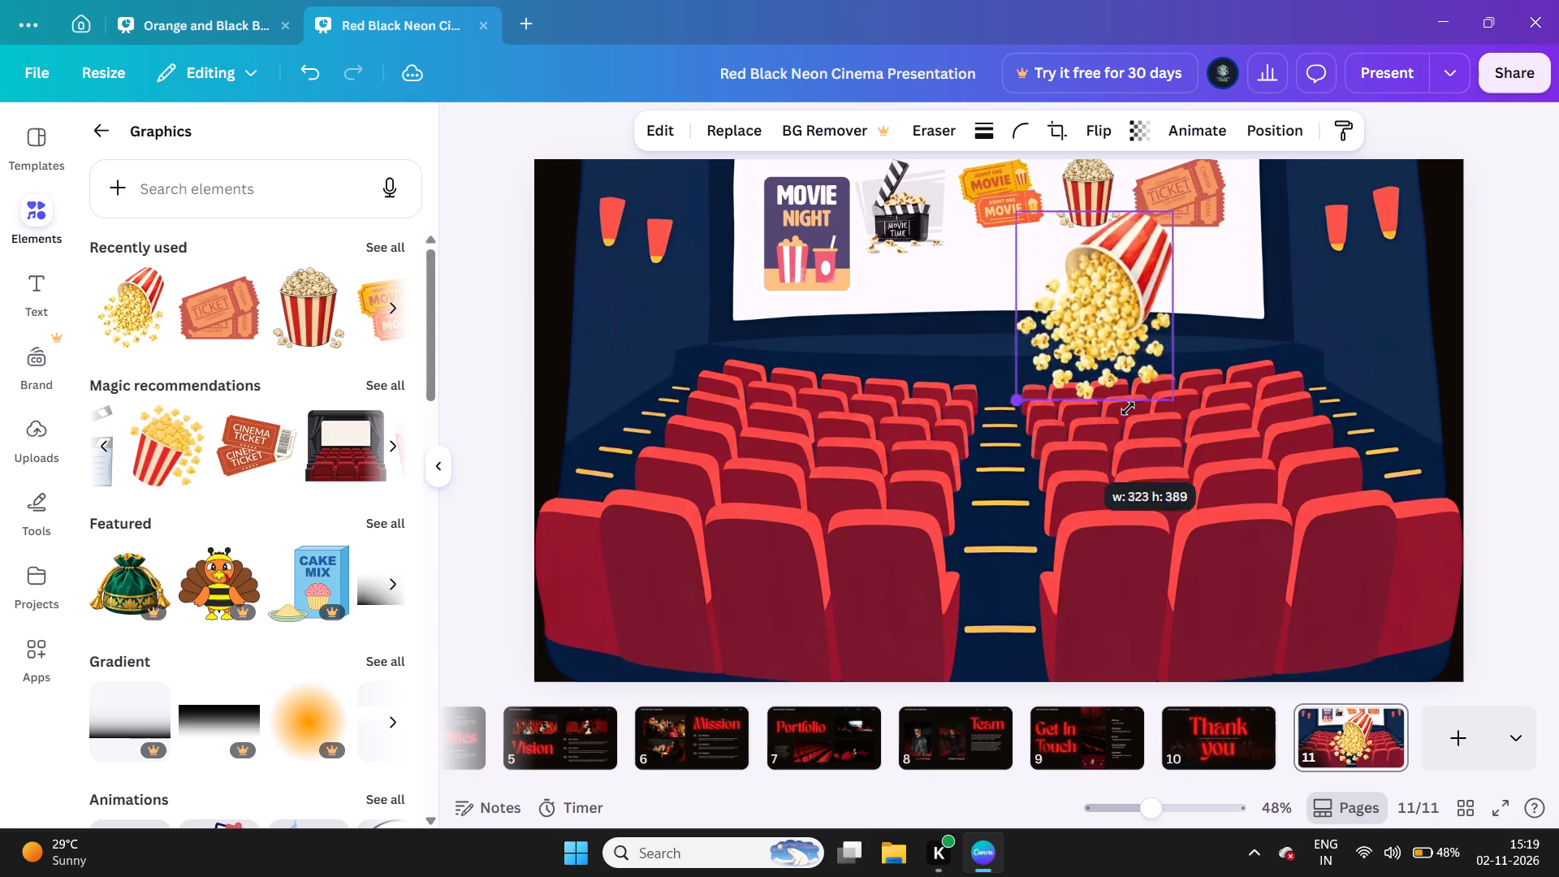
drag(1128, 408, 1293, 428)
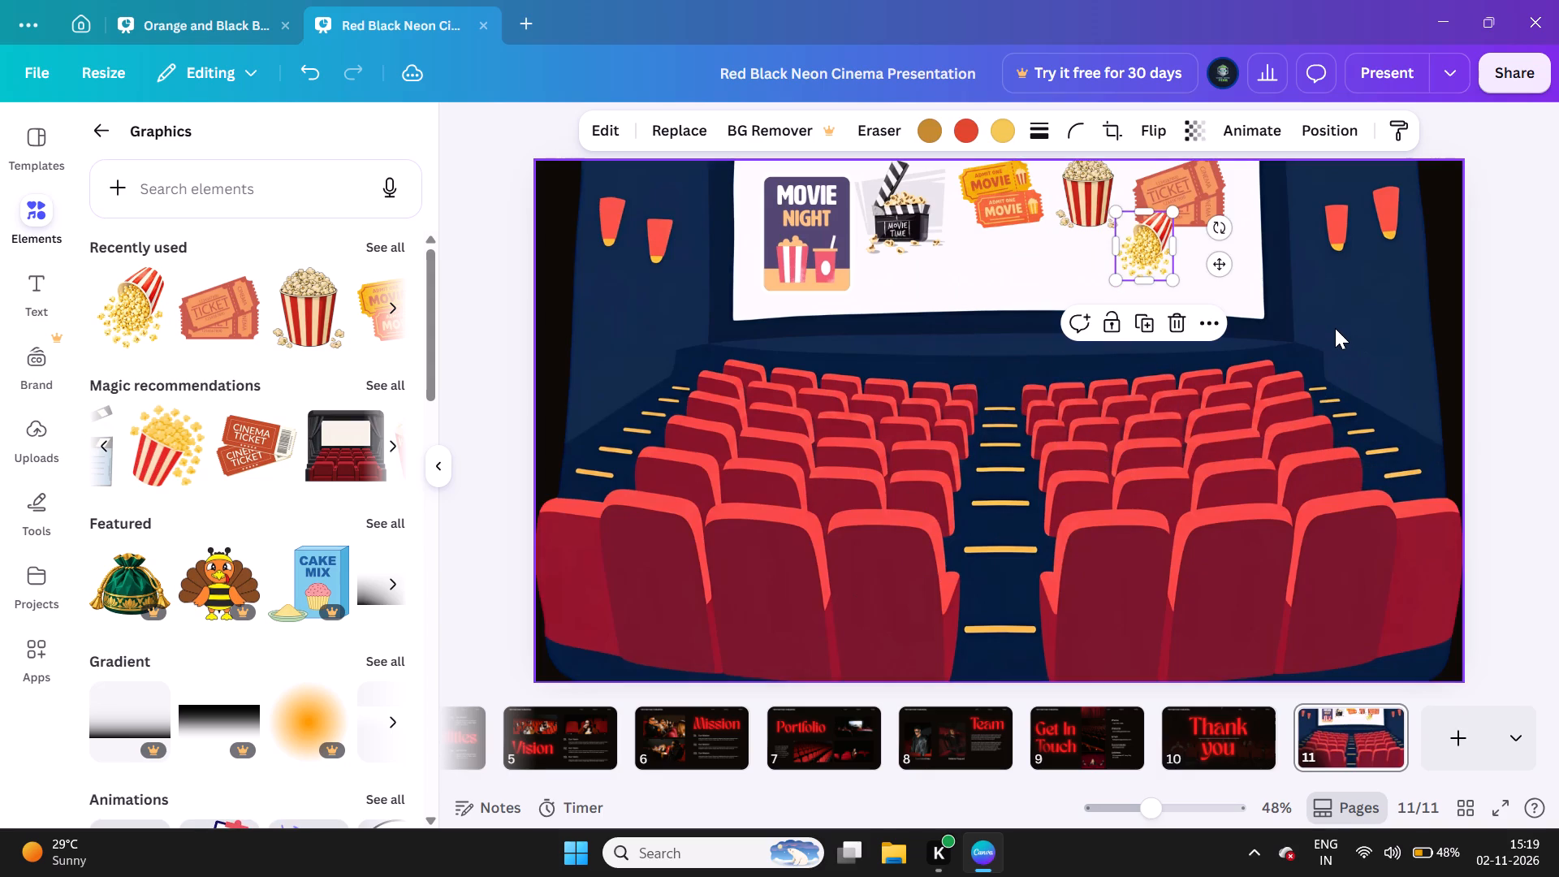
drag(1142, 250, 1045, 262)
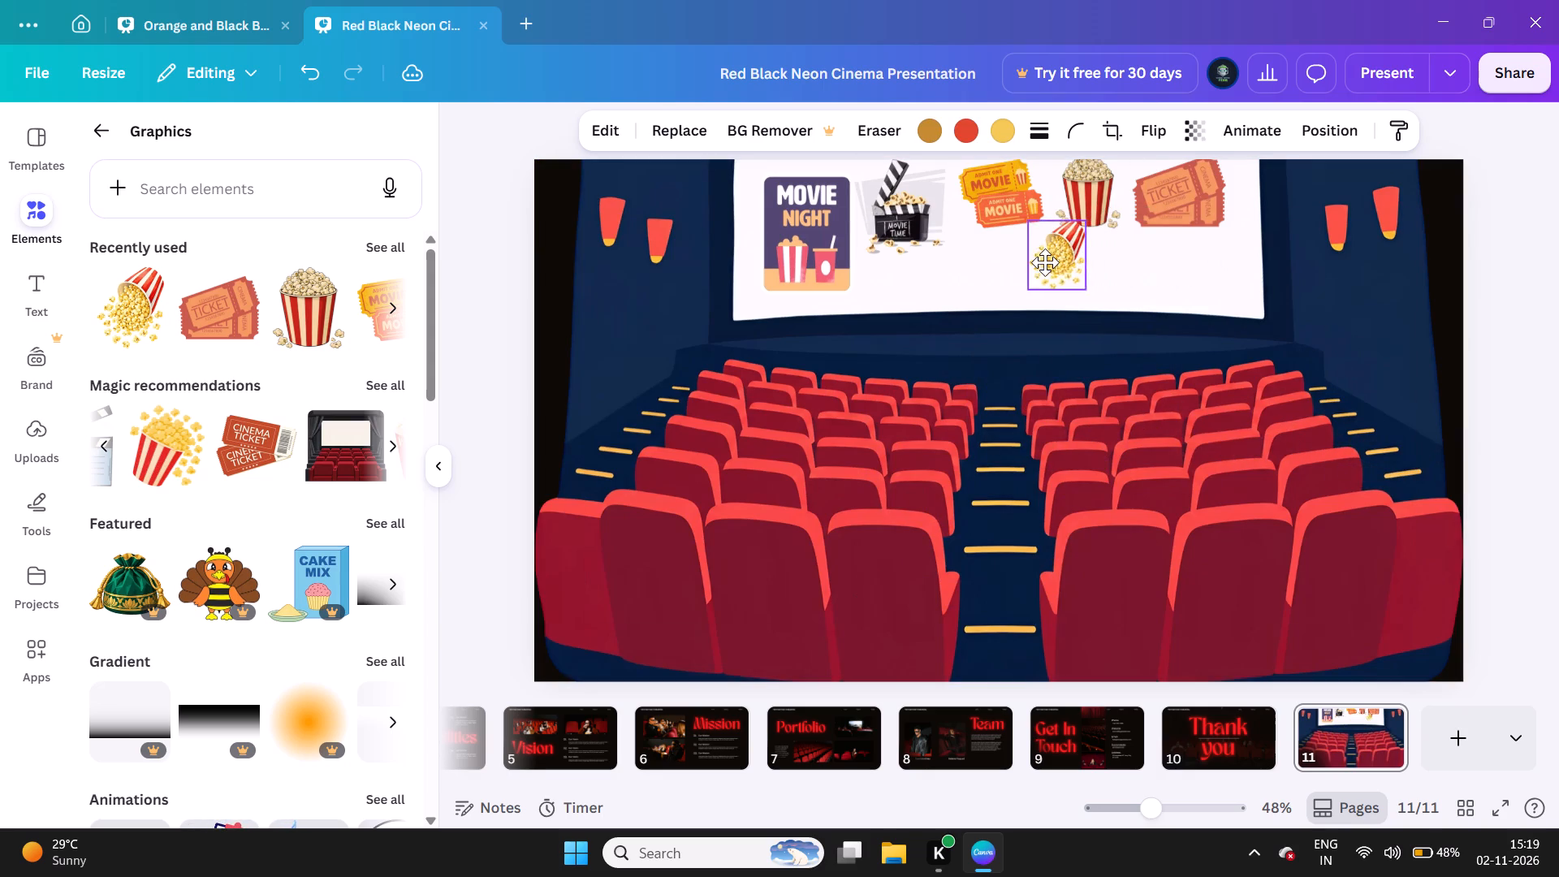
drag(1045, 262, 1077, 279)
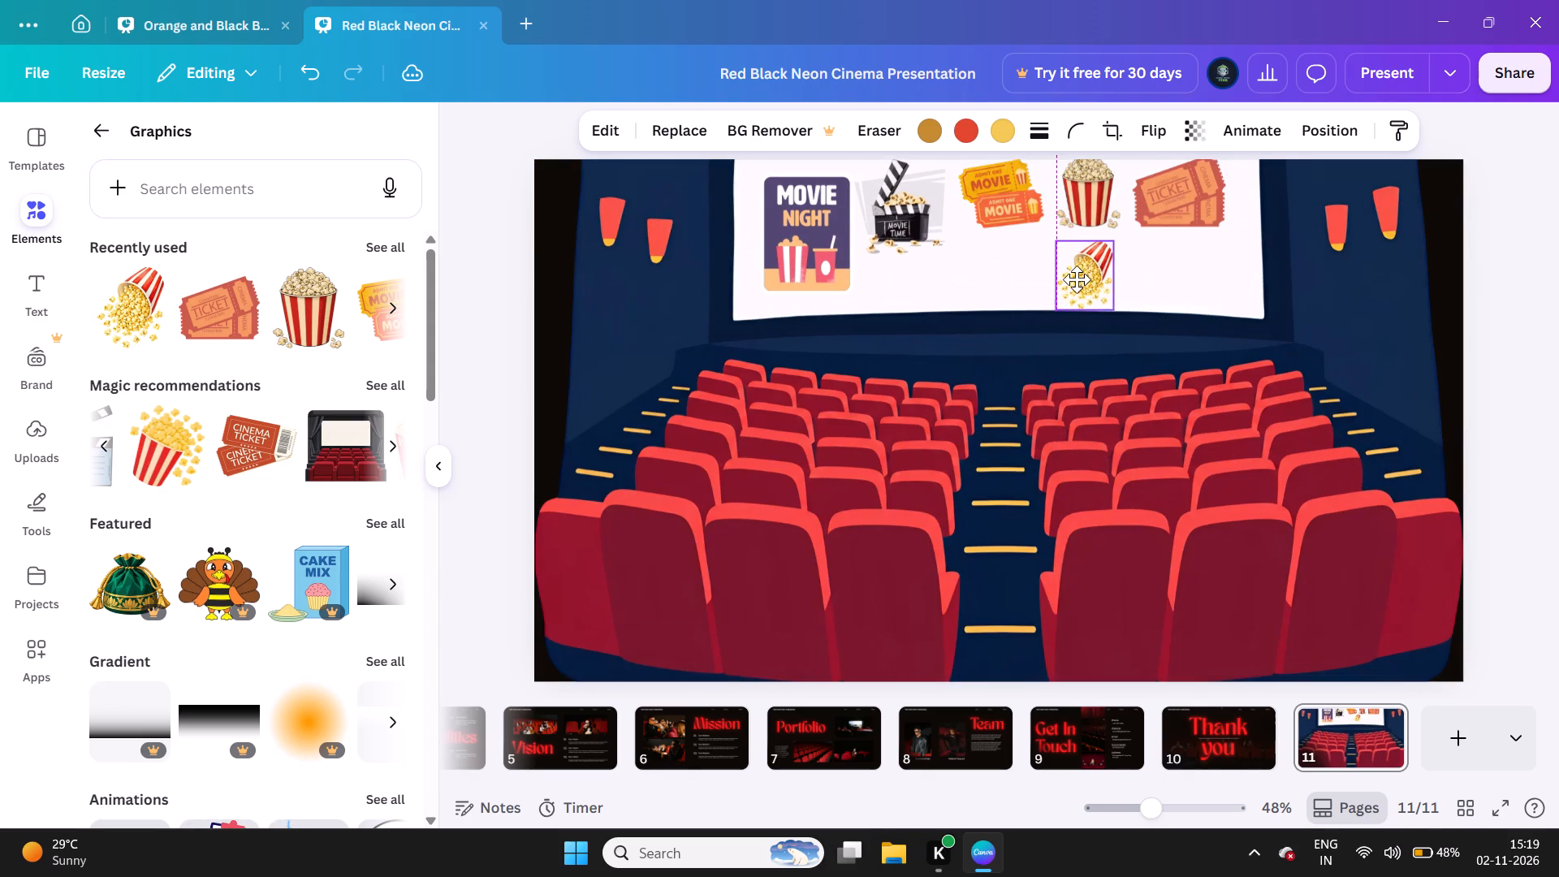
drag(1077, 279, 1070, 276)
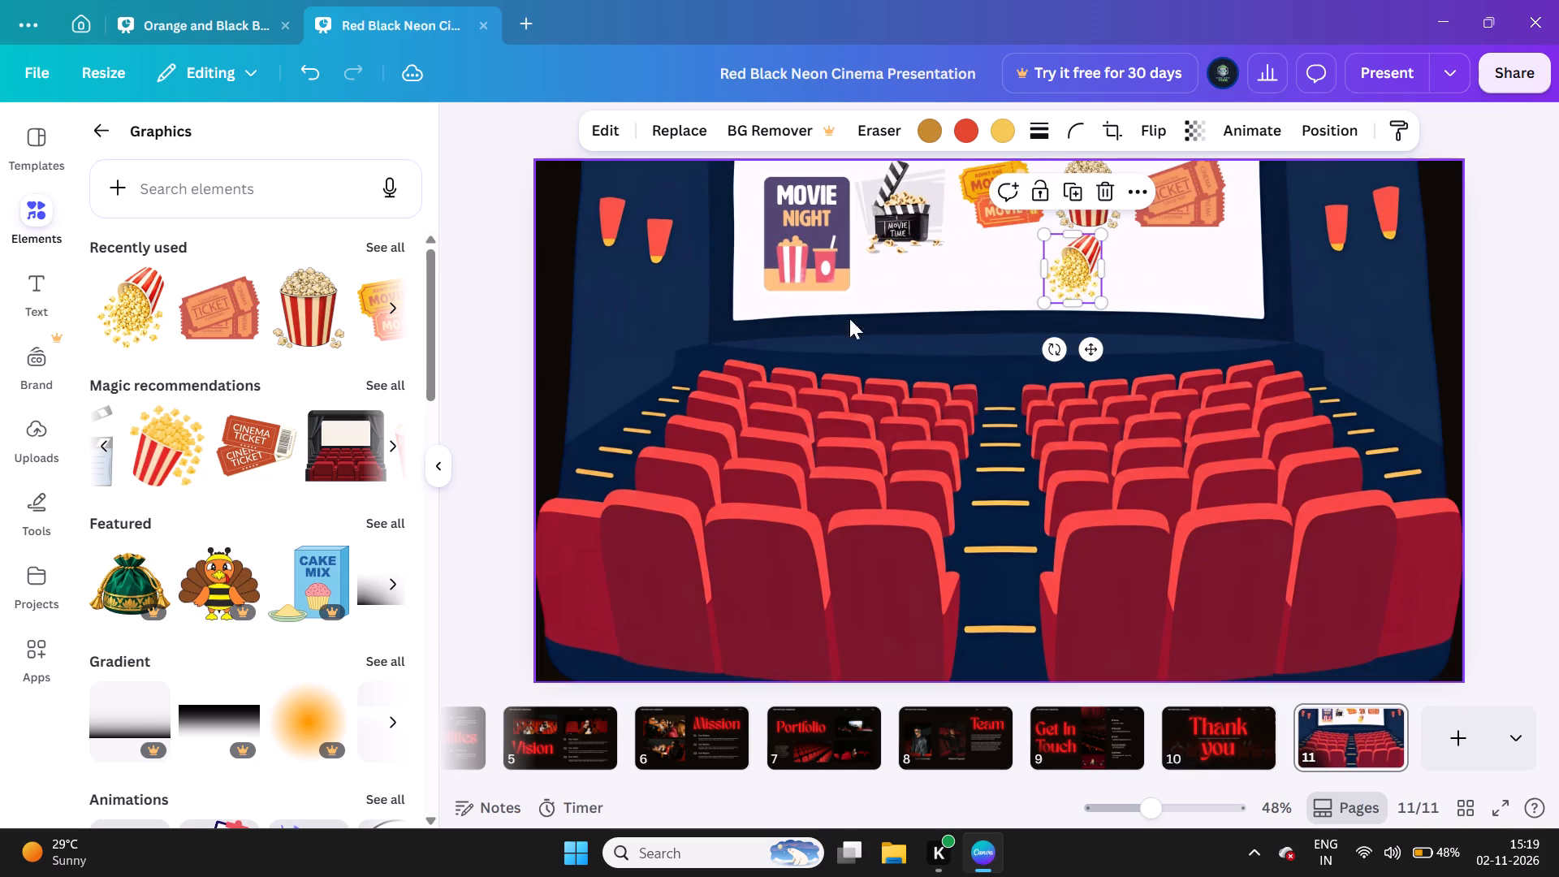
click(494, 288)
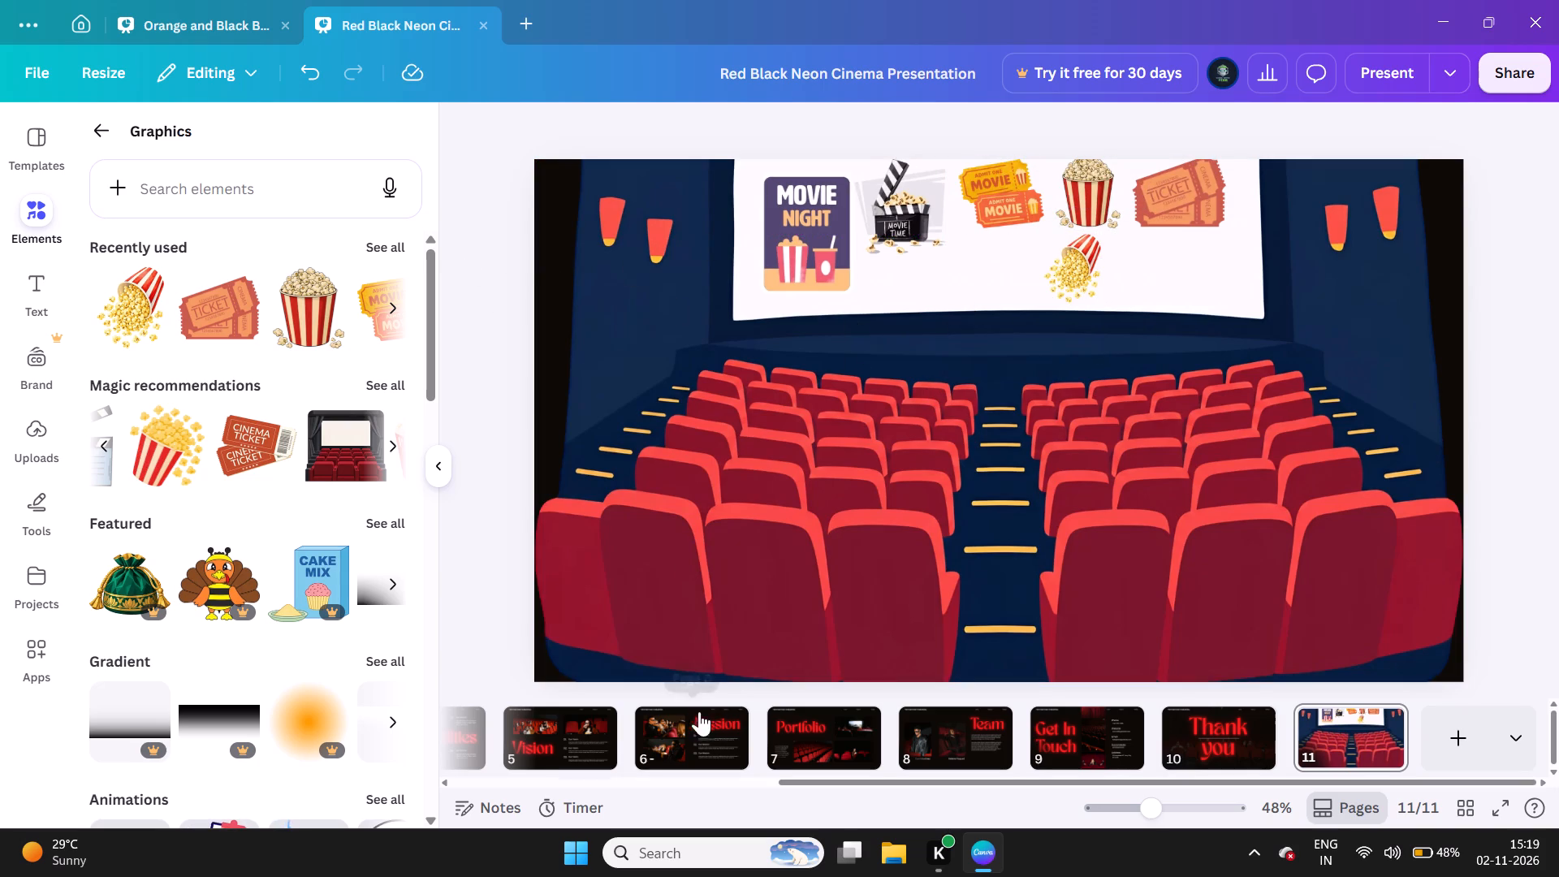
On page 3, add the recently used thin black brush-stroke graphic and place it across the Service heading.
scroll(597, 728, right, 3)
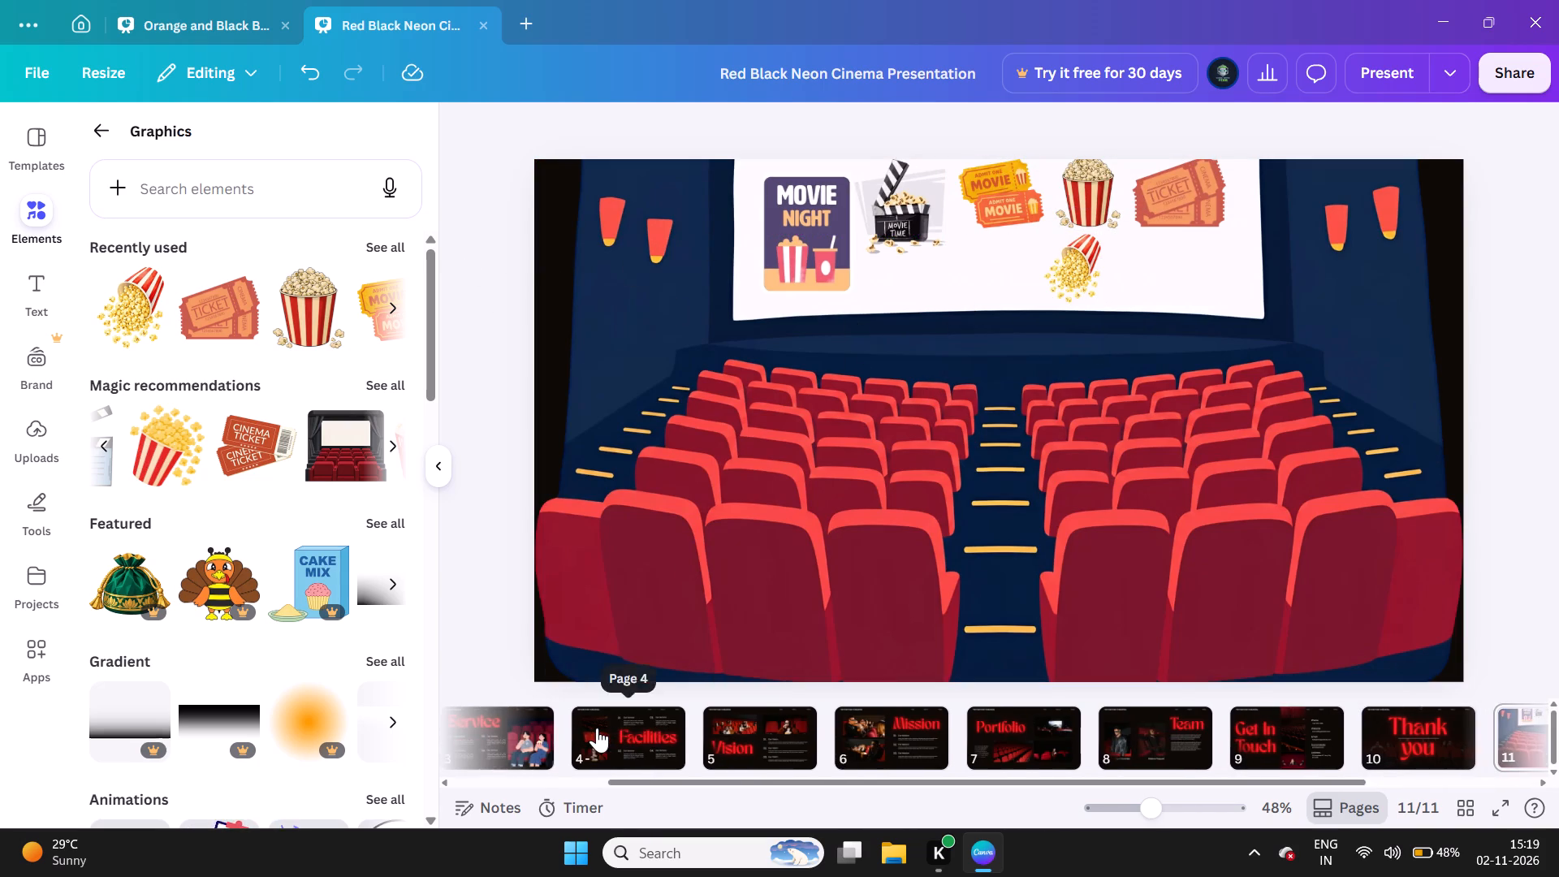
scroll(597, 728, right, 1)
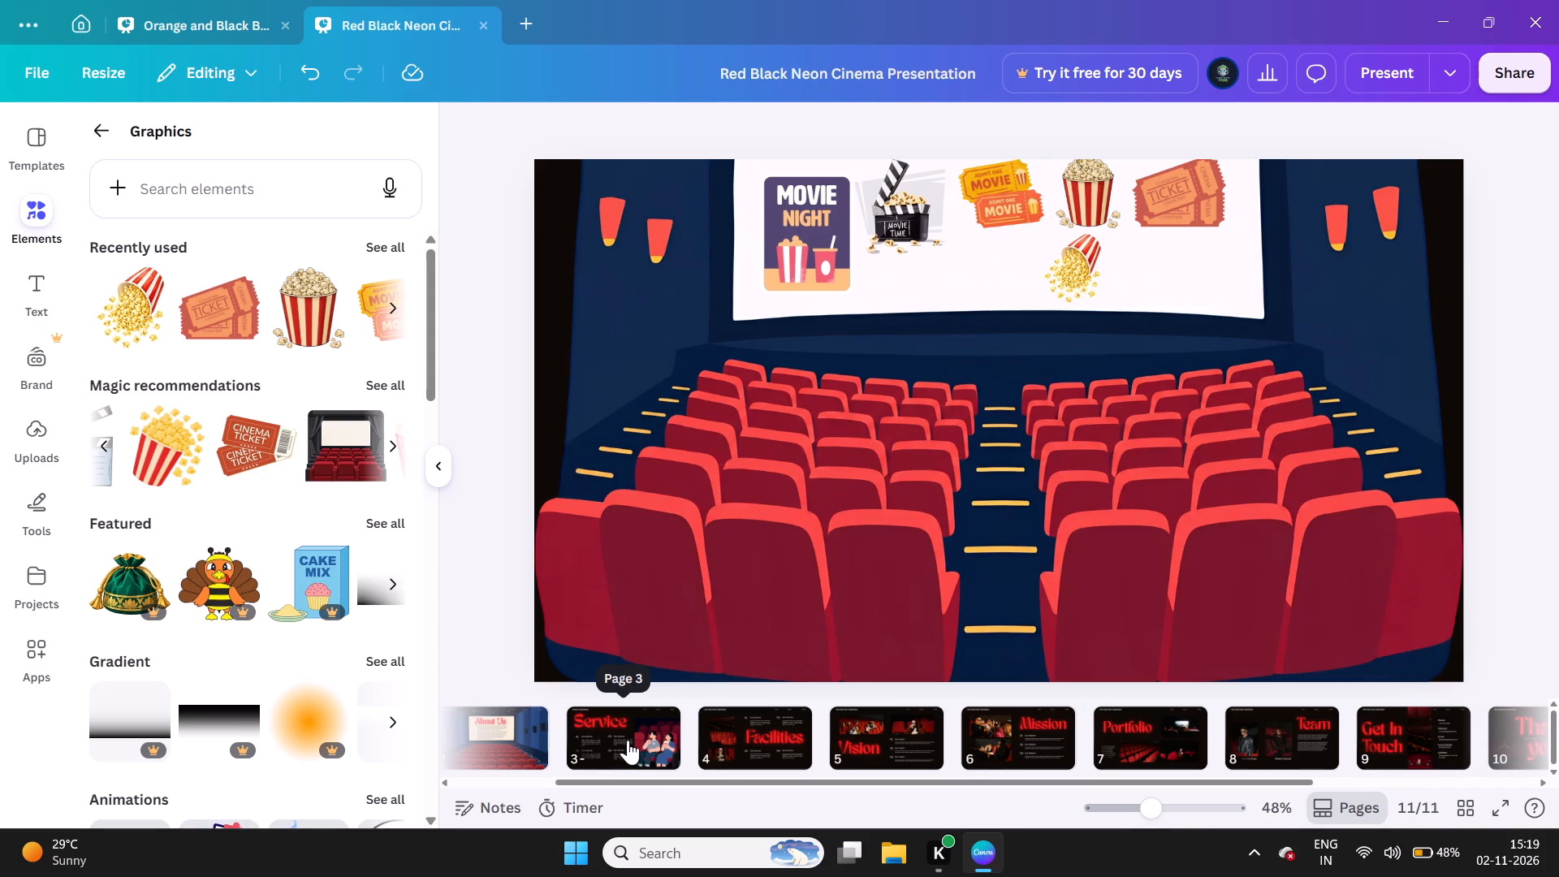
click(633, 748)
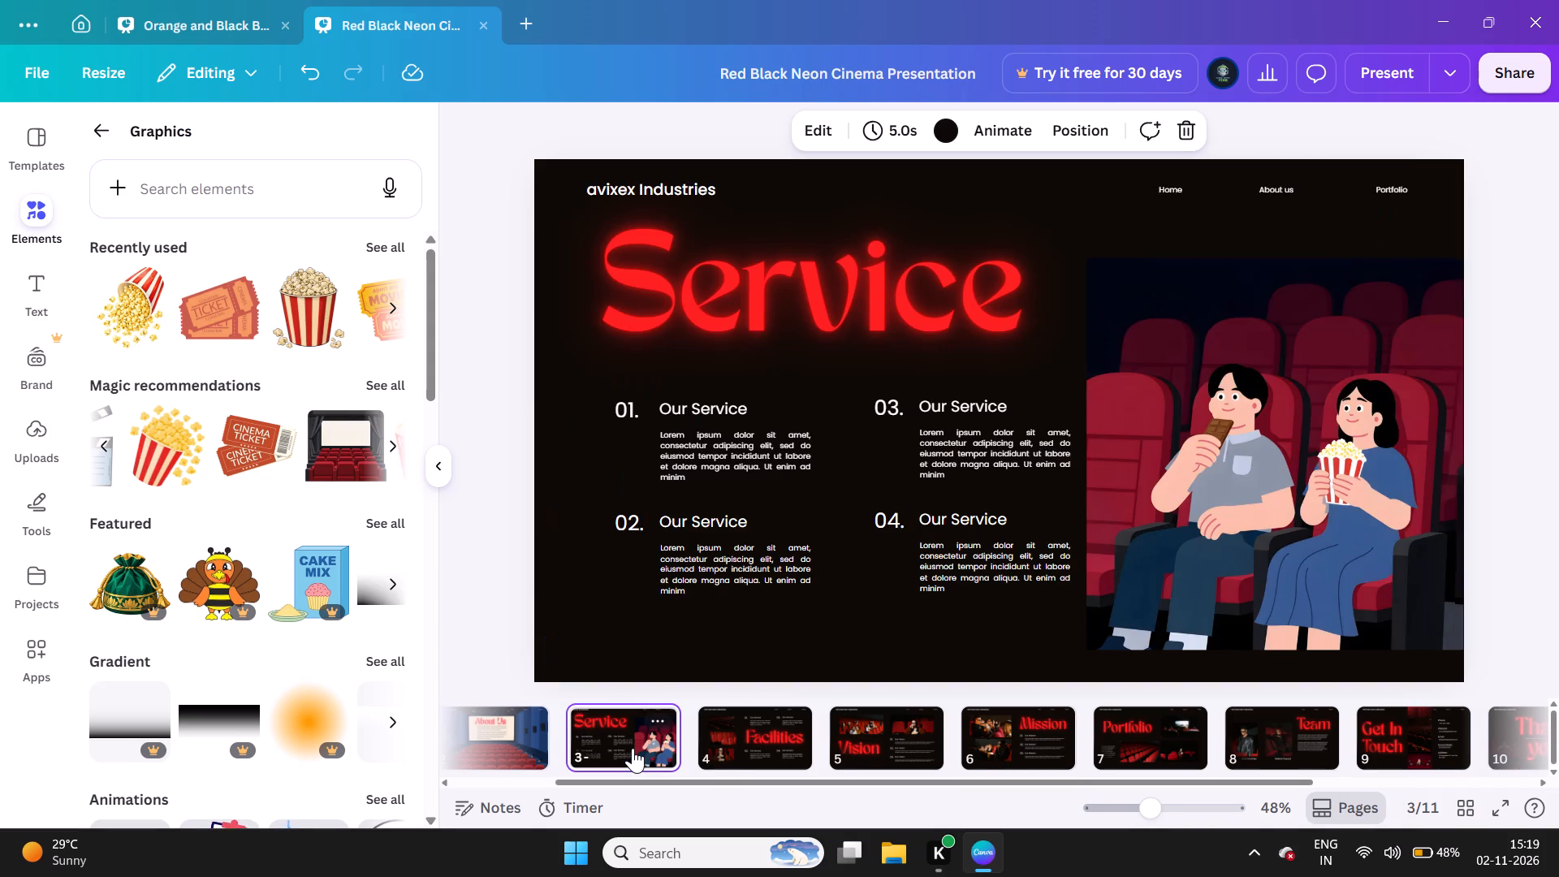
click(824, 327)
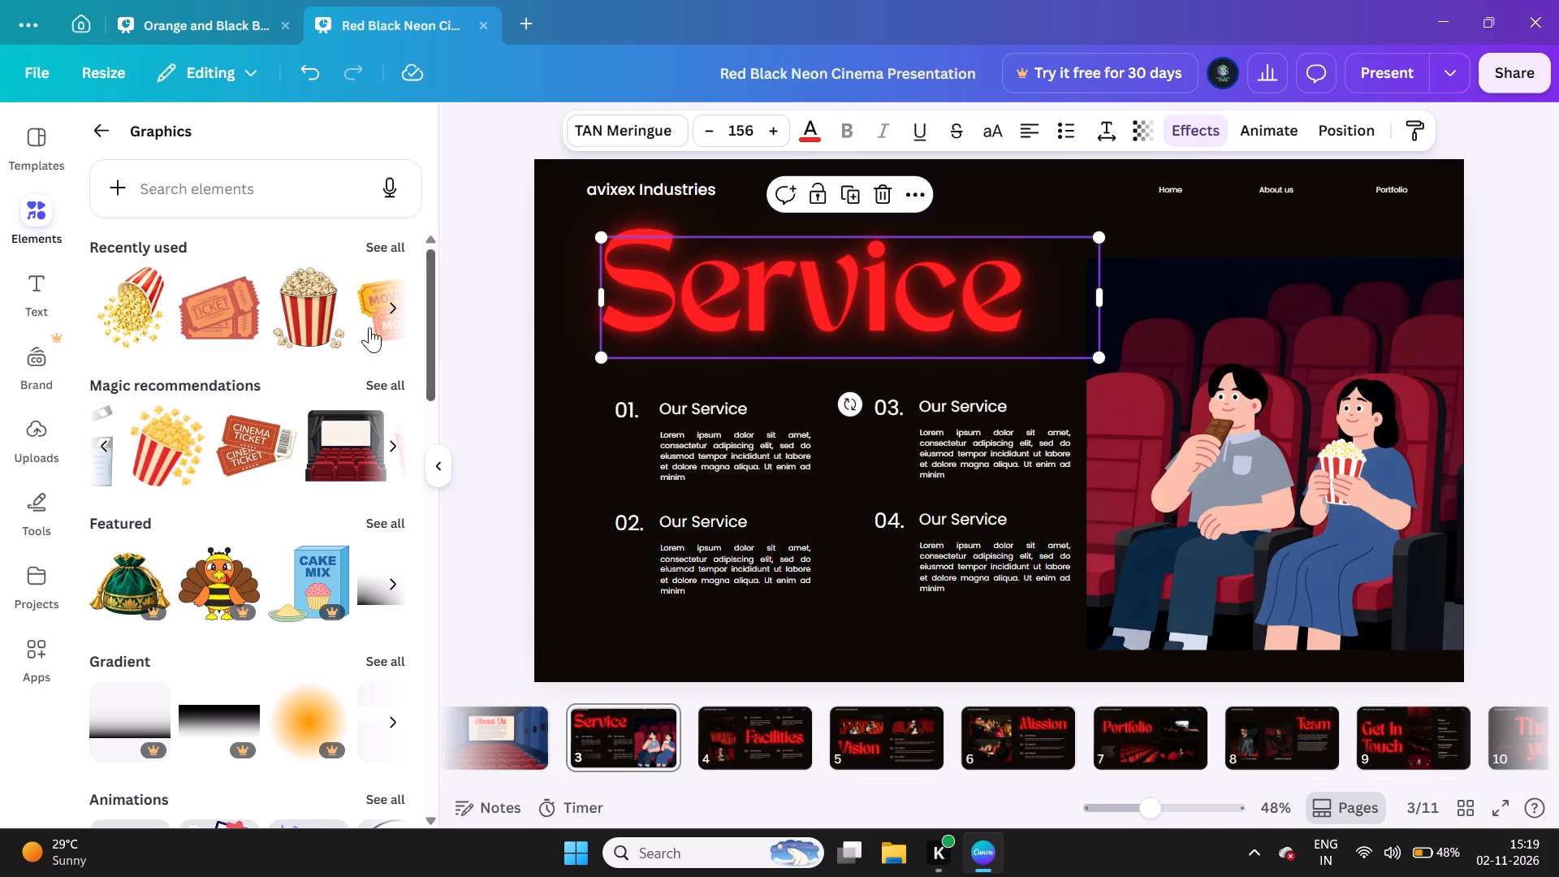
scroll(260, 305, right, 3)
scroll(260, 305, left, 4)
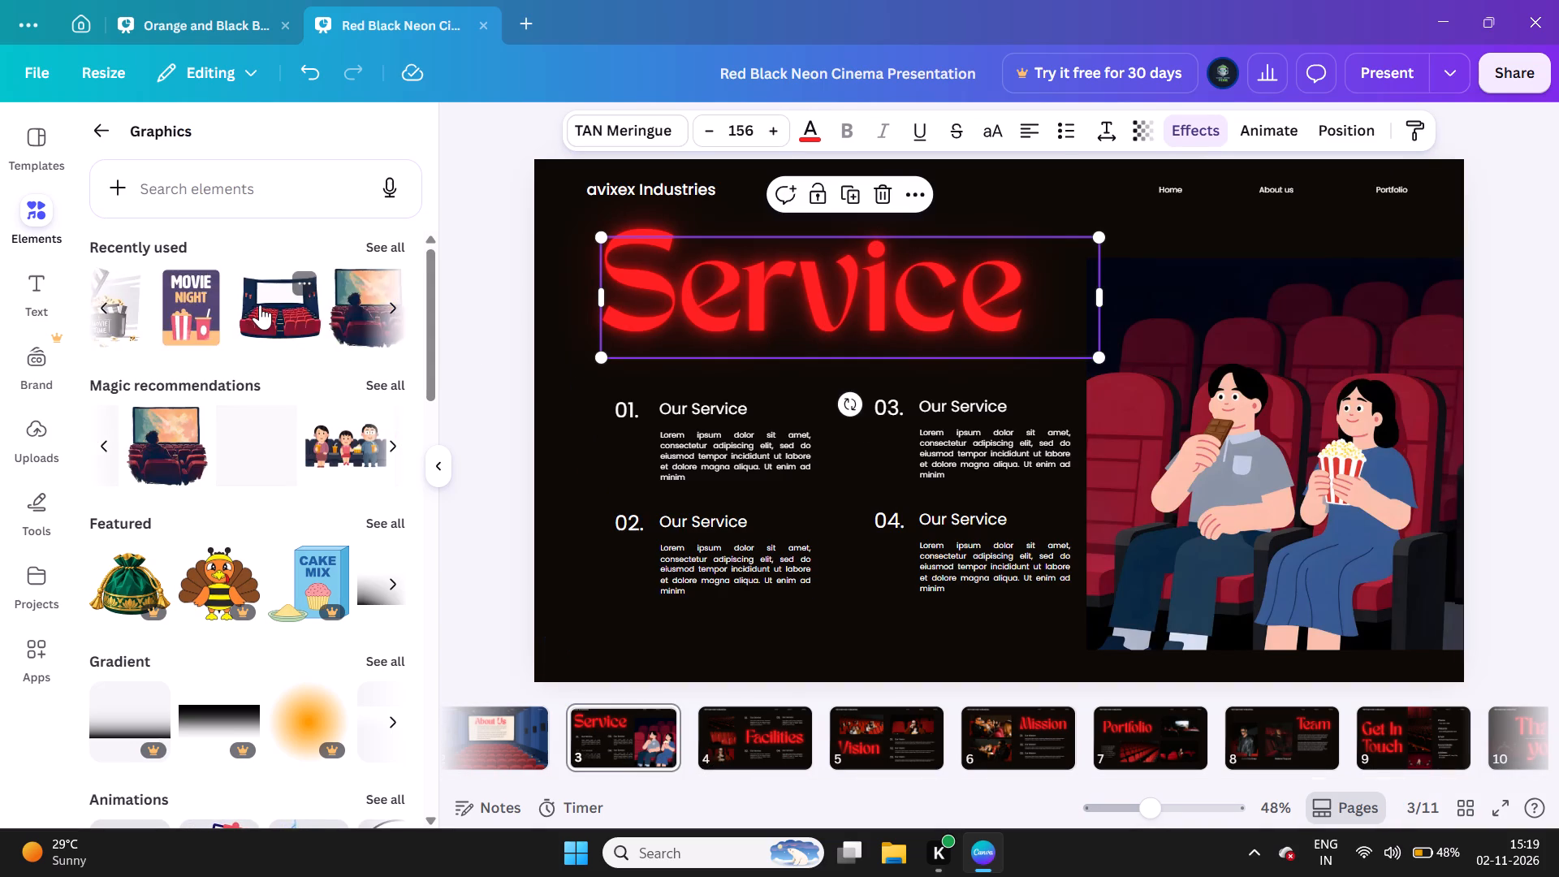
scroll(260, 305, left, 4)
click(367, 303)
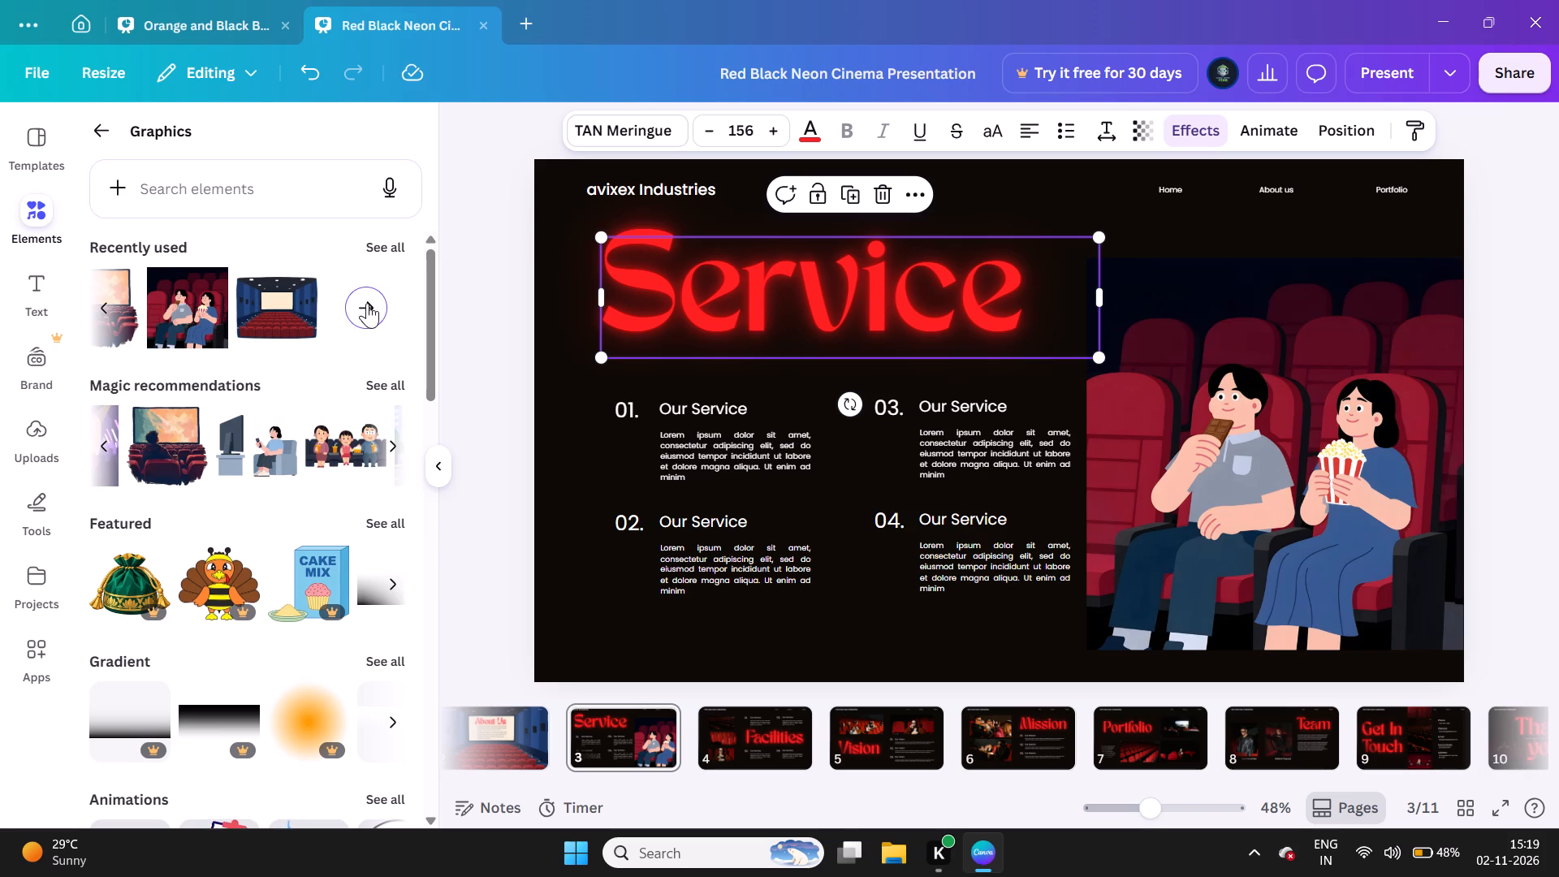
scroll(200, 500, down, 2)
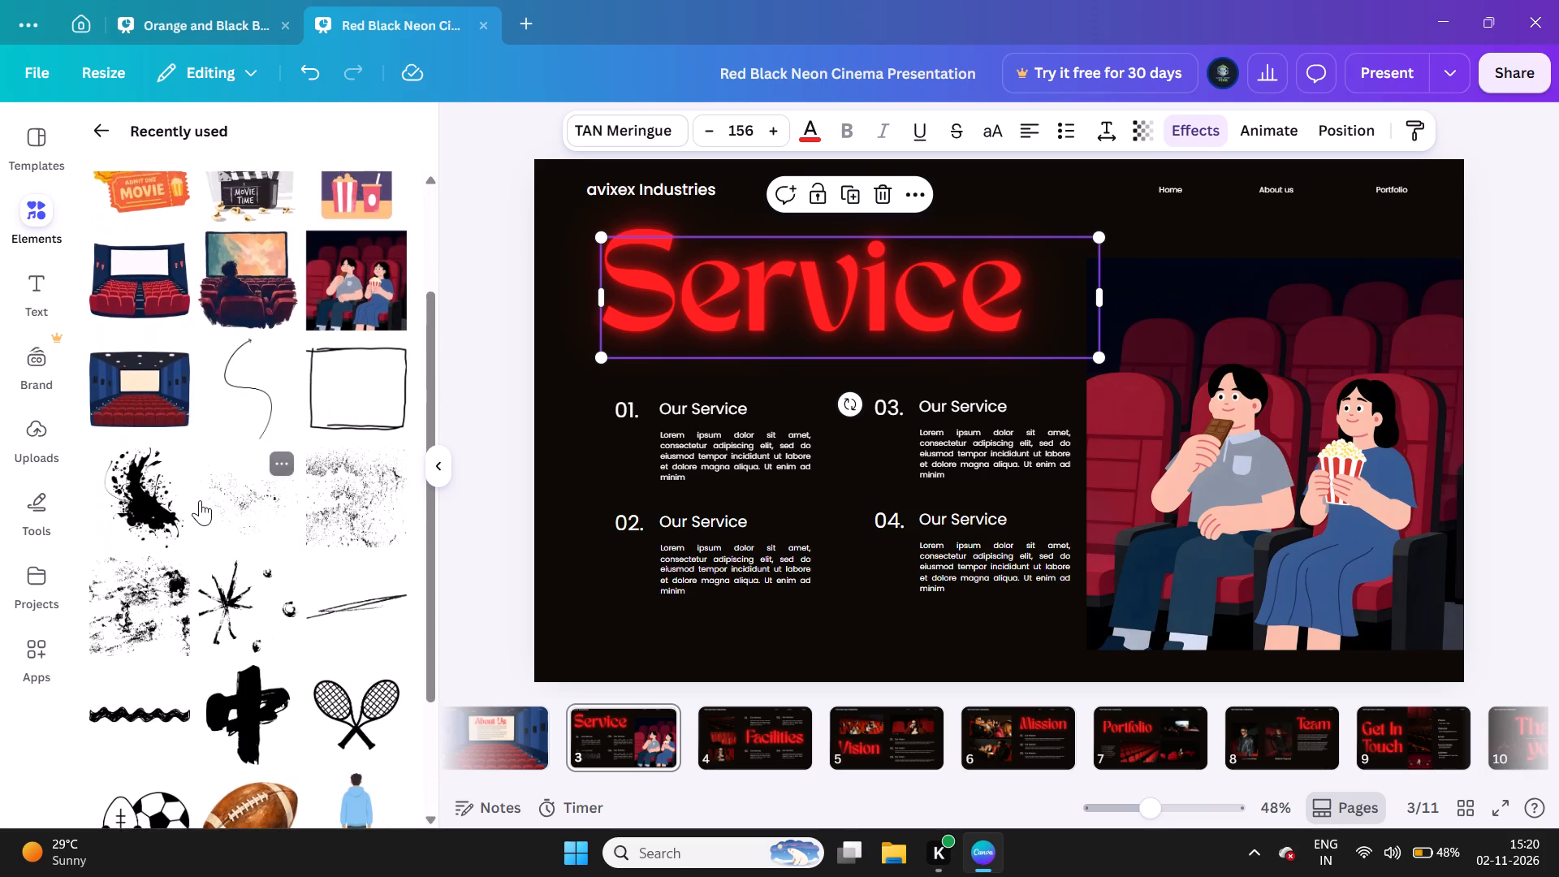
scroll(200, 500, down, 1)
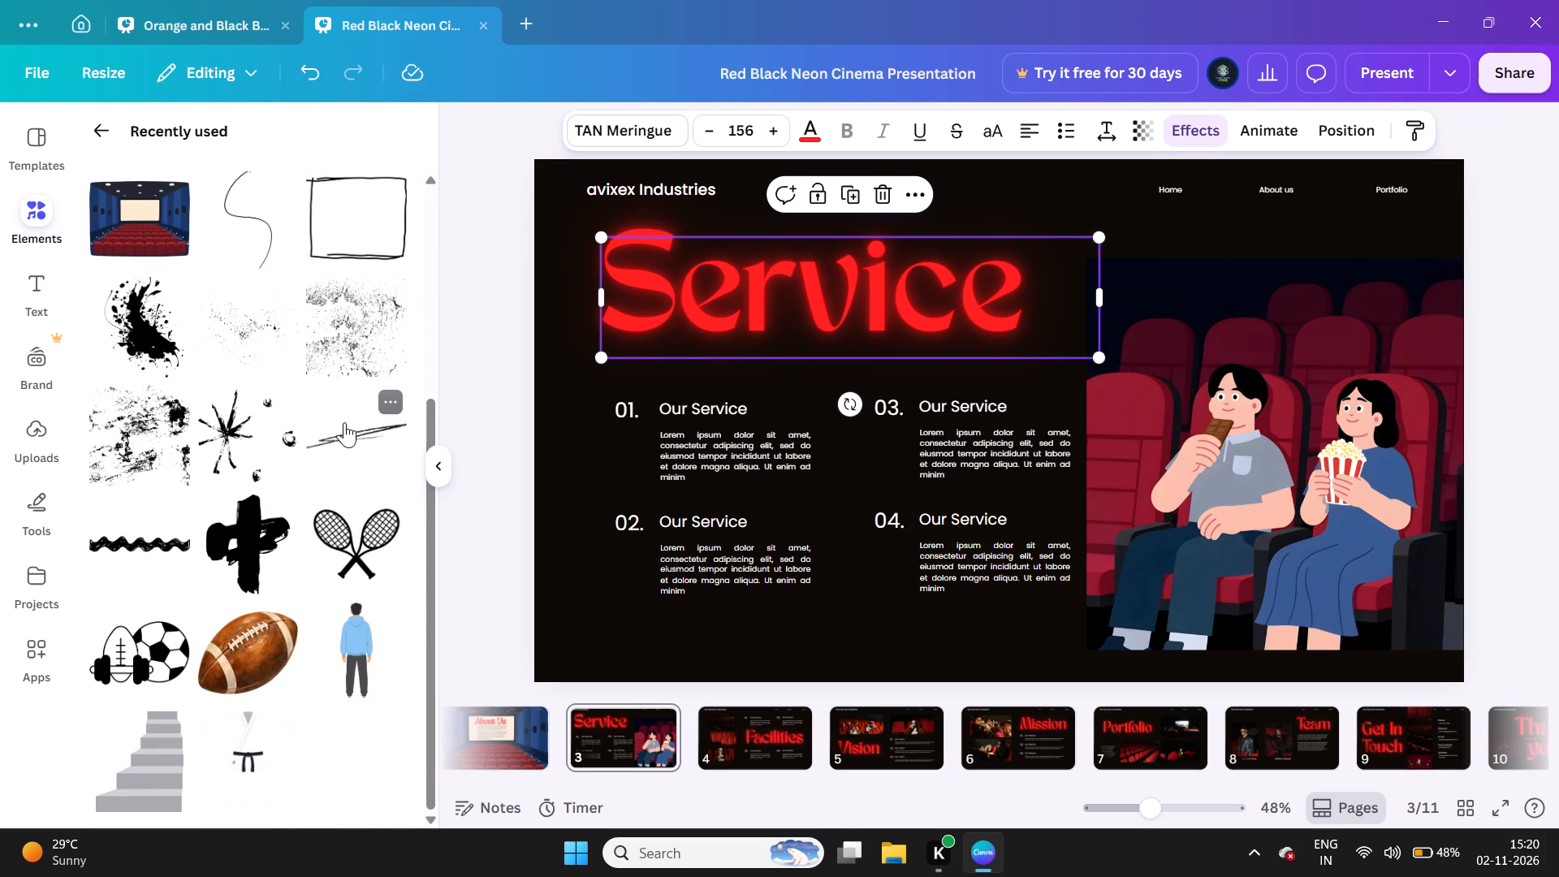
click(344, 422)
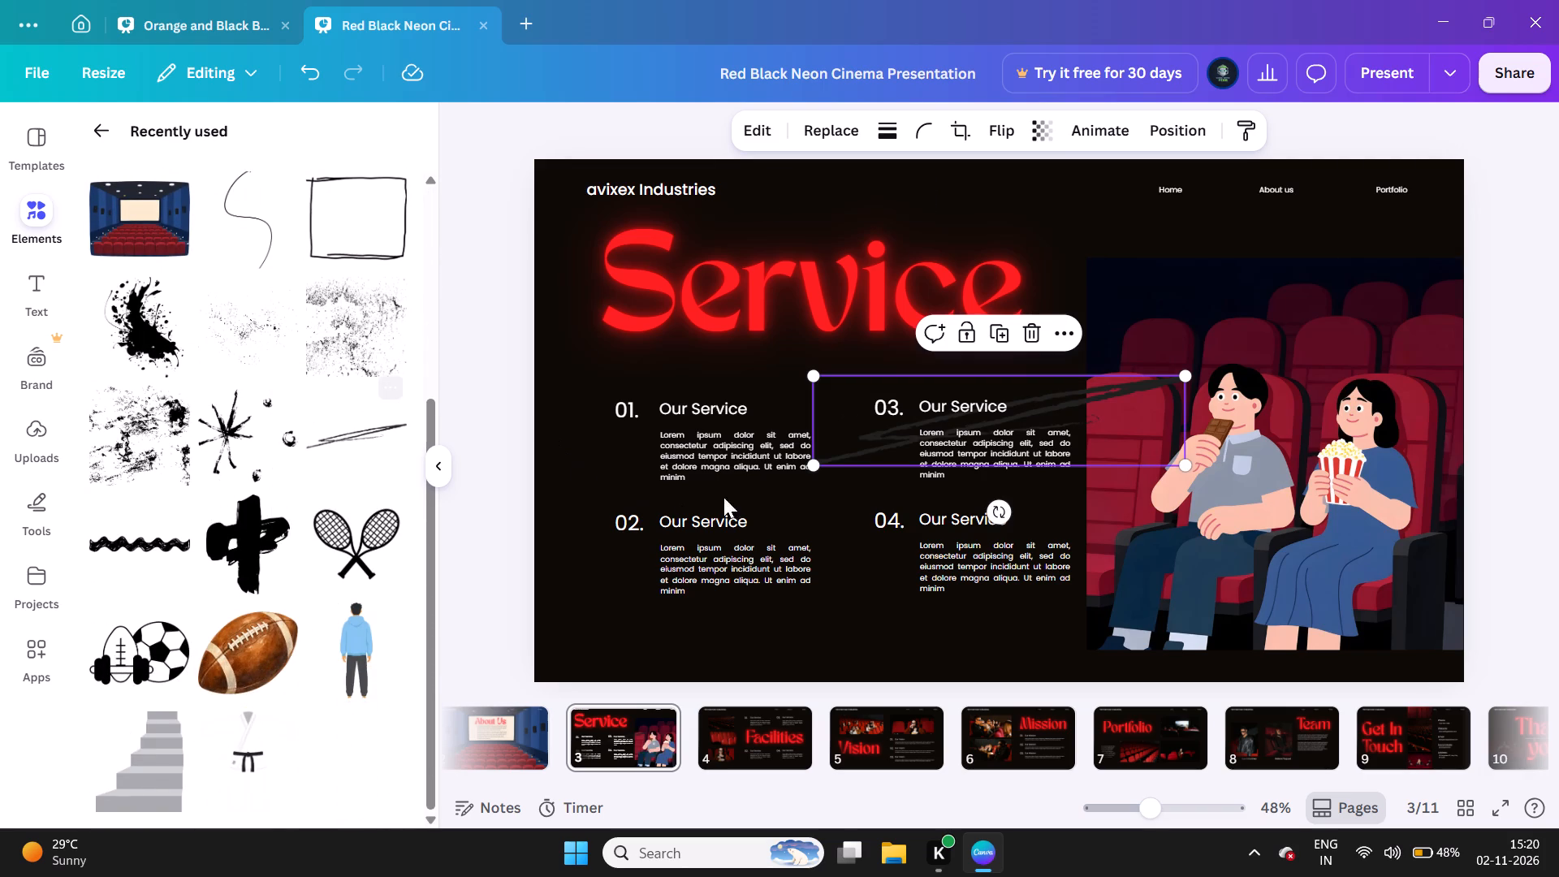
drag(901, 430, 695, 282)
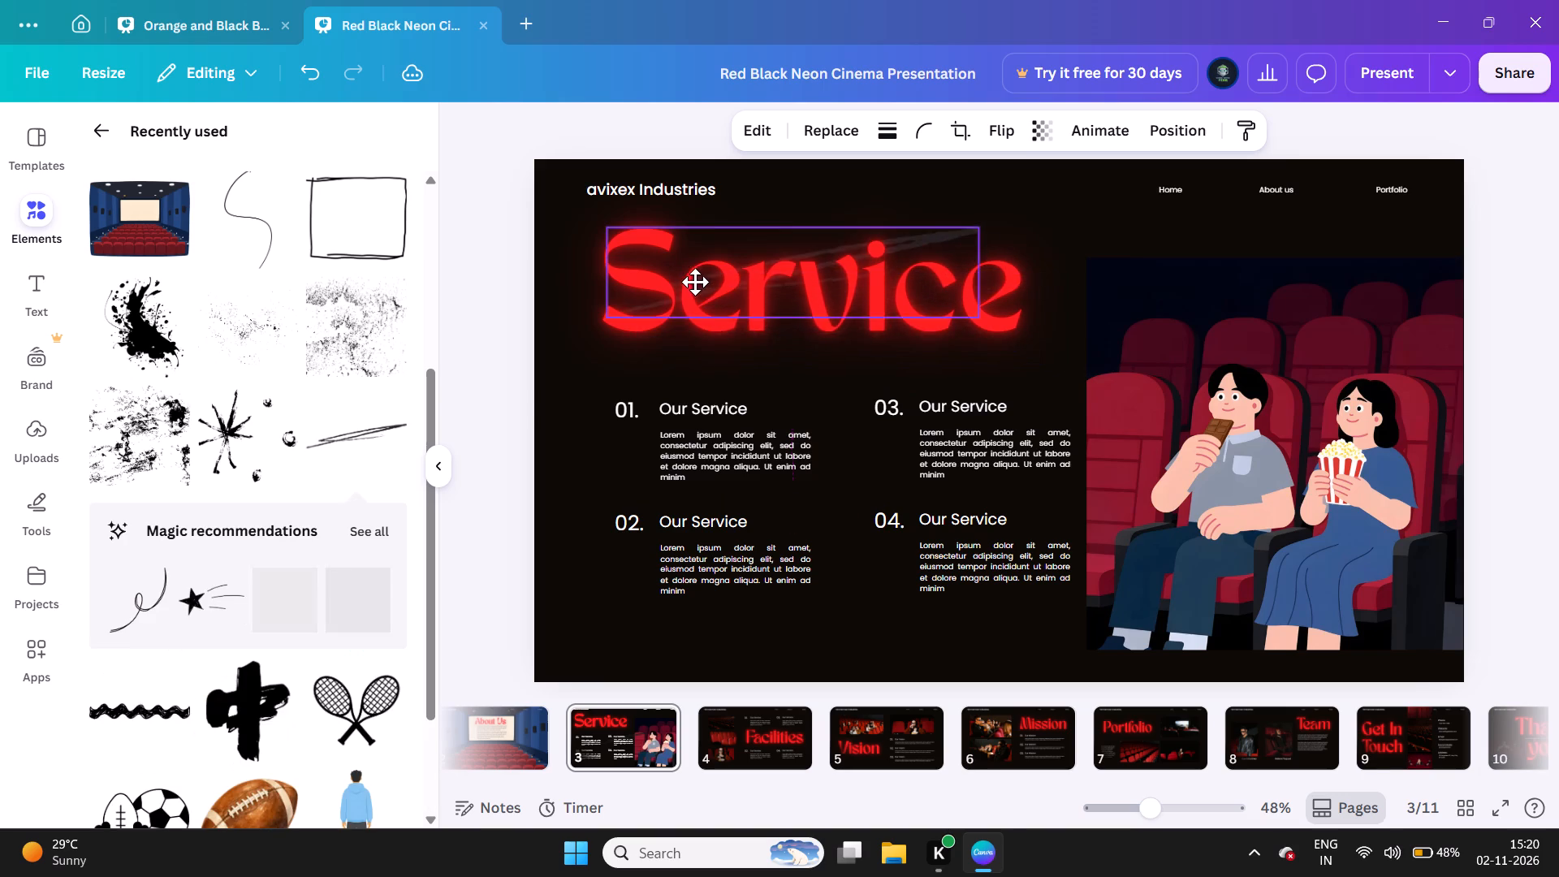
drag(695, 282, 710, 300)
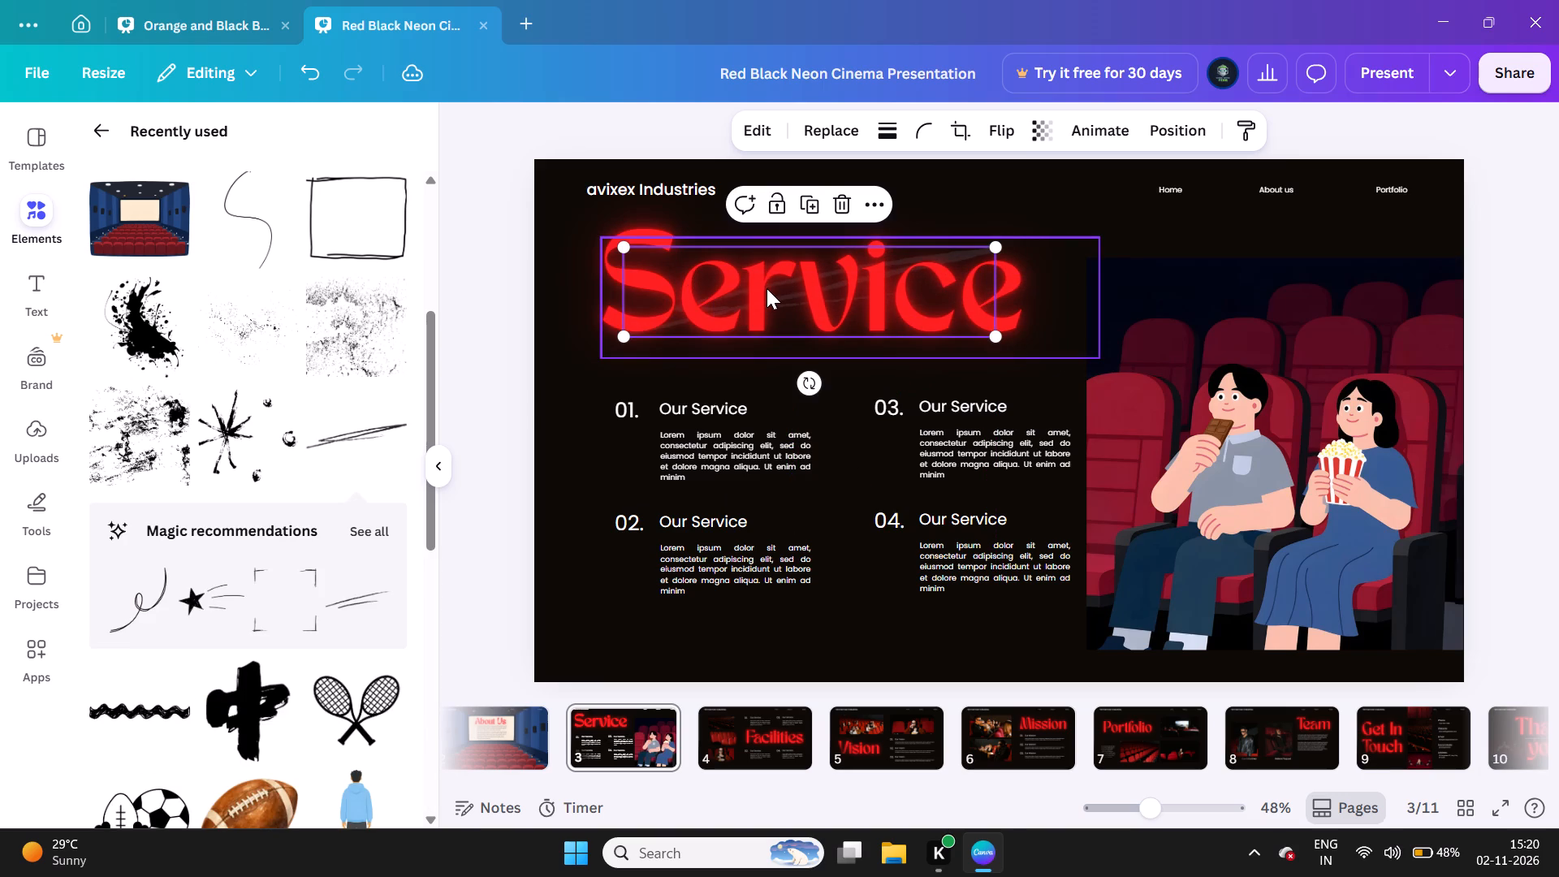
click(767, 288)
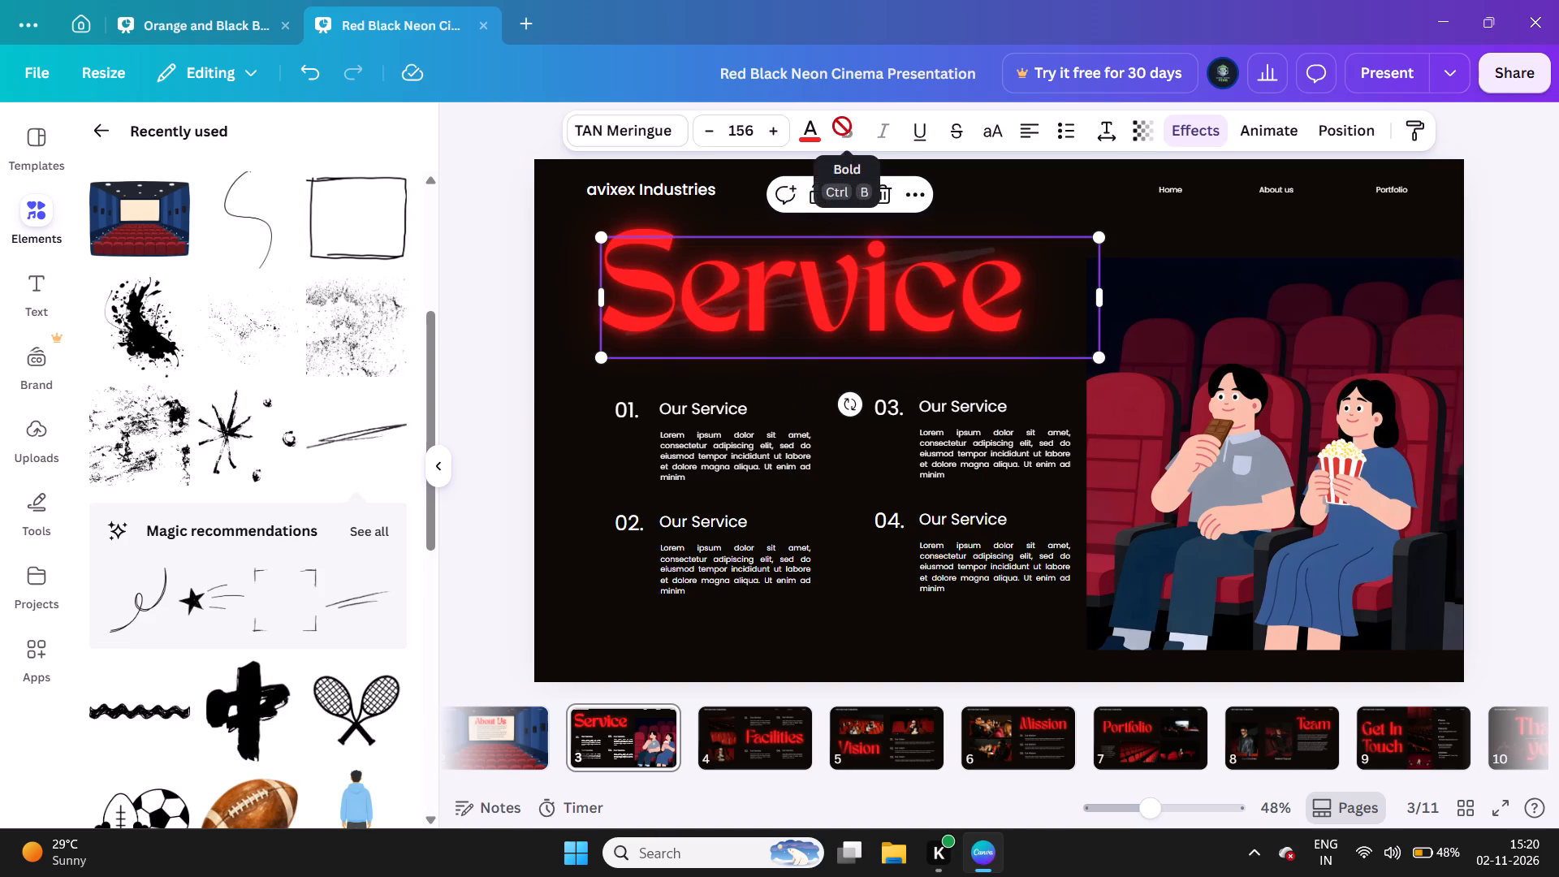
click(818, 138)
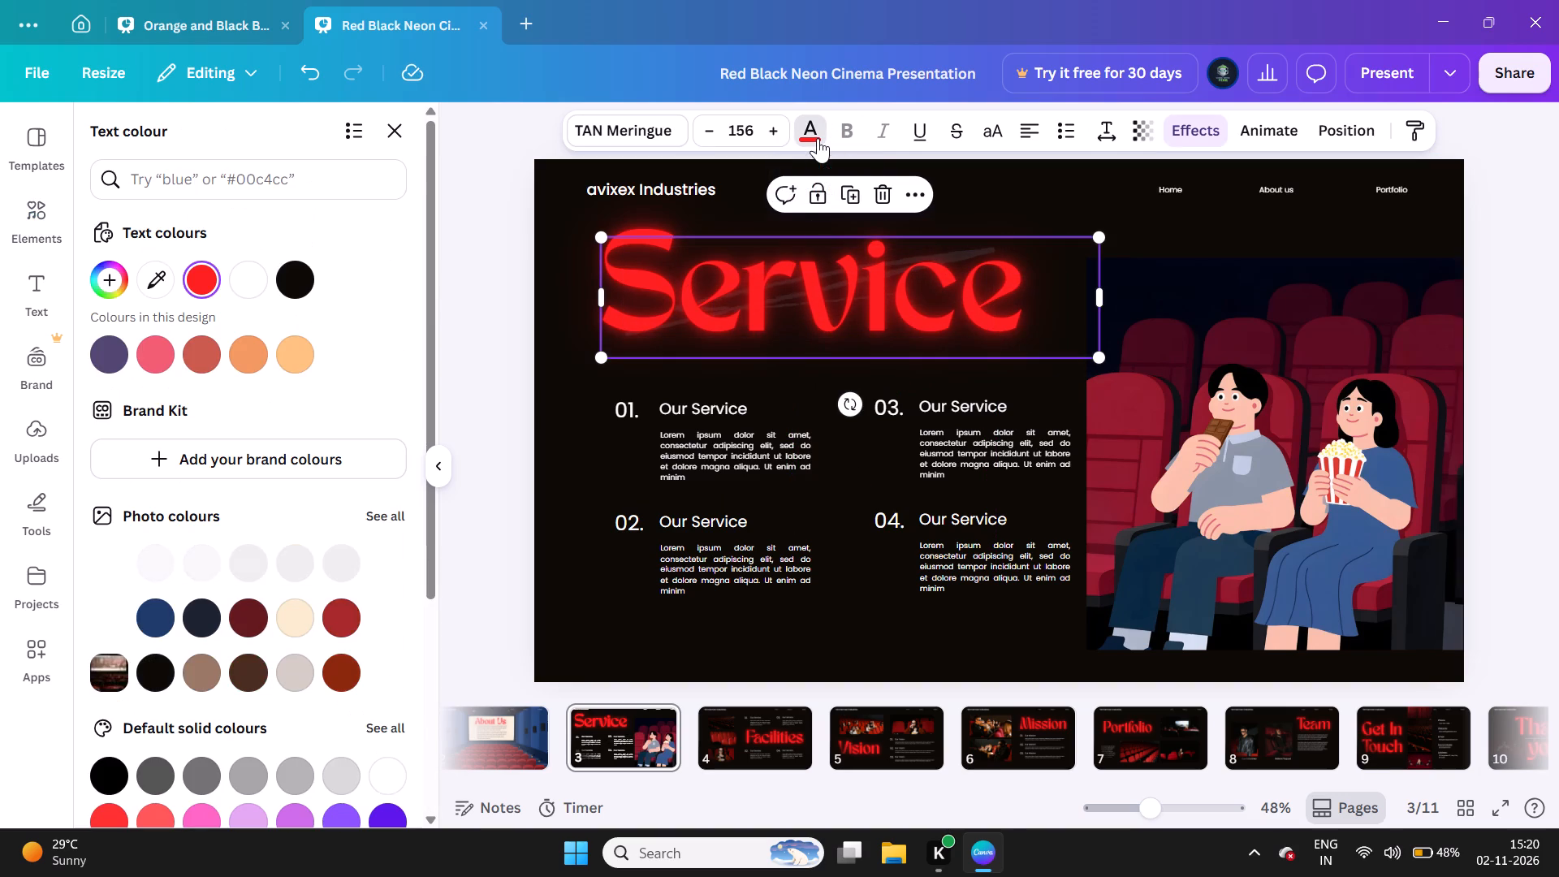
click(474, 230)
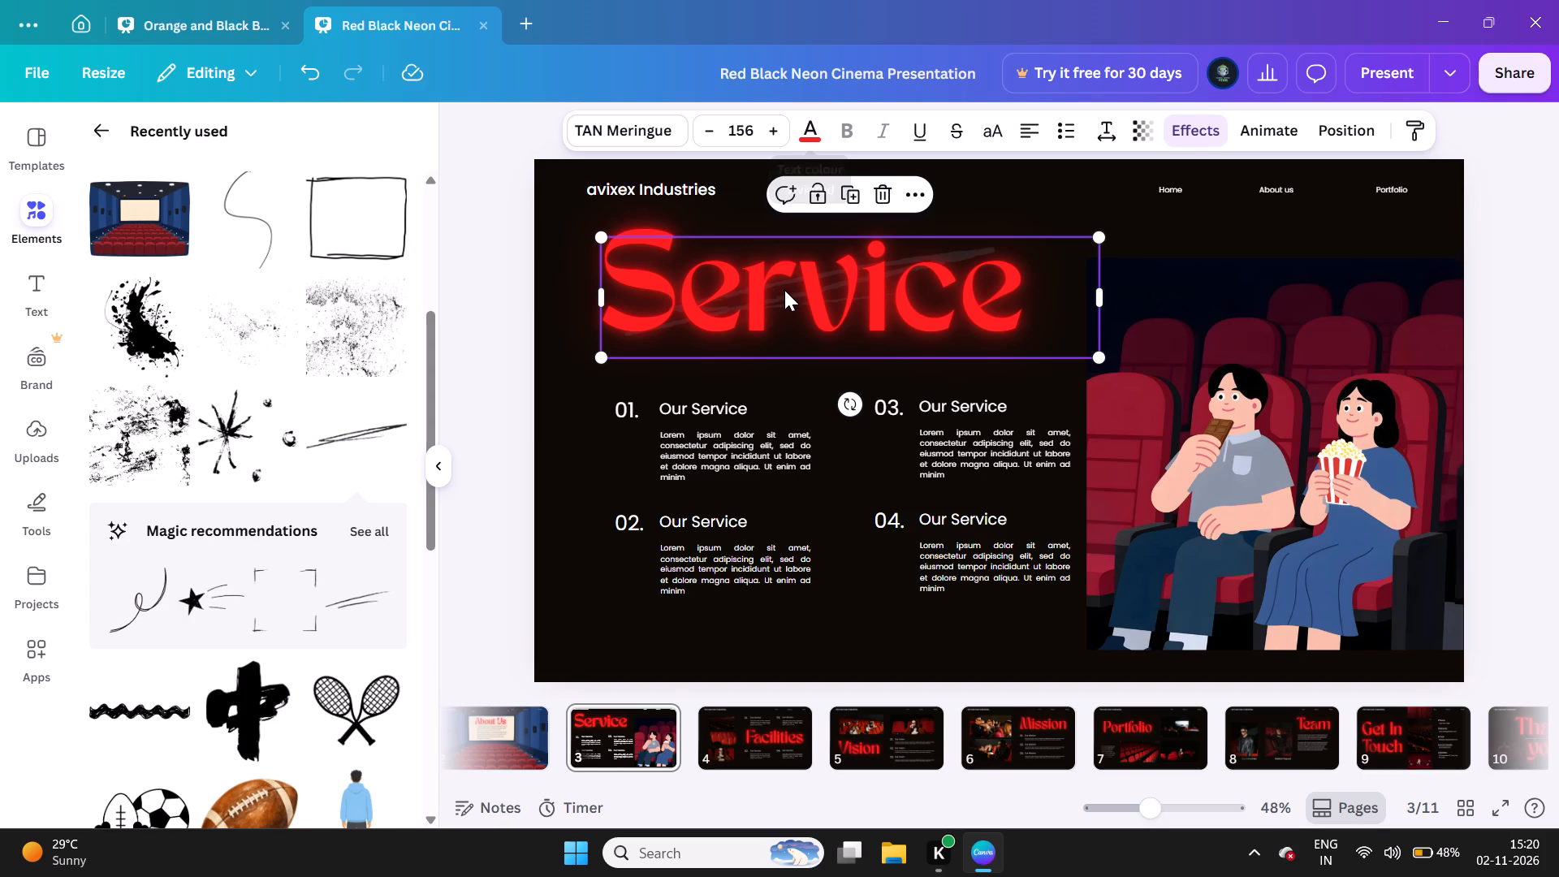
Shift the Service heading slightly left and up so it starts roughly under the beginning of the avixex Industries text.
drag(784, 290, 741, 288)
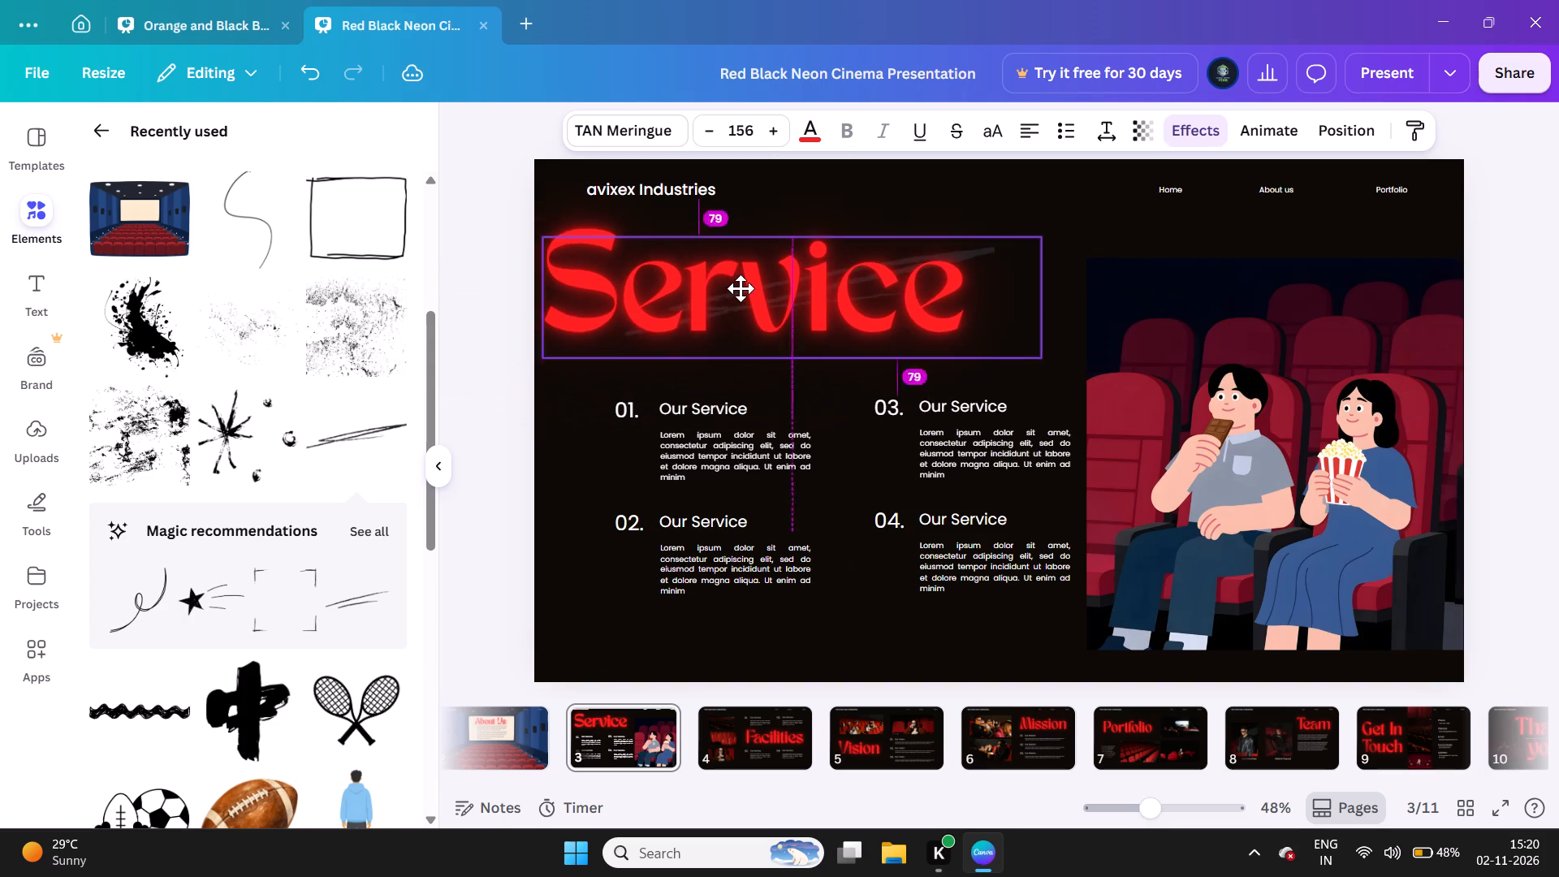
drag(741, 288, 764, 287)
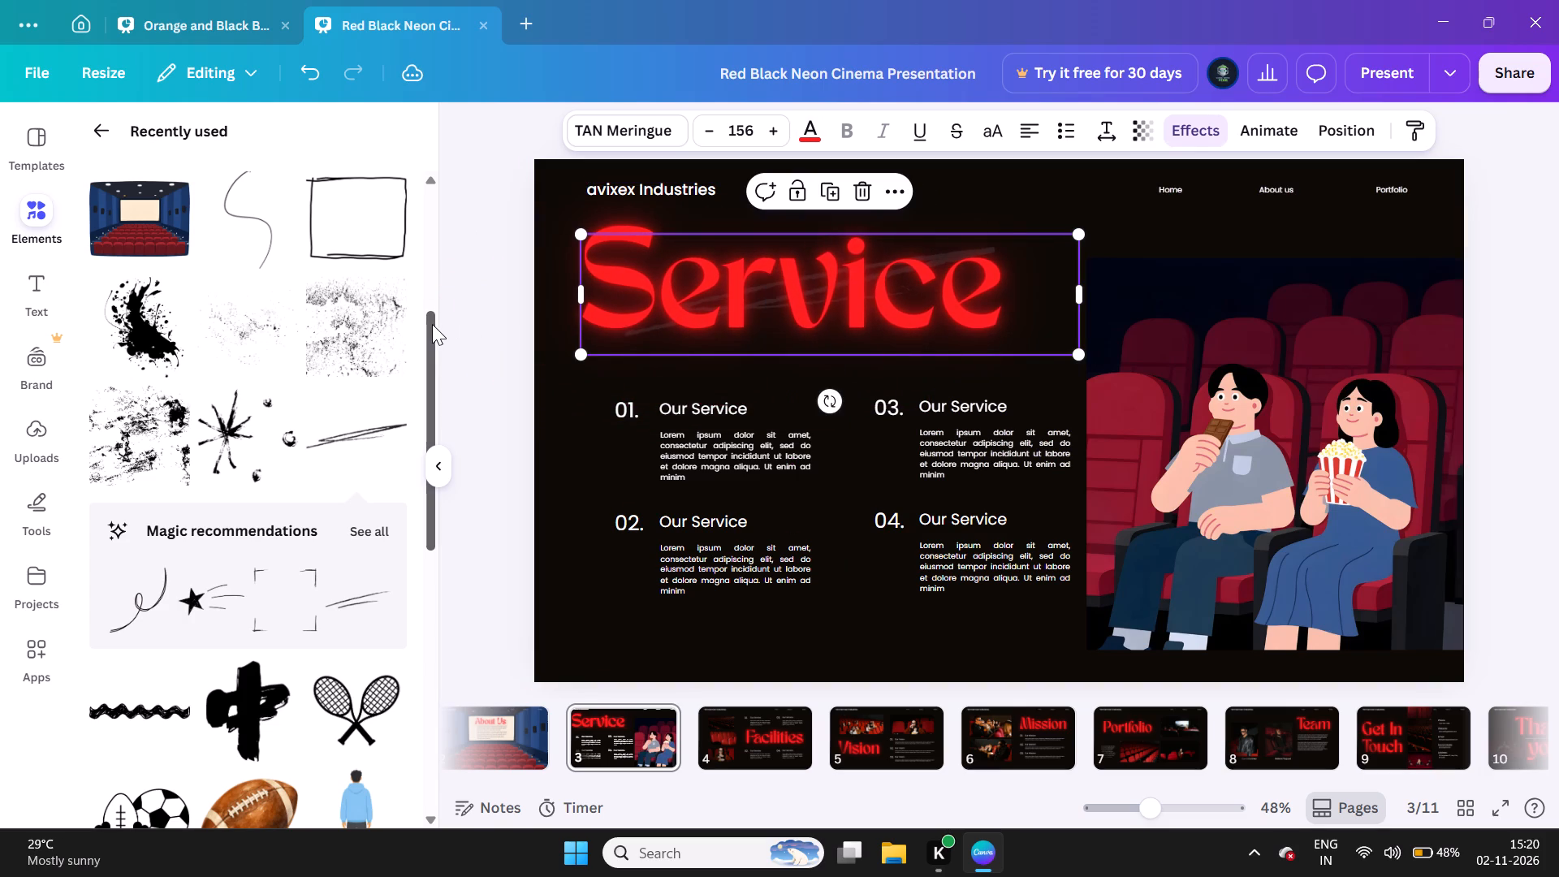
click(509, 278)
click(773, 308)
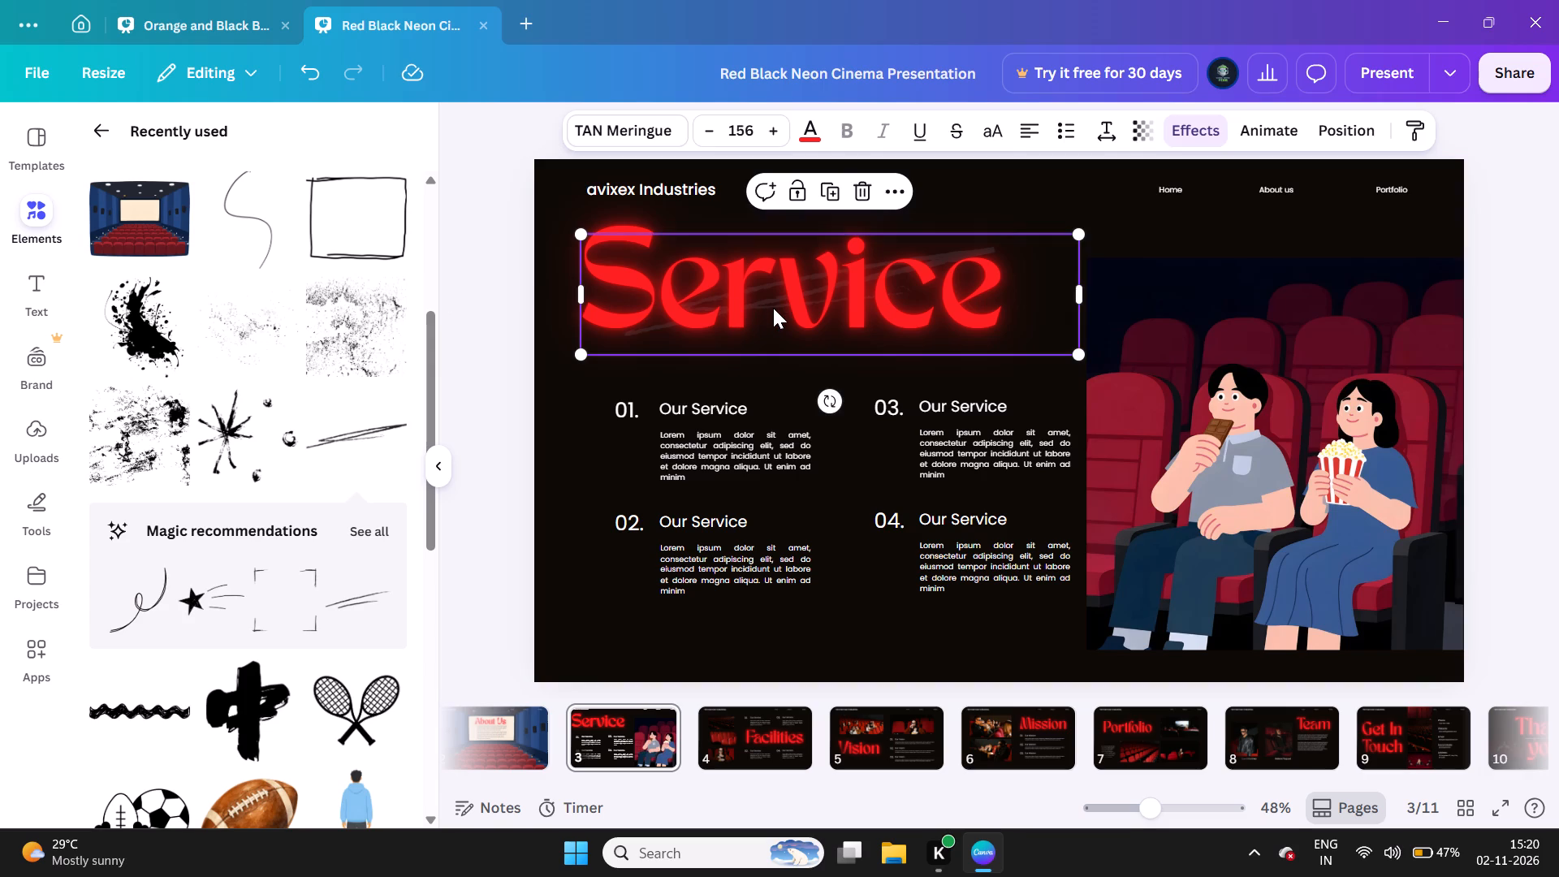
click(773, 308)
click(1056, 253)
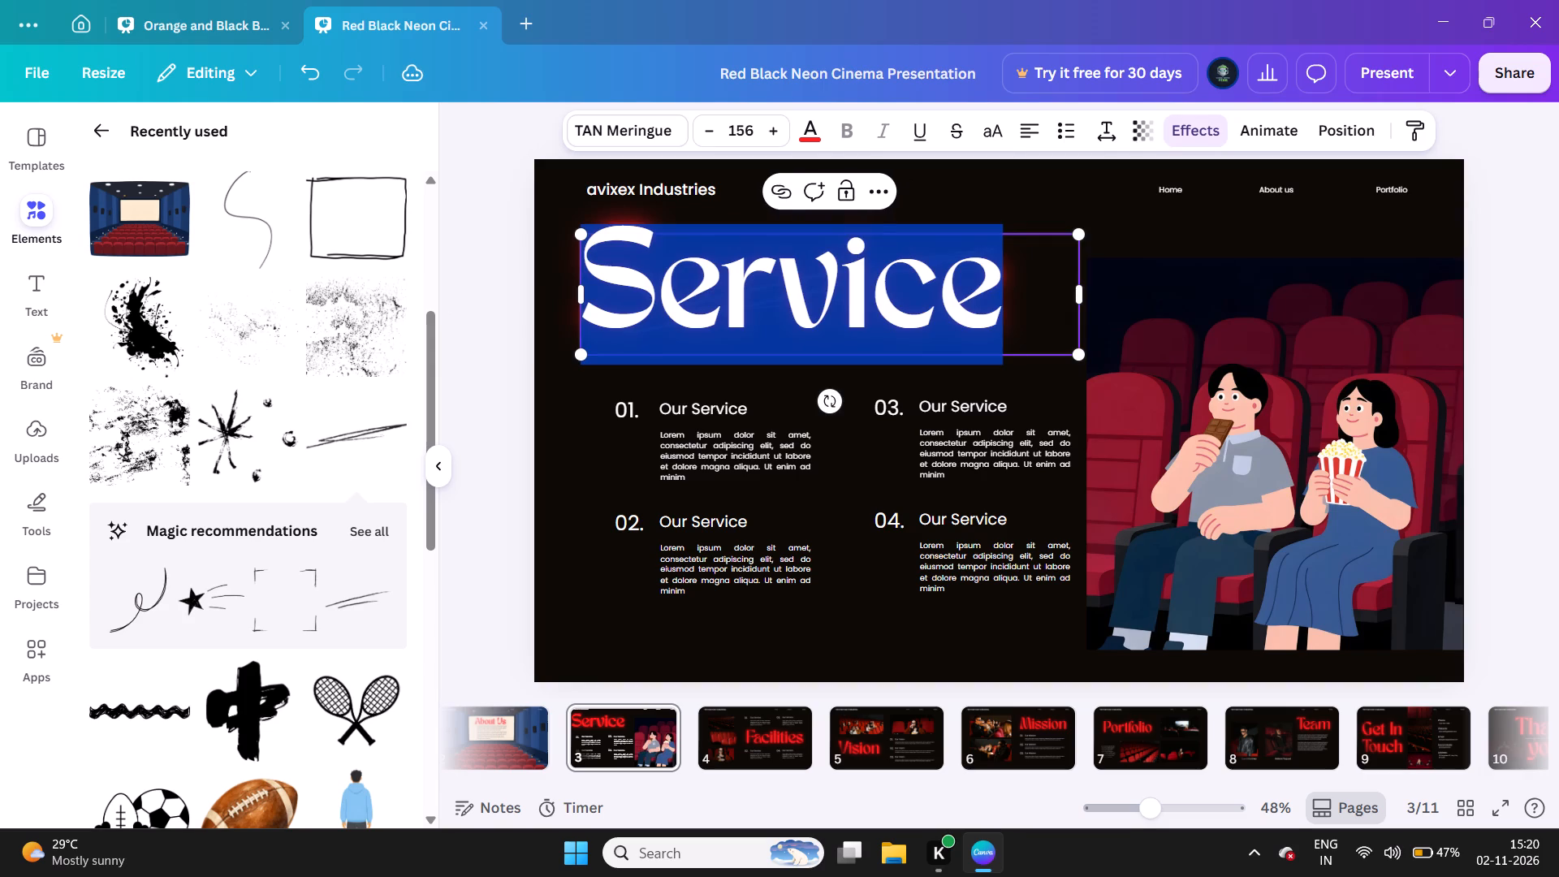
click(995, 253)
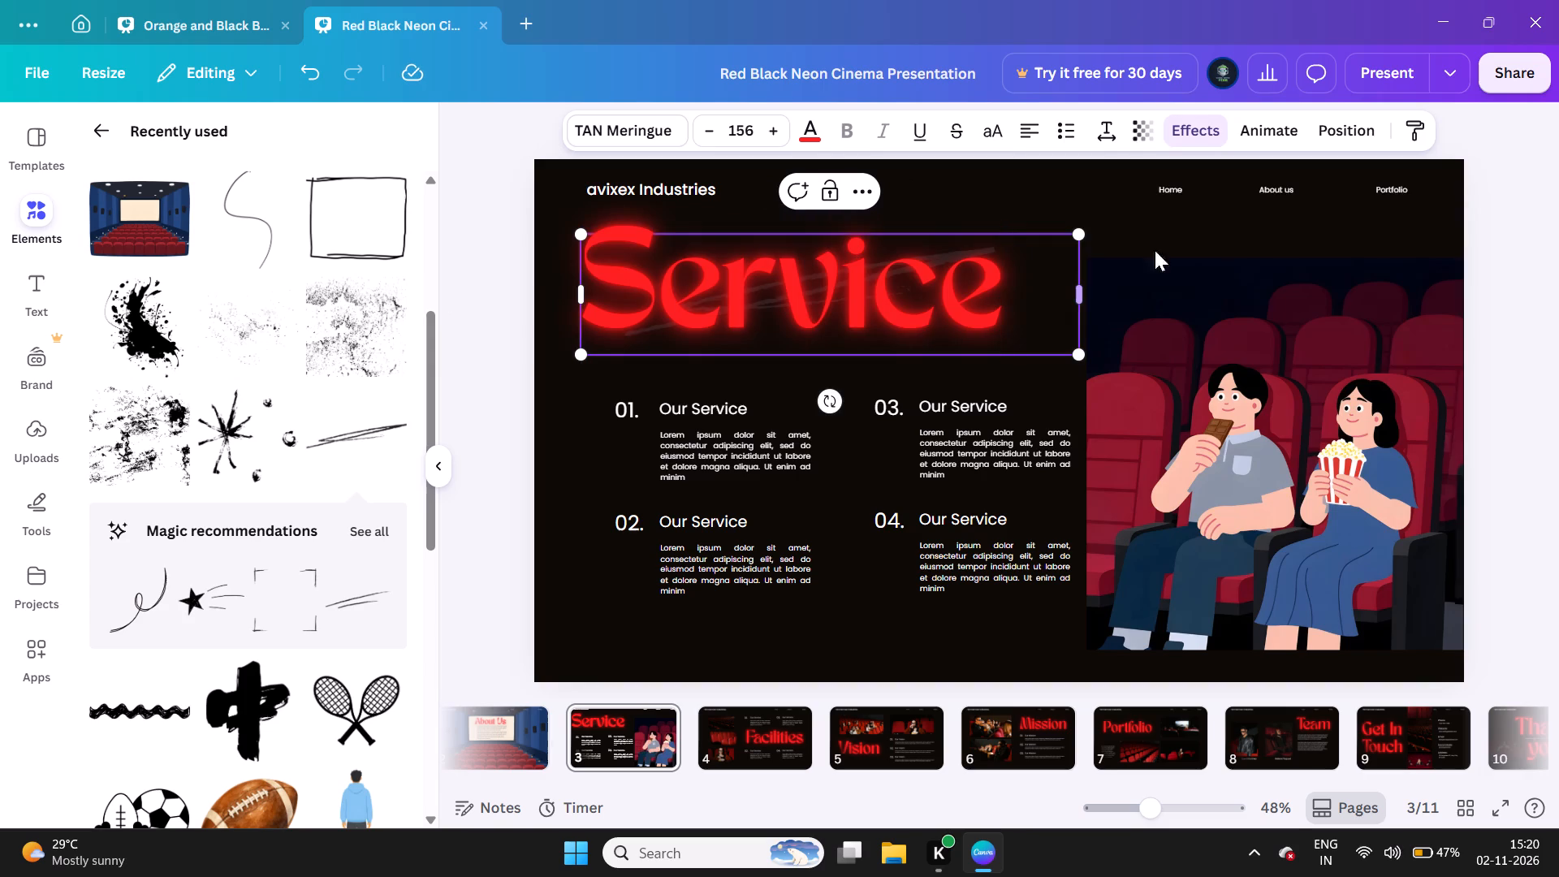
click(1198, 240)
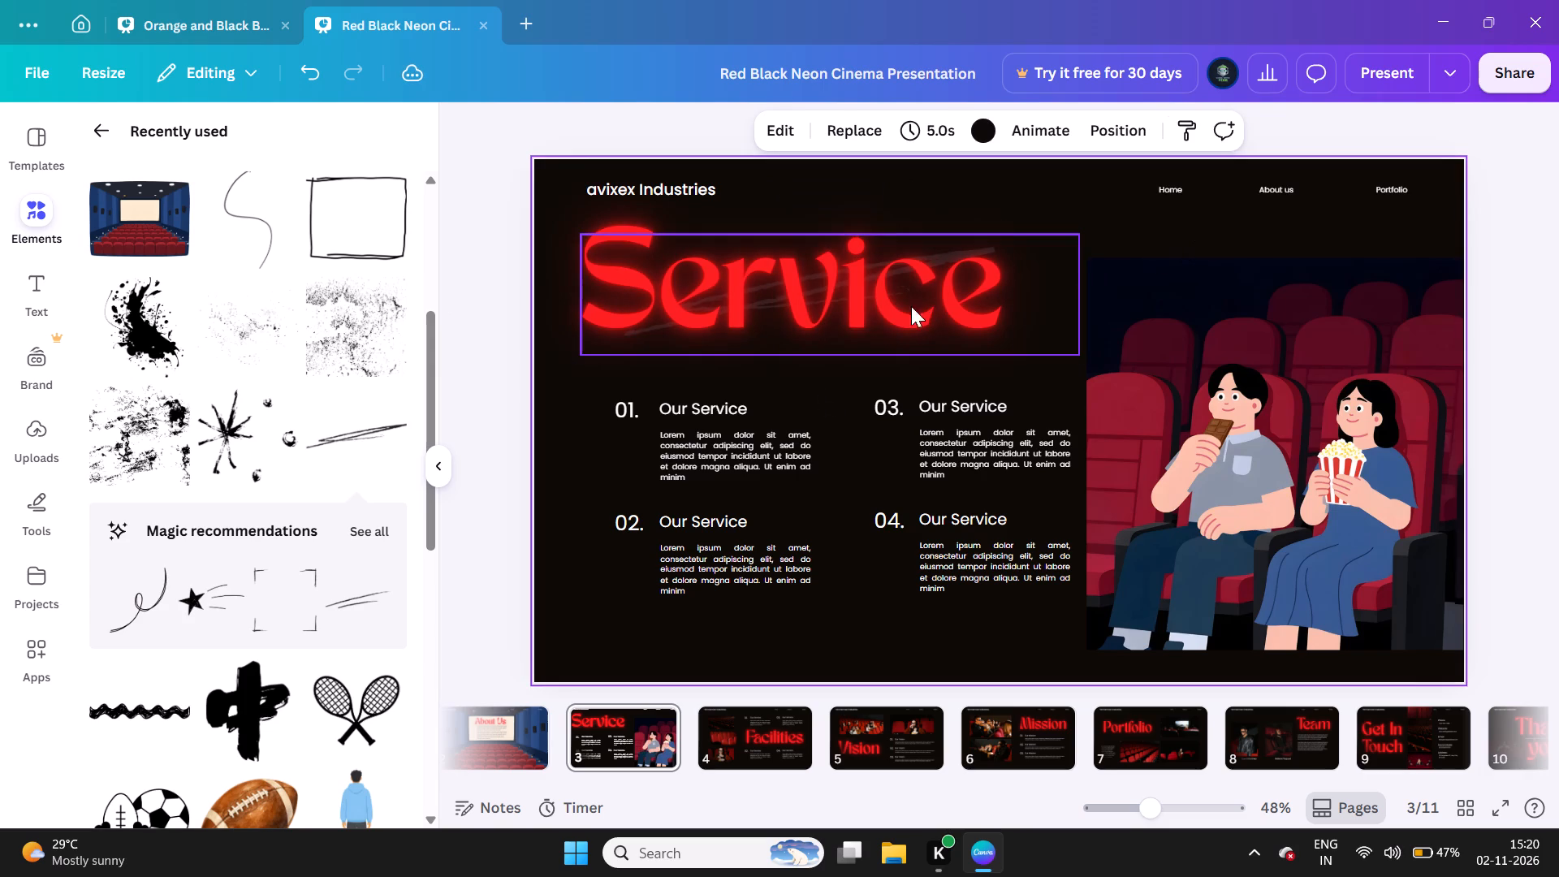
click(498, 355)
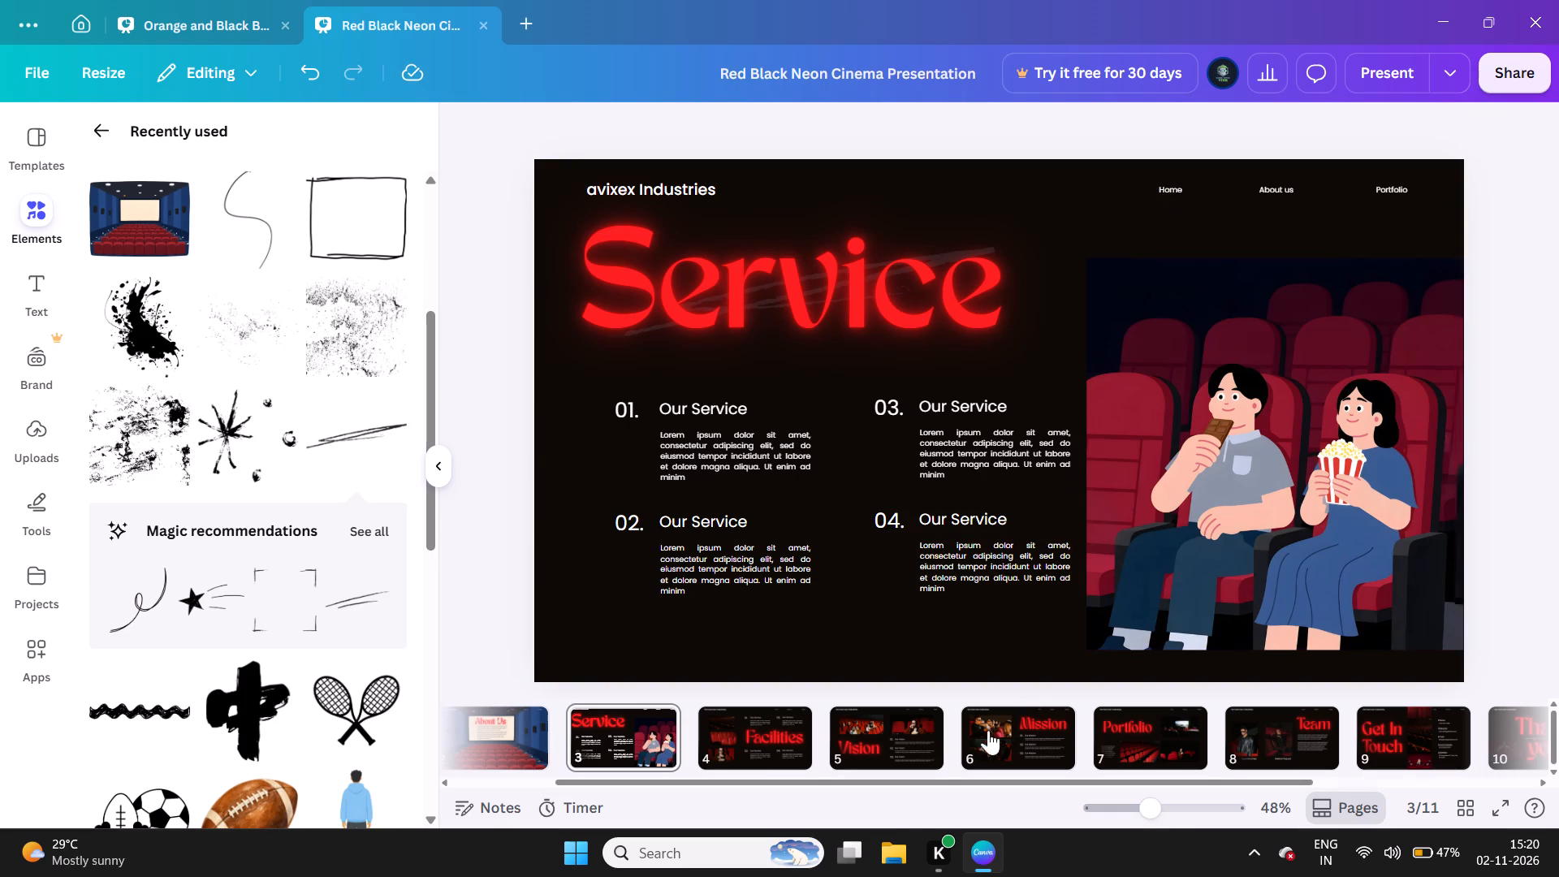
On the page 4 Facilities slide, remove the 3D-glasses woman photo and the middle red-seats photo by moving them off the page.
click(741, 742)
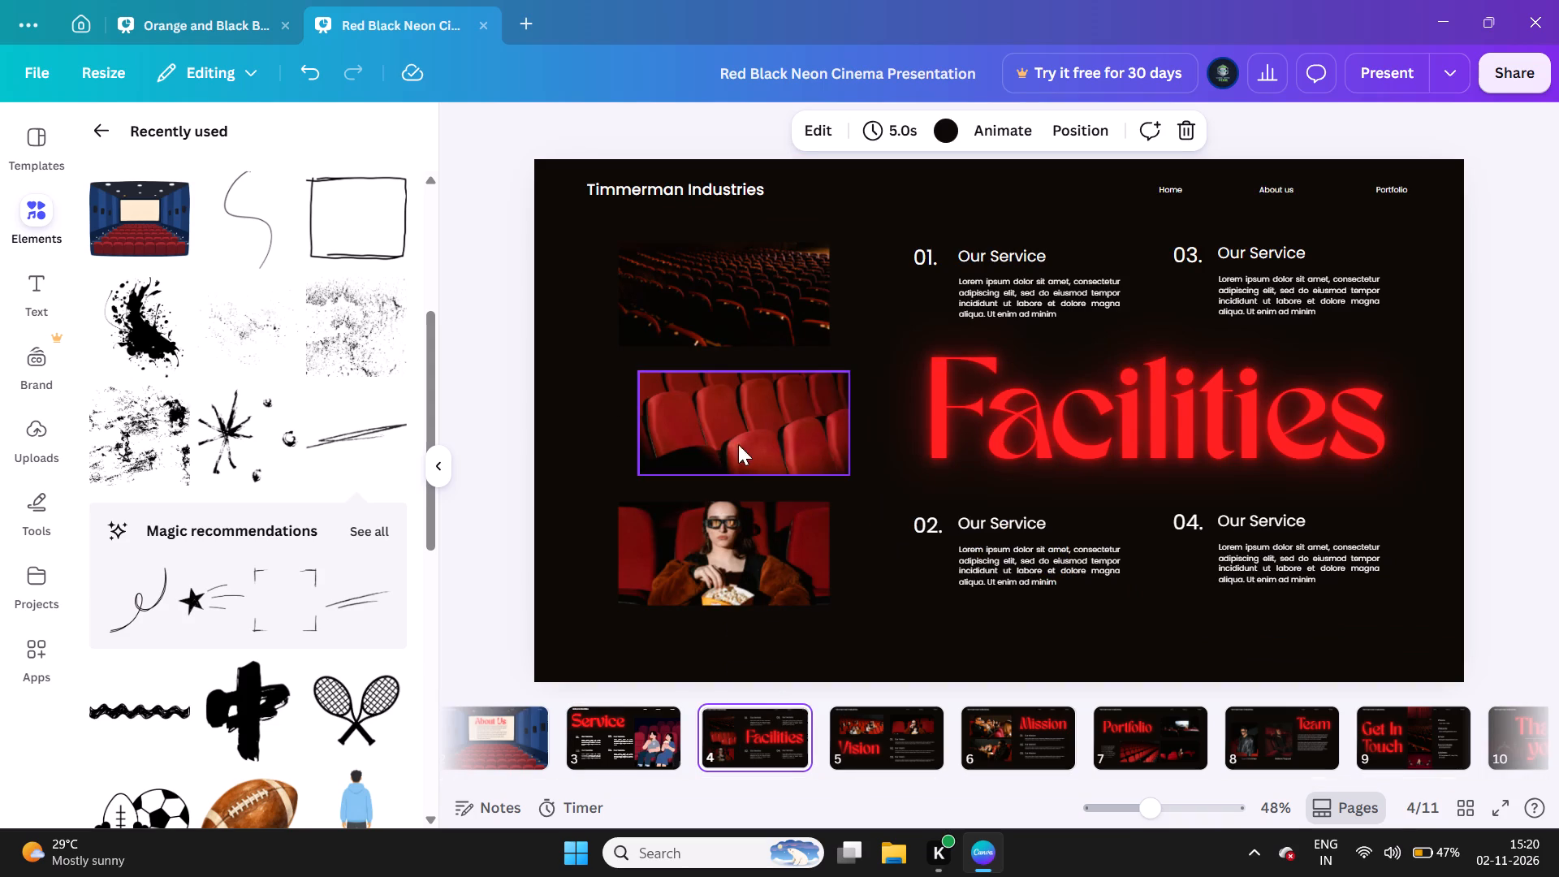
drag(723, 542, 766, 470)
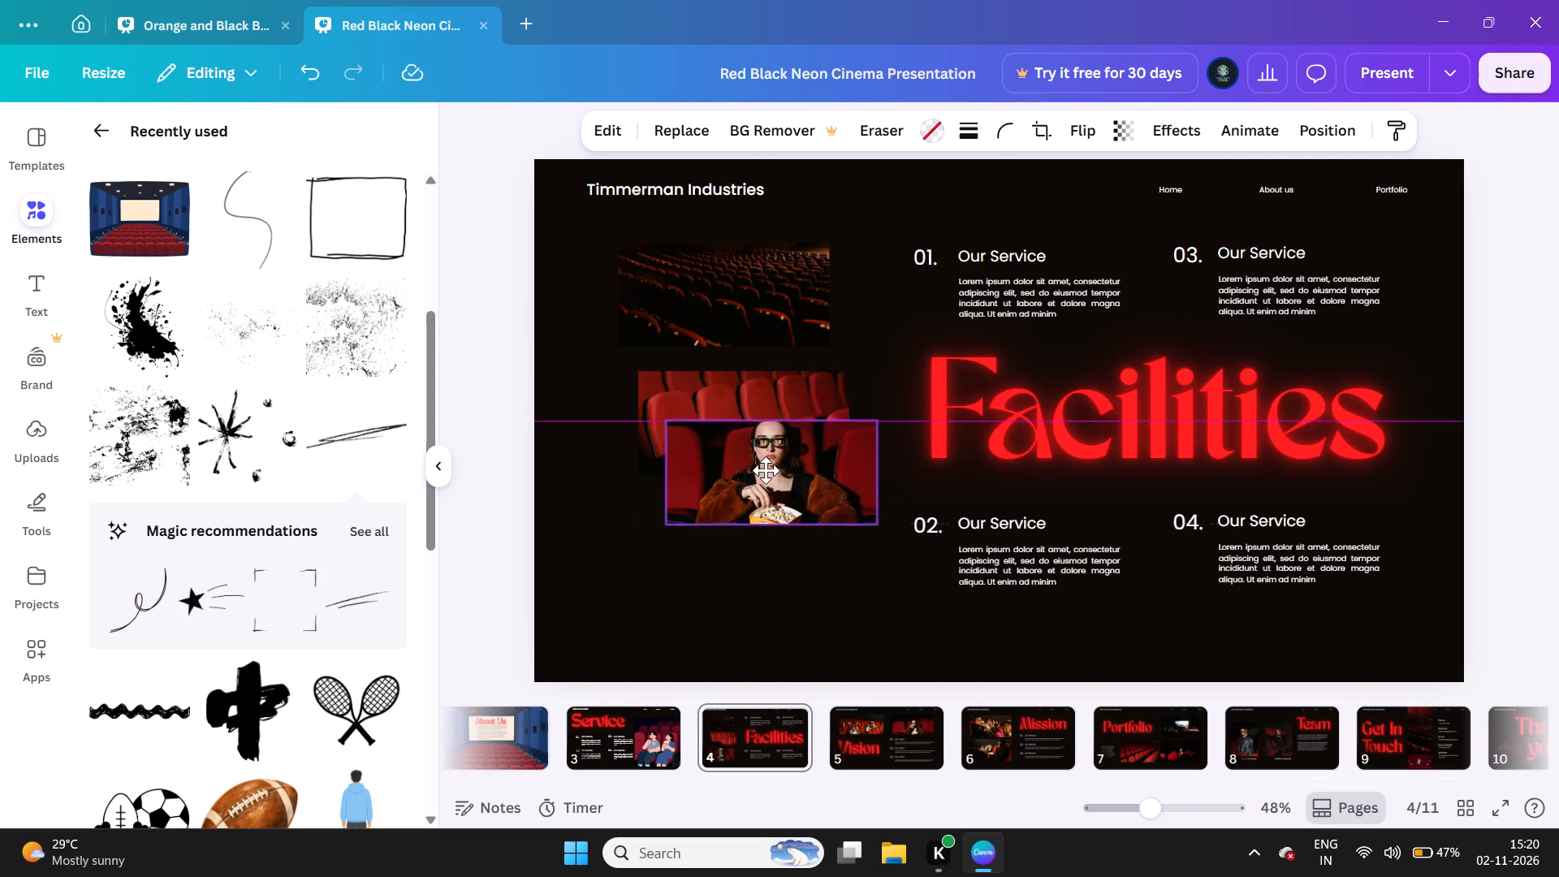
drag(766, 470, 360, 482)
drag(722, 397, 384, 441)
Move the dark seats photo on page 4 left and enlarge it to about 797 high, widening it almost to the numbered service list.
click(713, 306)
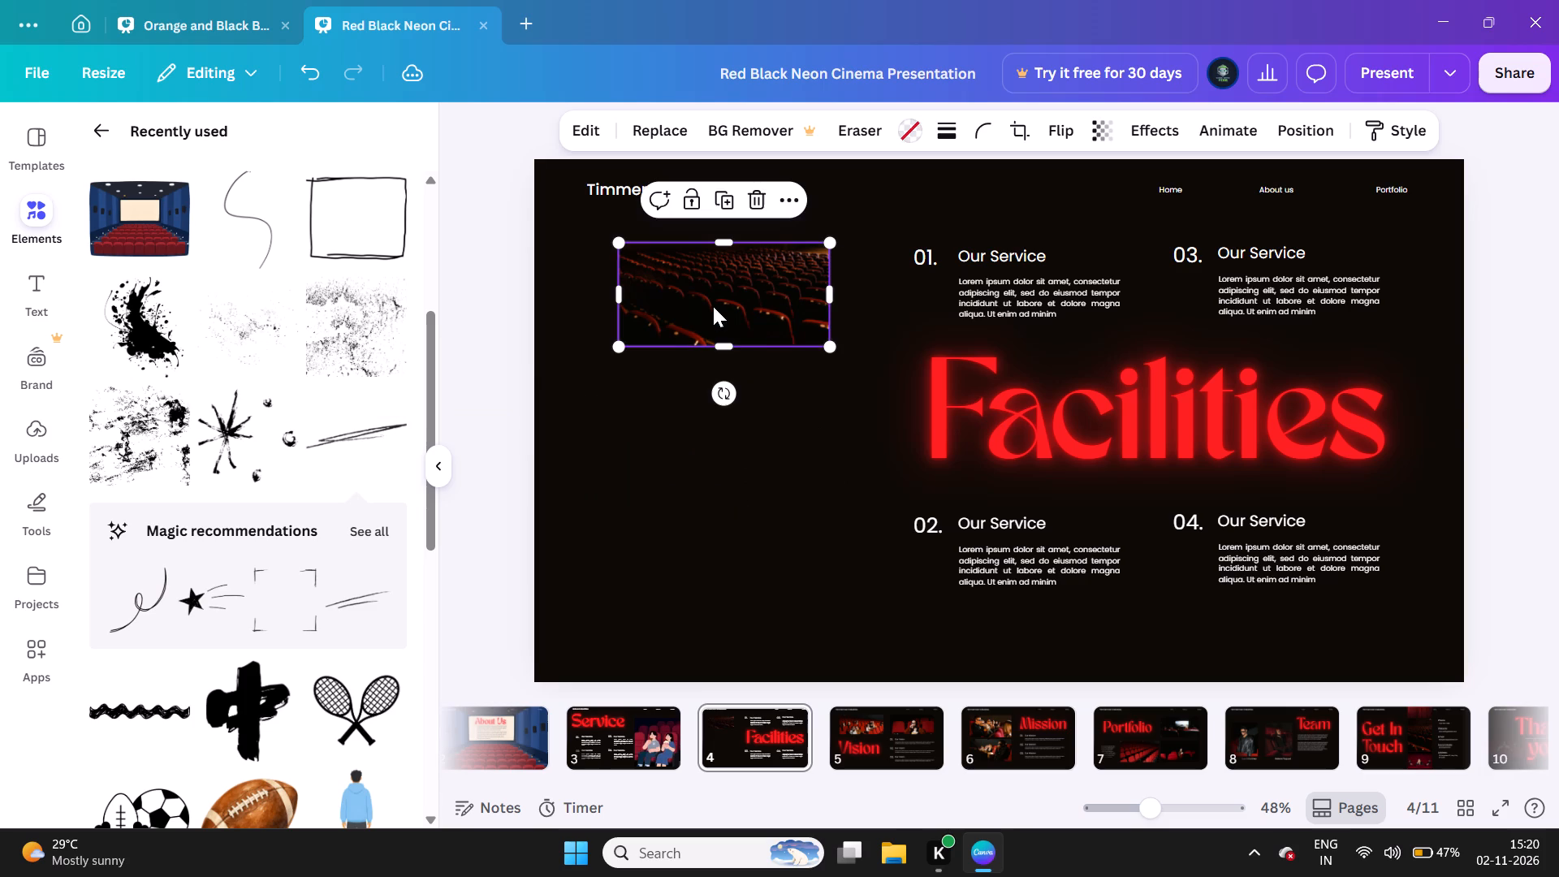
click(710, 317)
drag(700, 331, 645, 332)
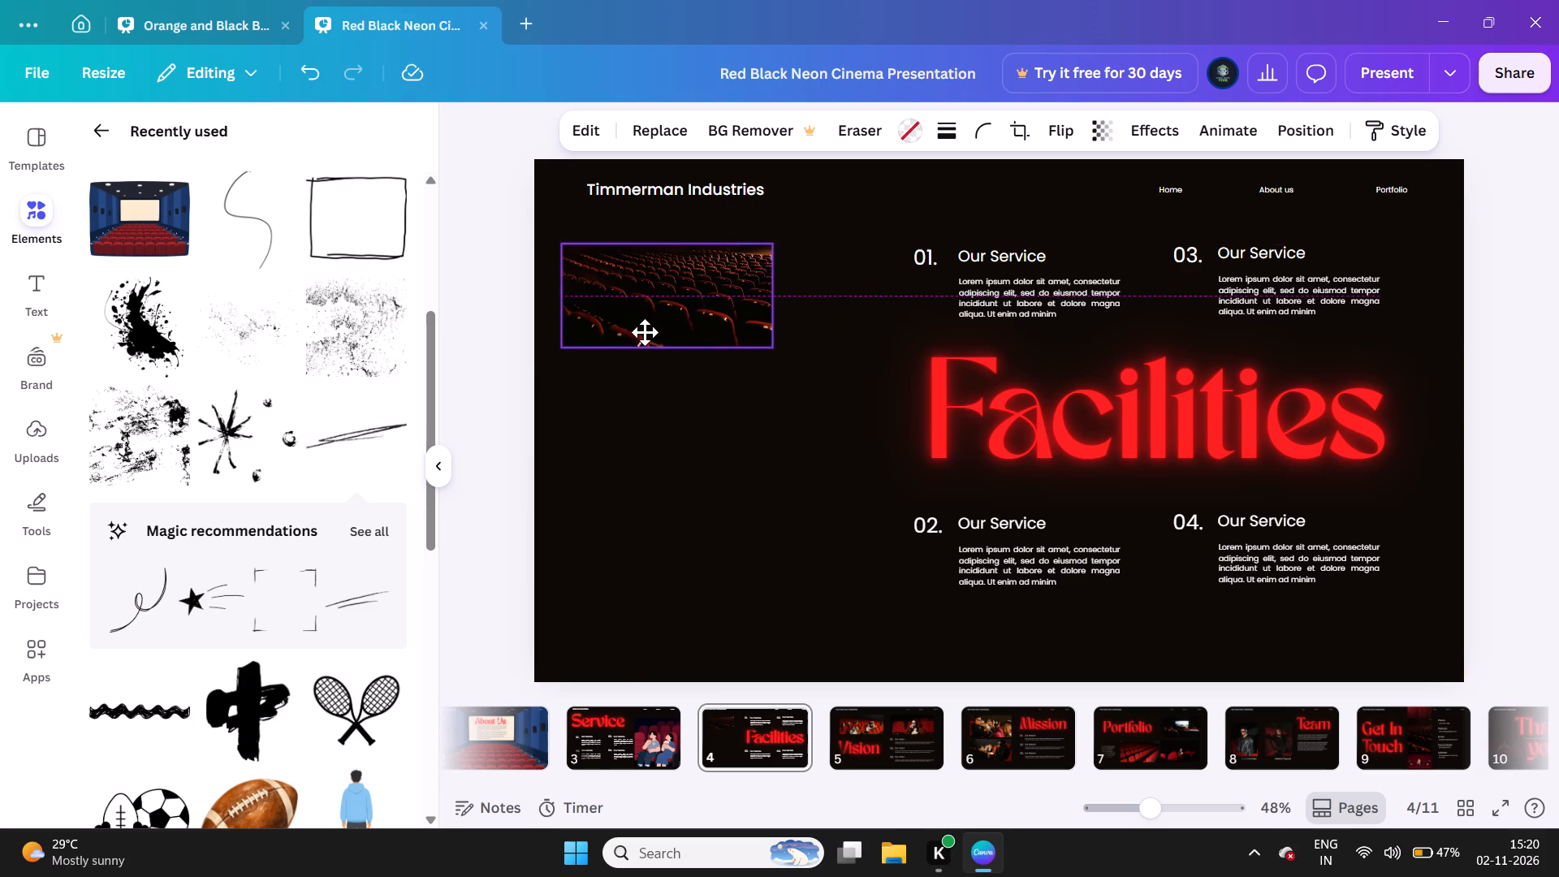
drag(645, 332, 646, 332)
drag(673, 345, 674, 545)
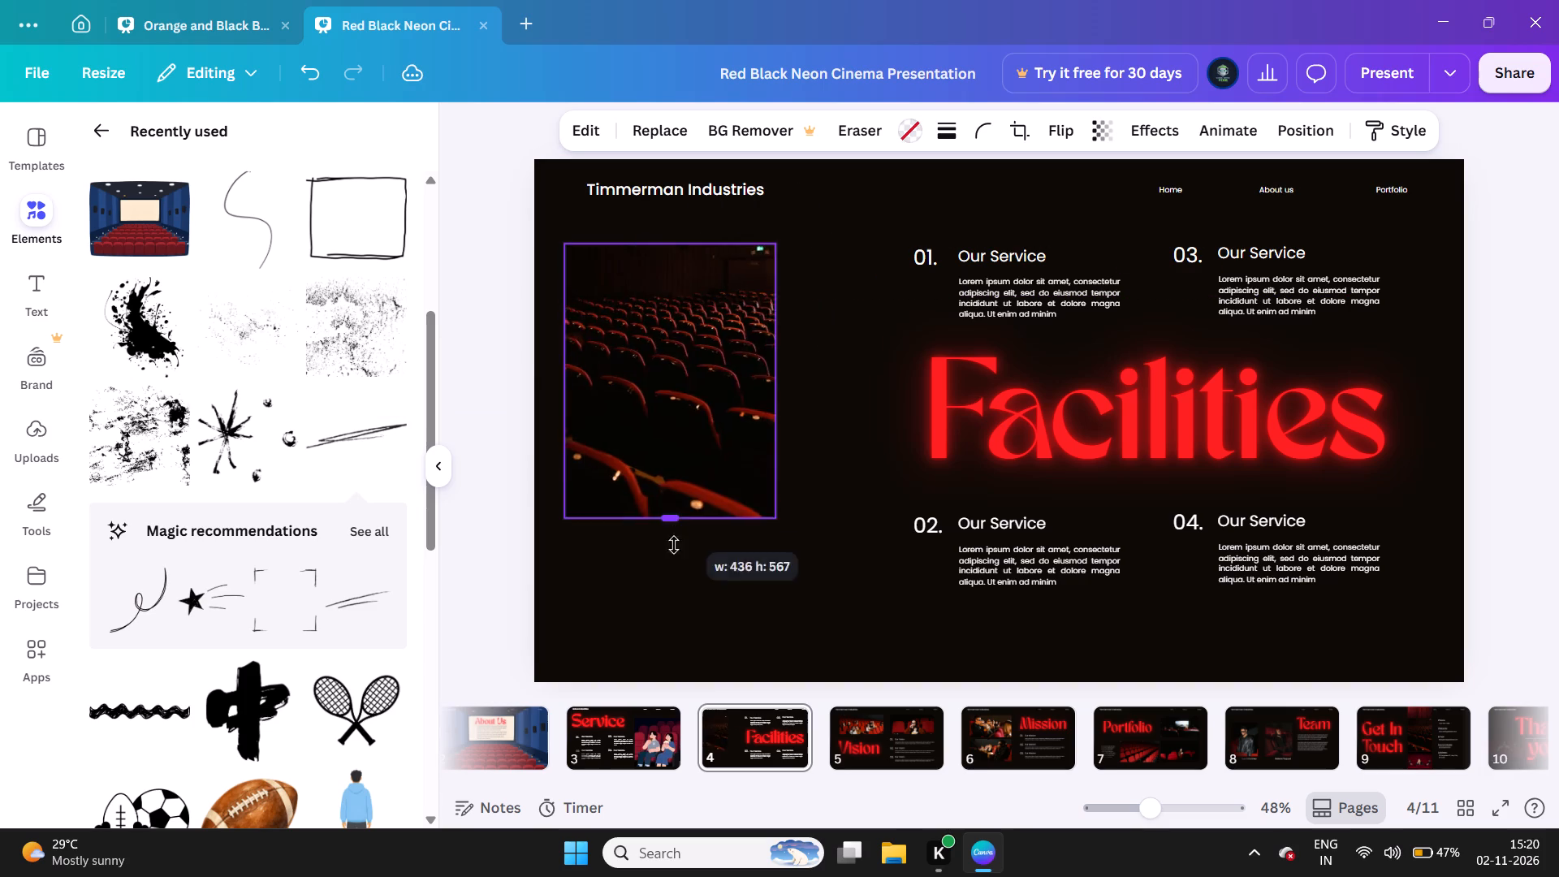
drag(674, 545, 690, 629)
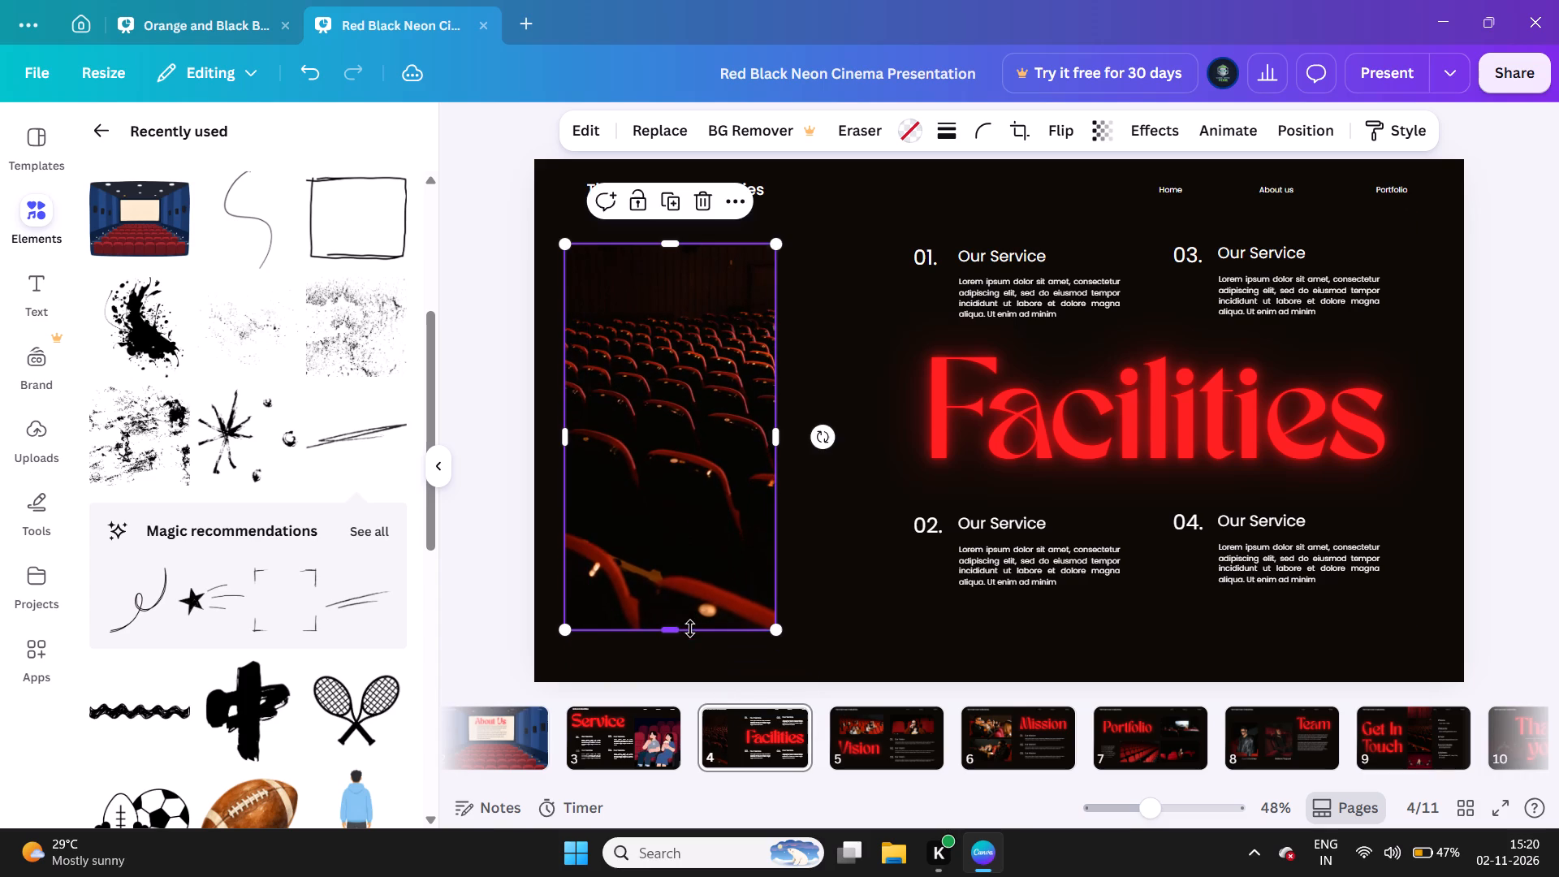
drag(775, 456, 826, 447)
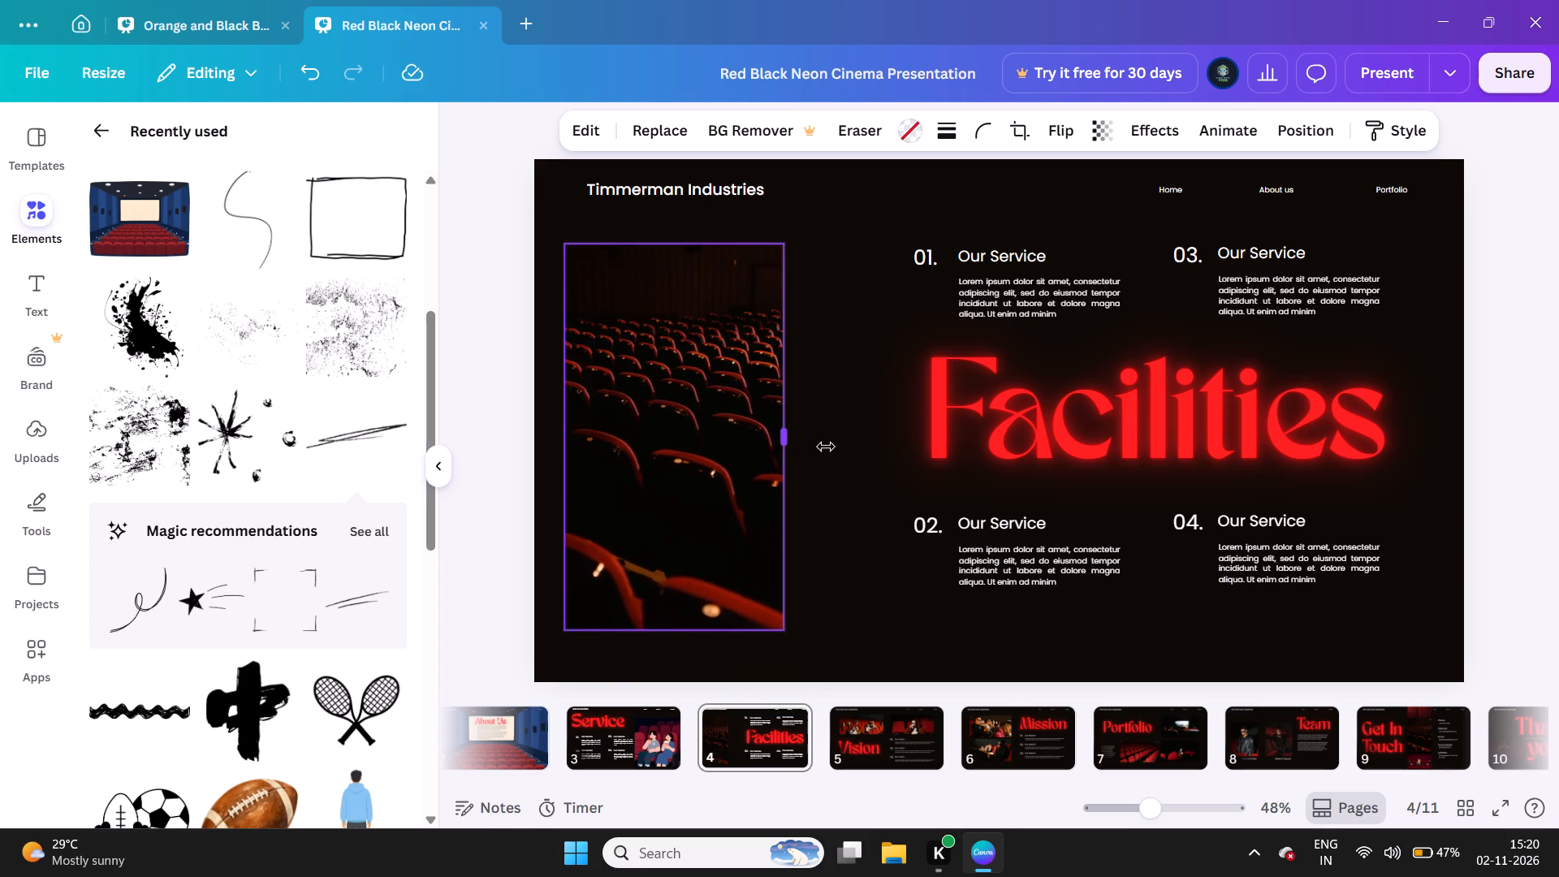
drag(826, 447, 1116, 490)
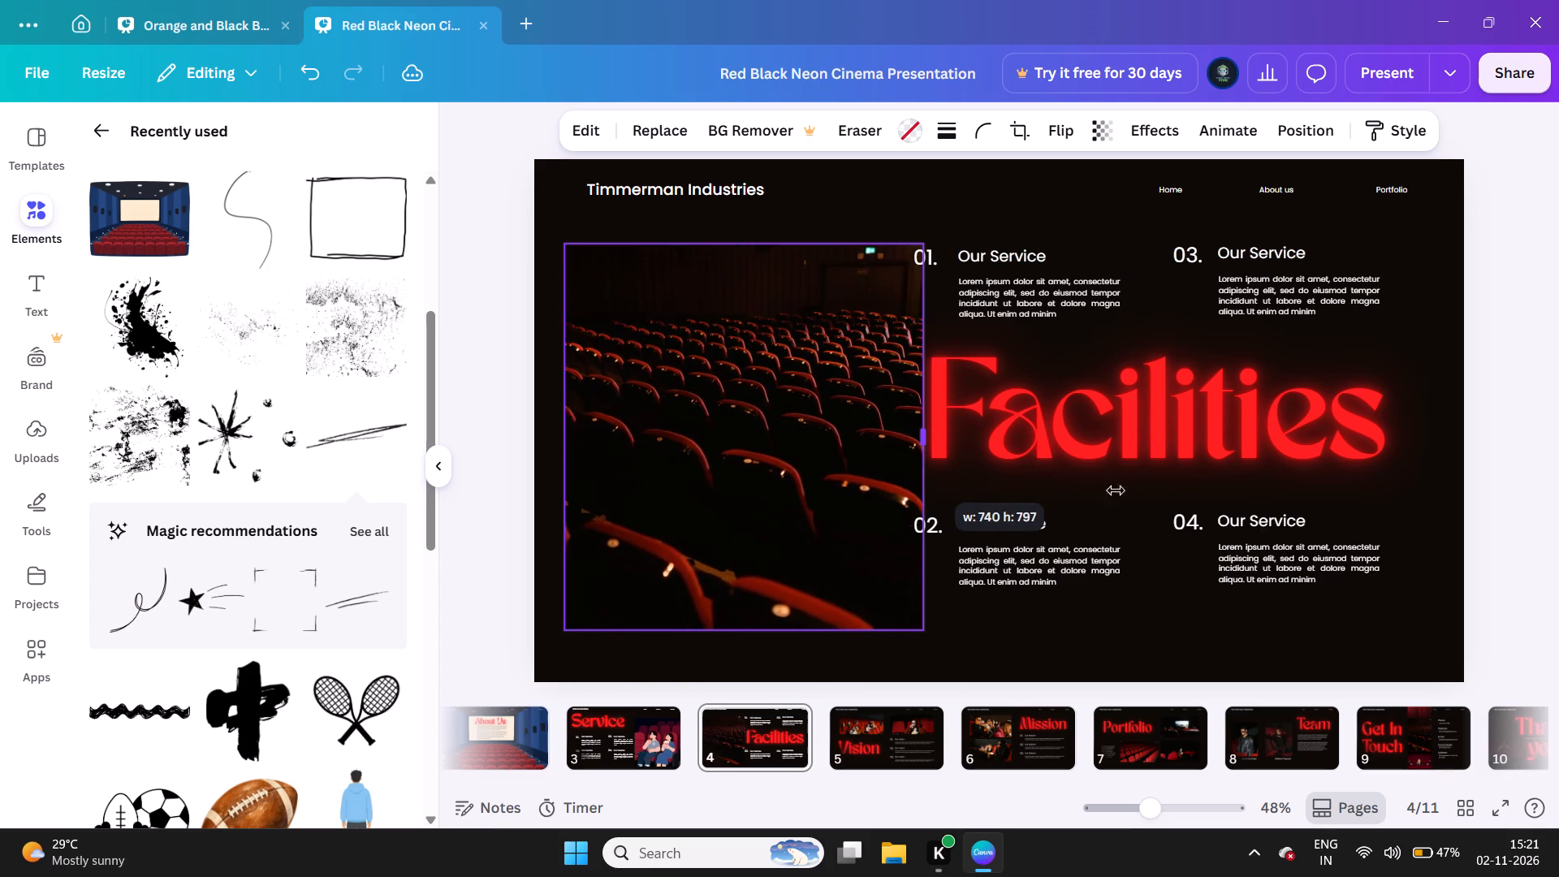
drag(1116, 490, 863, 491)
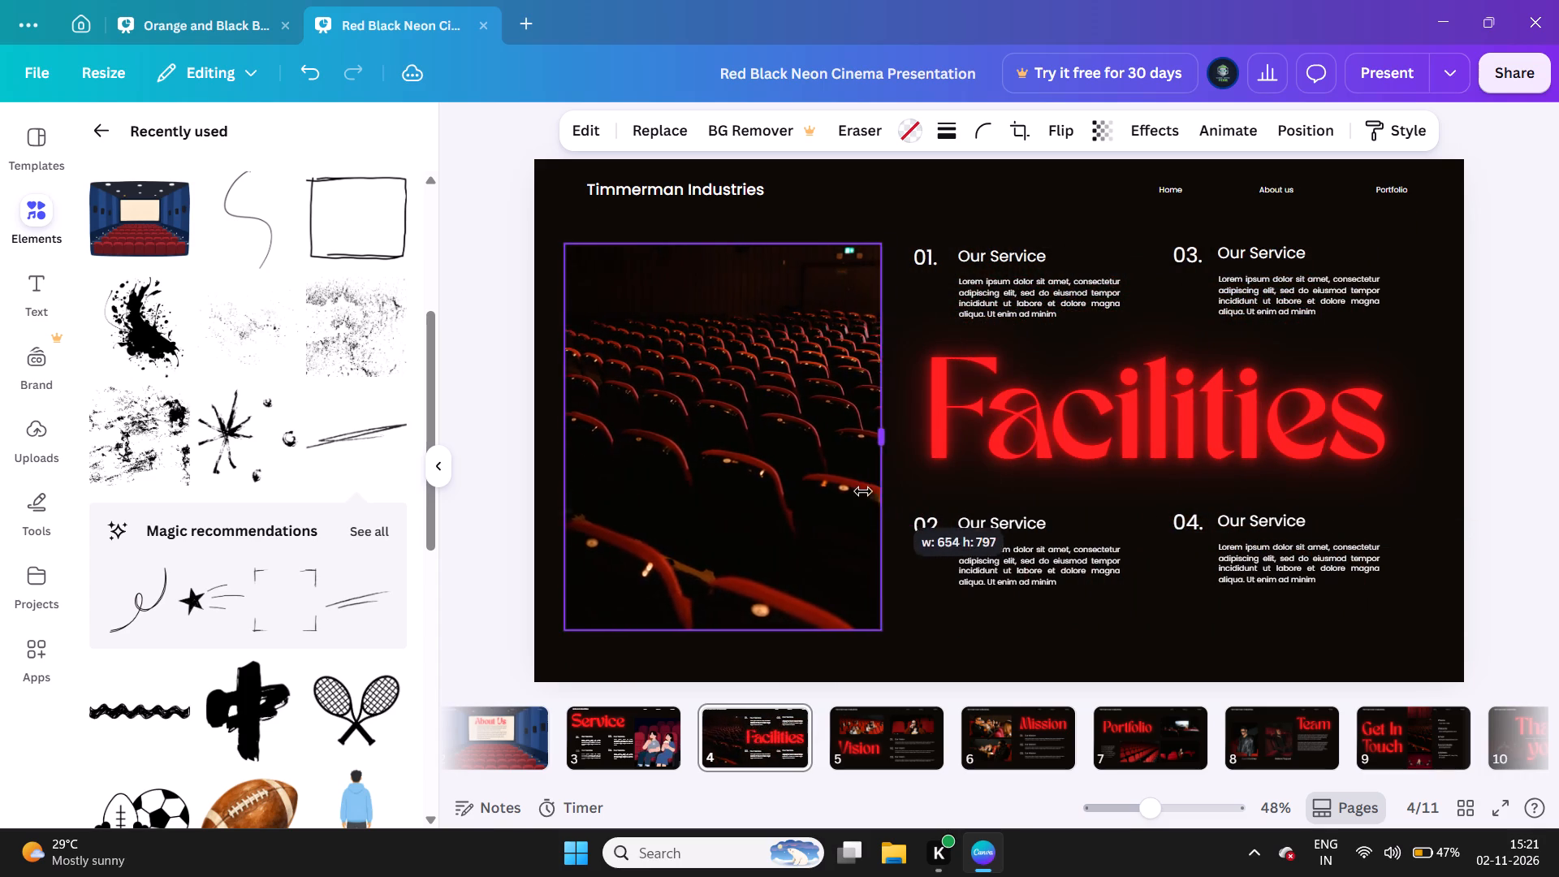
drag(863, 491, 912, 488)
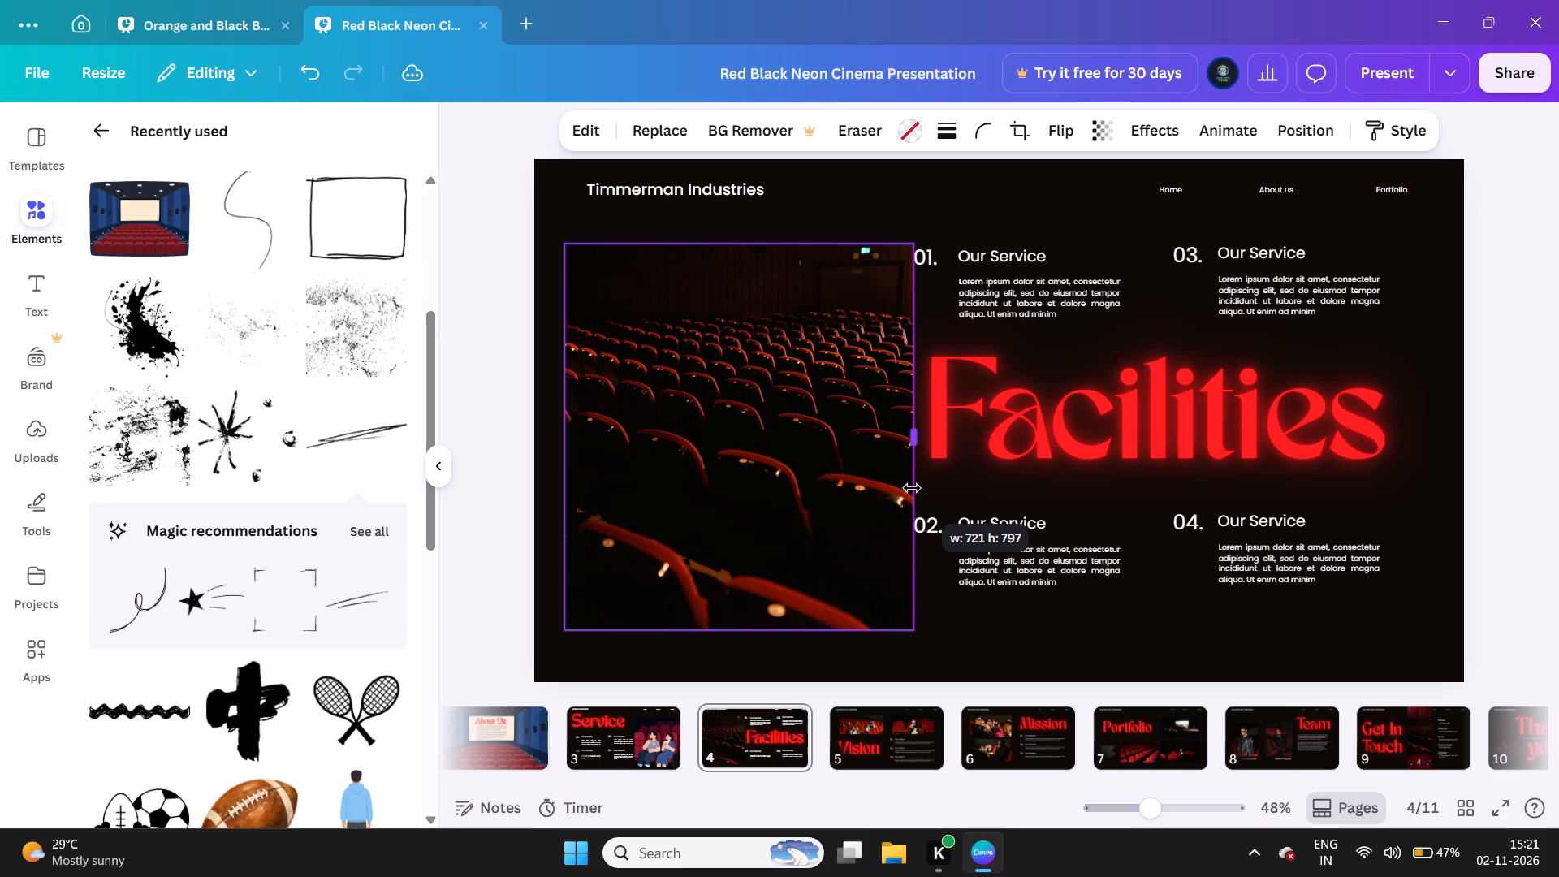
drag(912, 488, 900, 485)
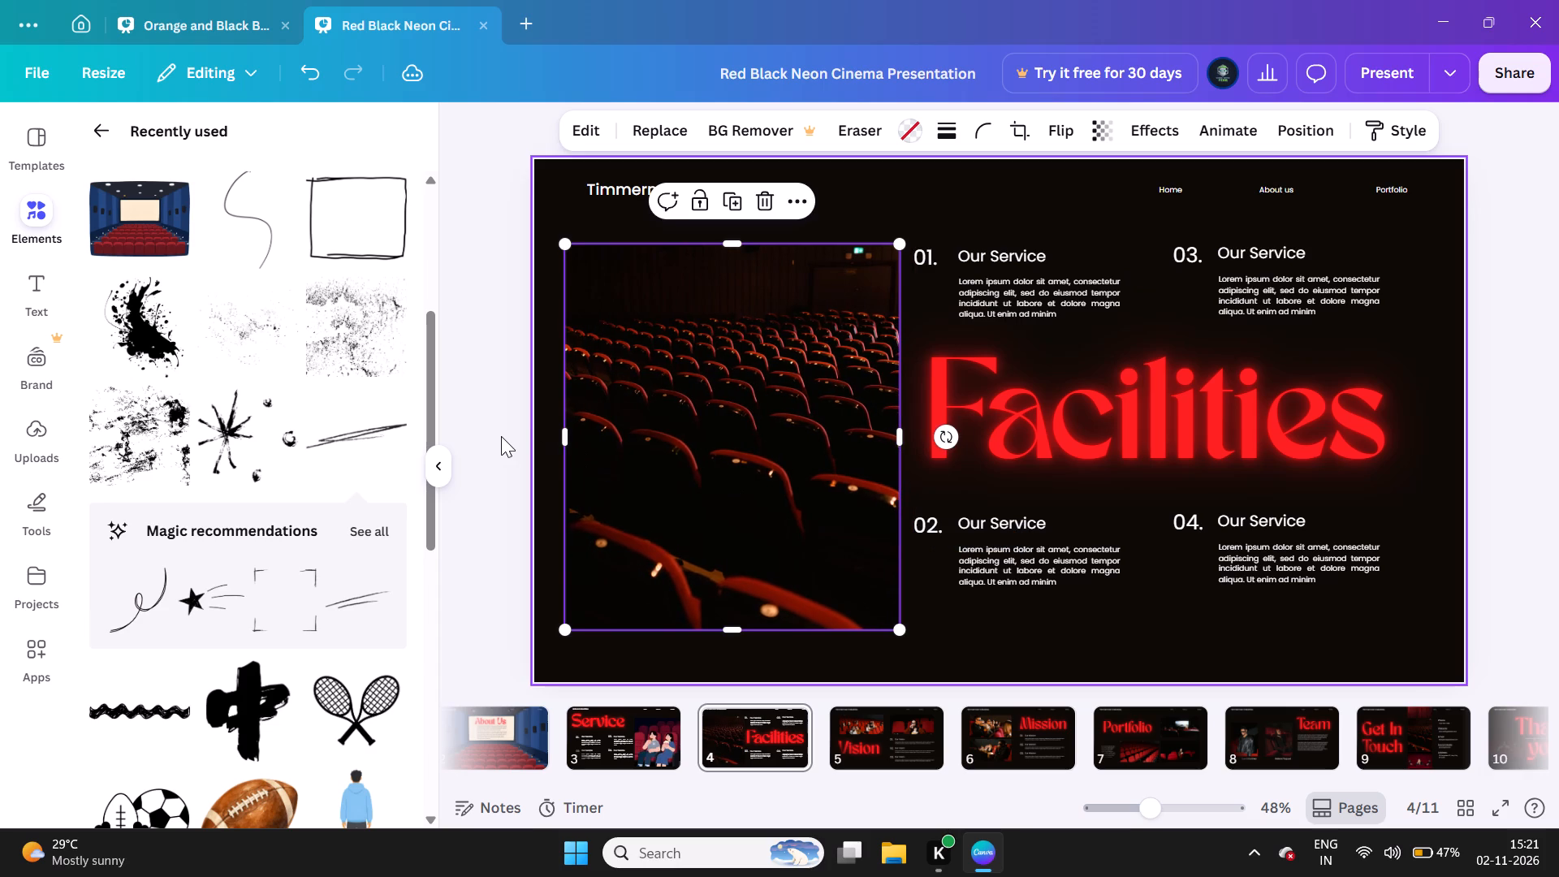
click(499, 434)
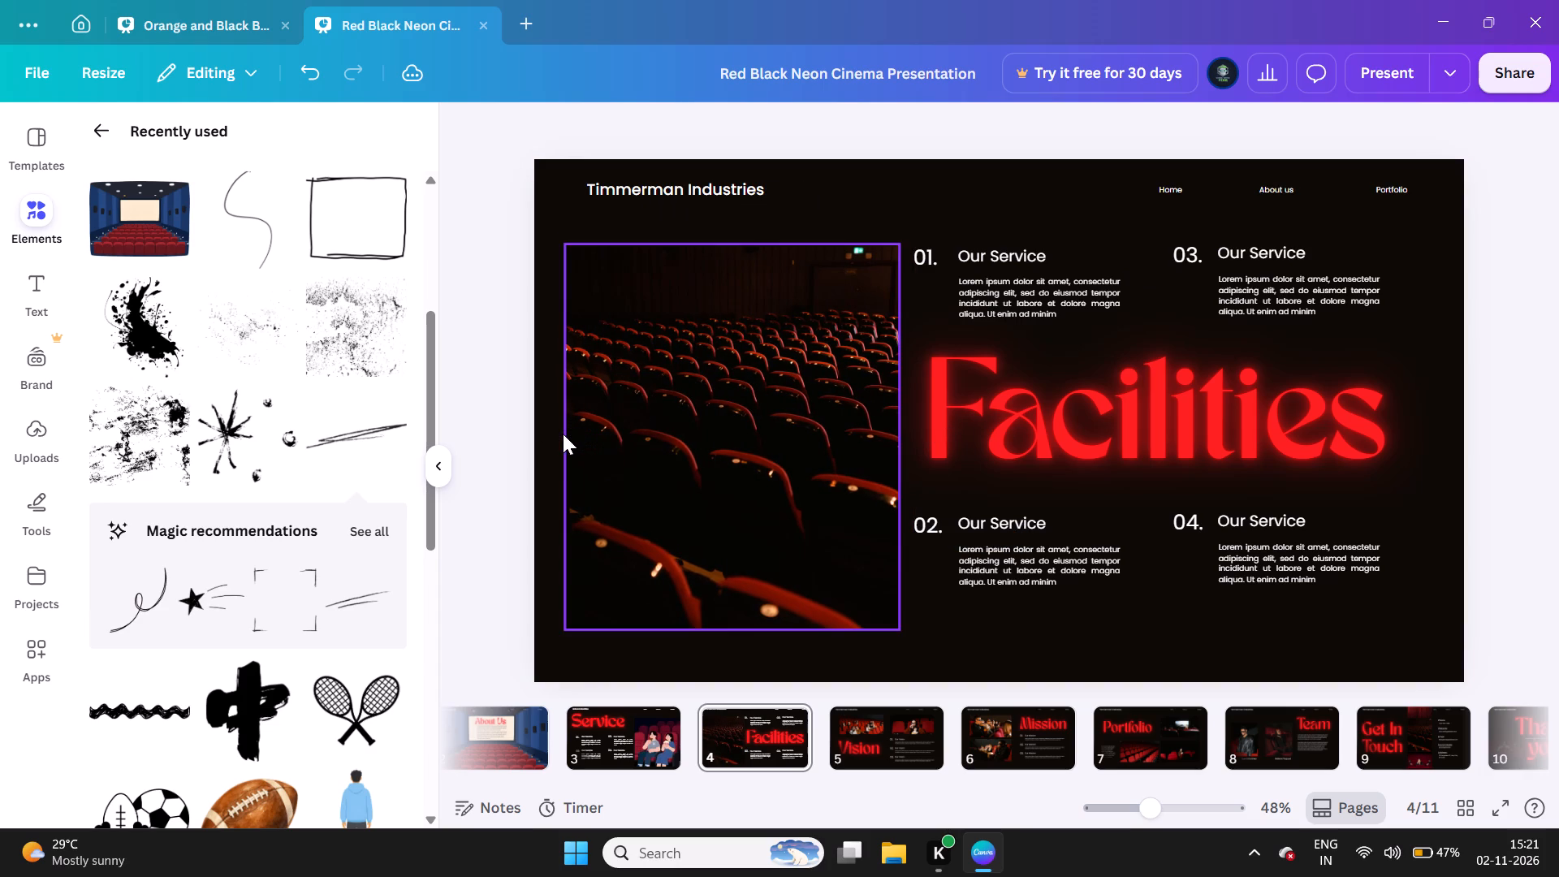
Shift the enlarged seats photo slightly left and up, and extend its left edge closer to the page edge.
drag(633, 416, 631, 416)
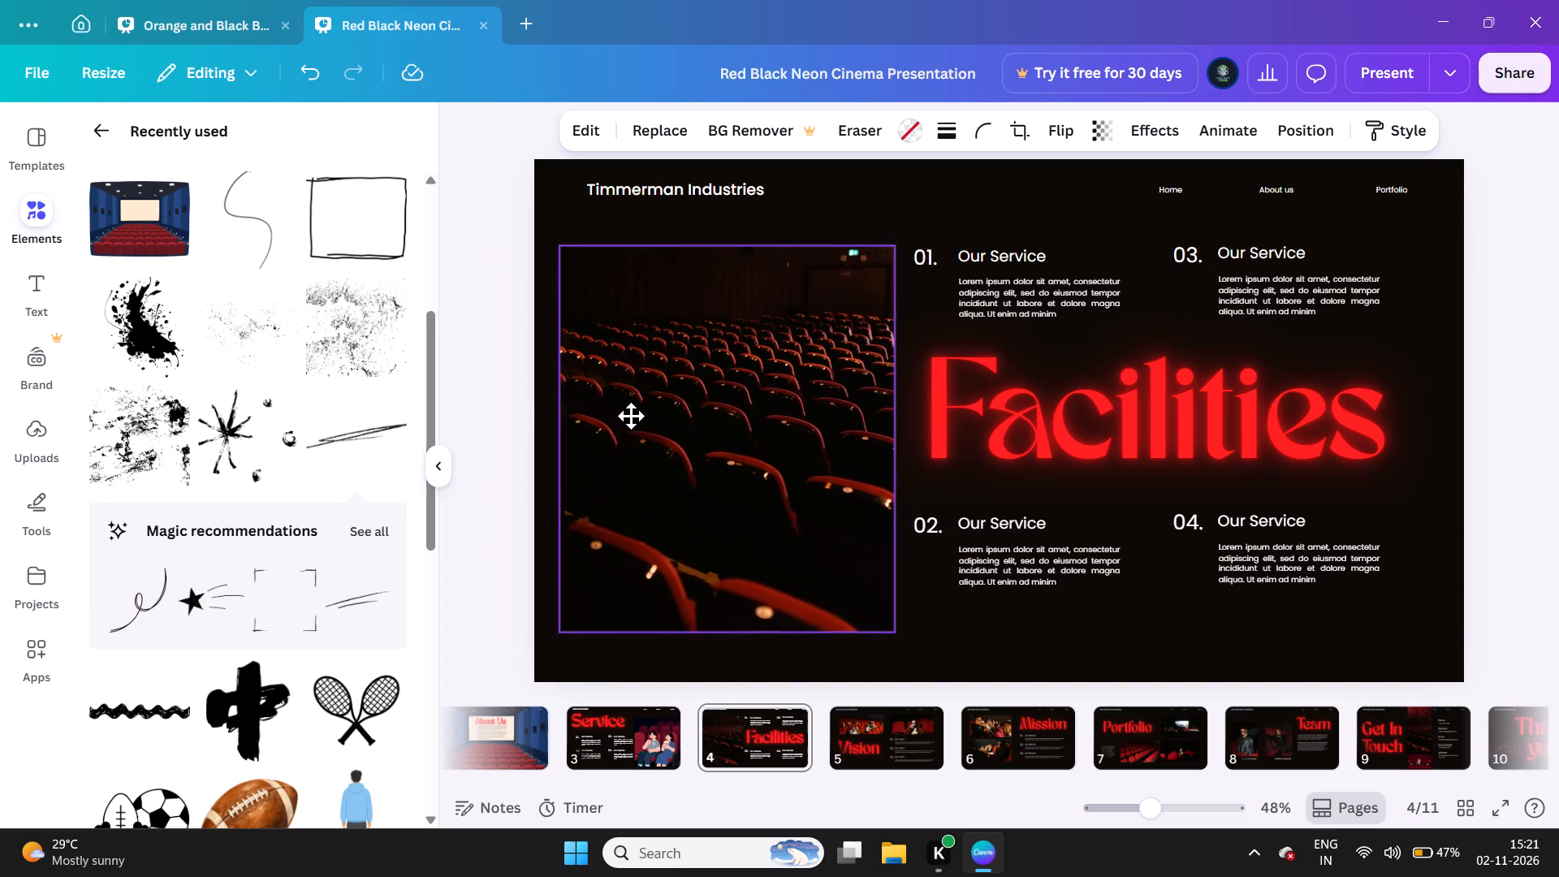
drag(631, 416, 624, 404)
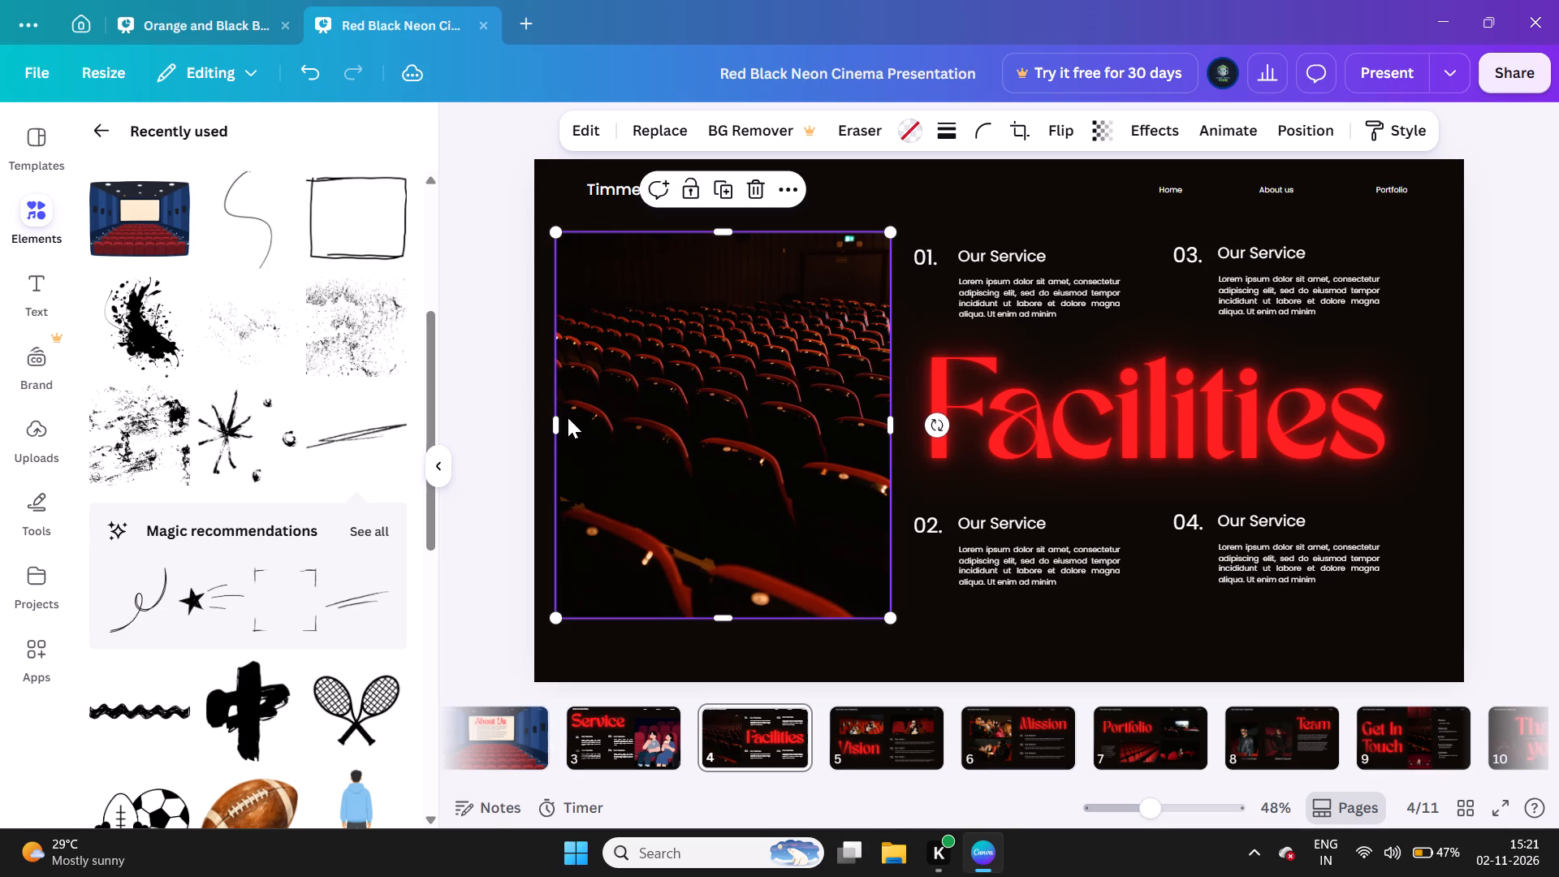
drag(559, 421, 551, 419)
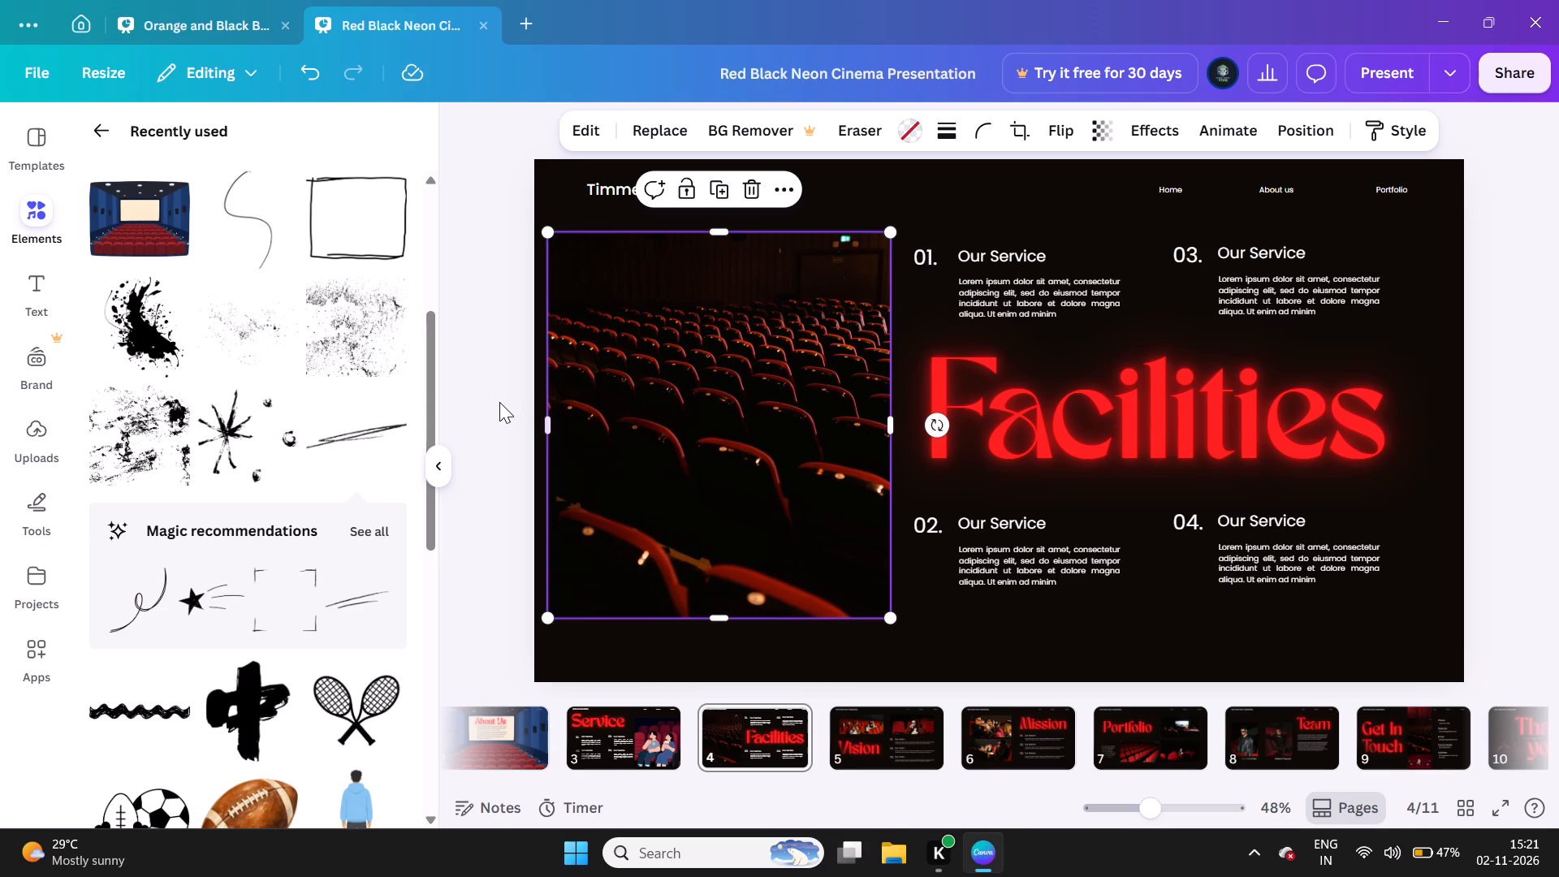
click(499, 402)
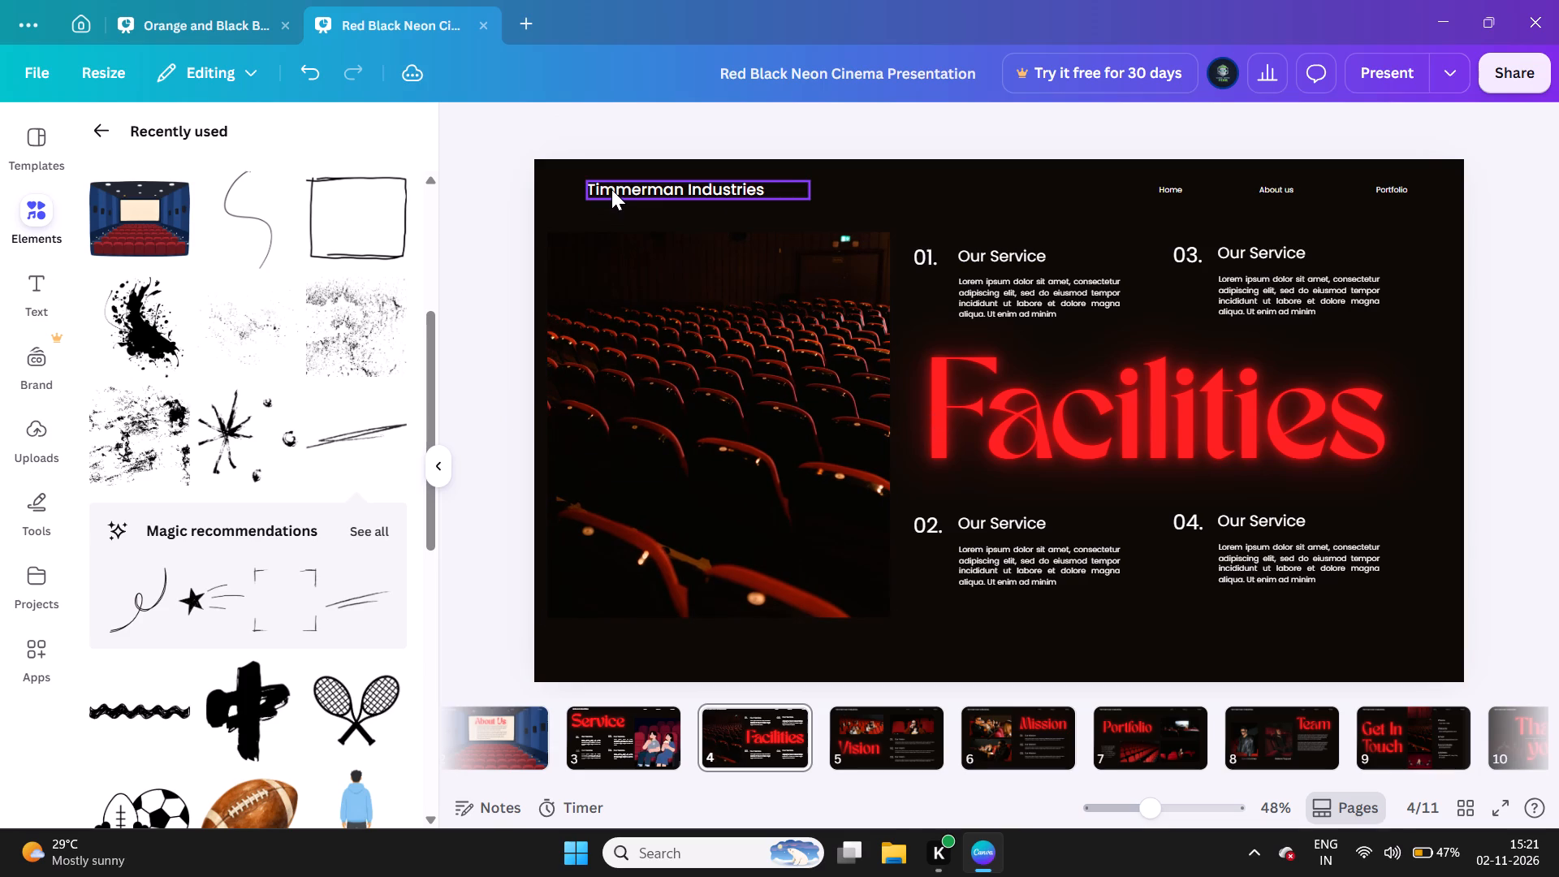
Change the company name at the top of the Facilities slide to avixex Industries.
click(611, 189)
click(611, 189)
click(682, 191)
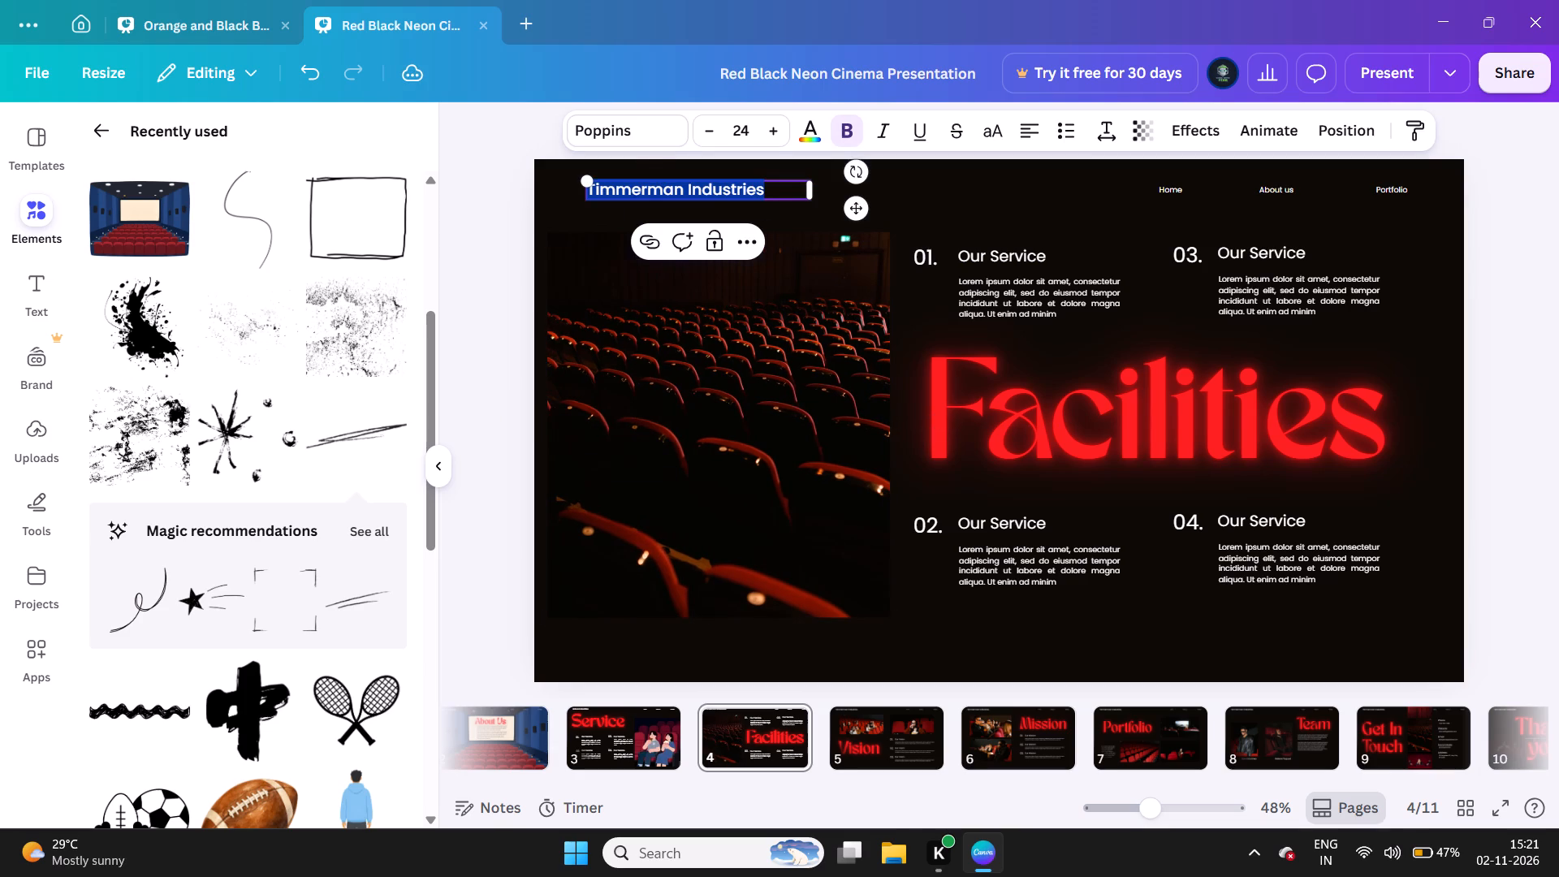
key(BackSpace)
key(BackSpace)
key(BackSpace)
key(BackSpace)
key(BackSpace)
key(BackSpace)
key(BackSpace)
key(BackSpace)
key(BackSpace)
key(BackSpace)
key(BackSpace)
key(BackSpace)
key(BackSpace)
key(BackSpace)
key(BackSpace)
key(BackSpace)
key(BackSpace)
key(BackSpace)
key(BackSpace)
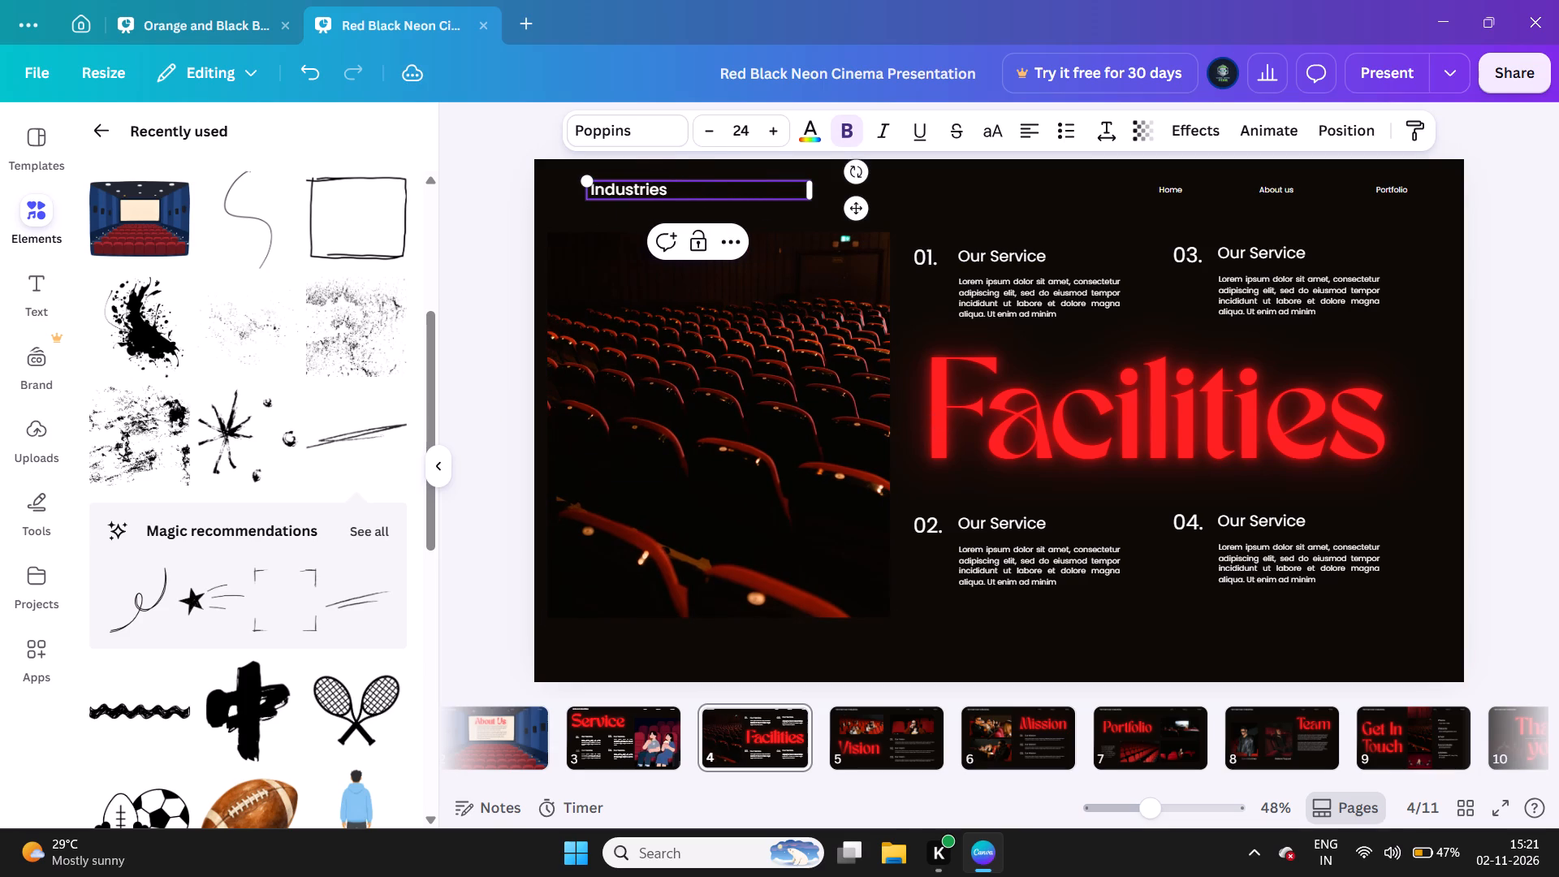
text(avixex)
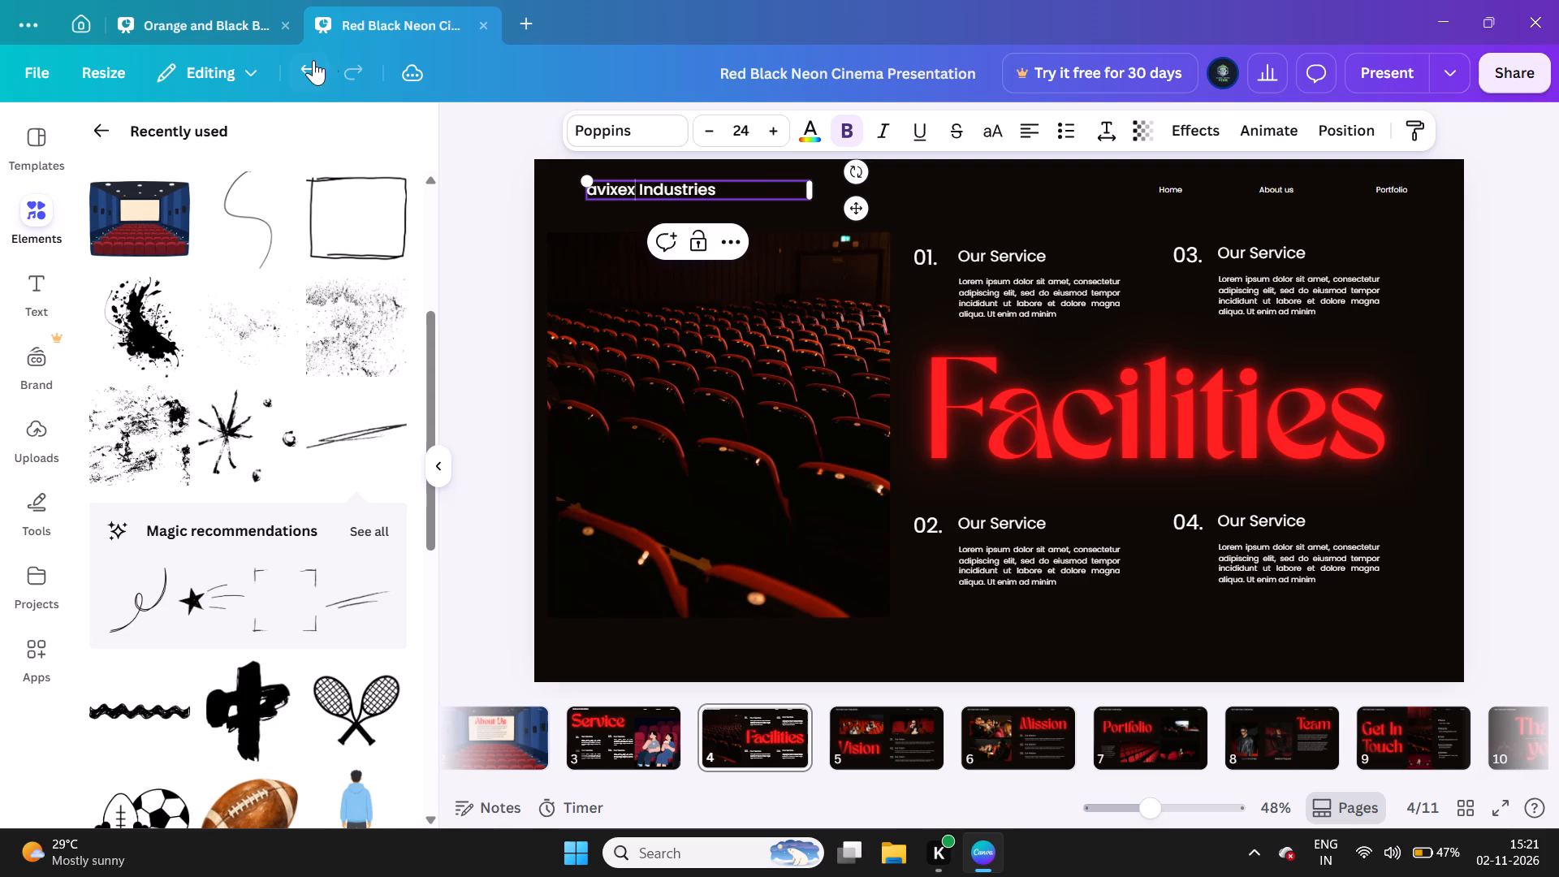
click(502, 305)
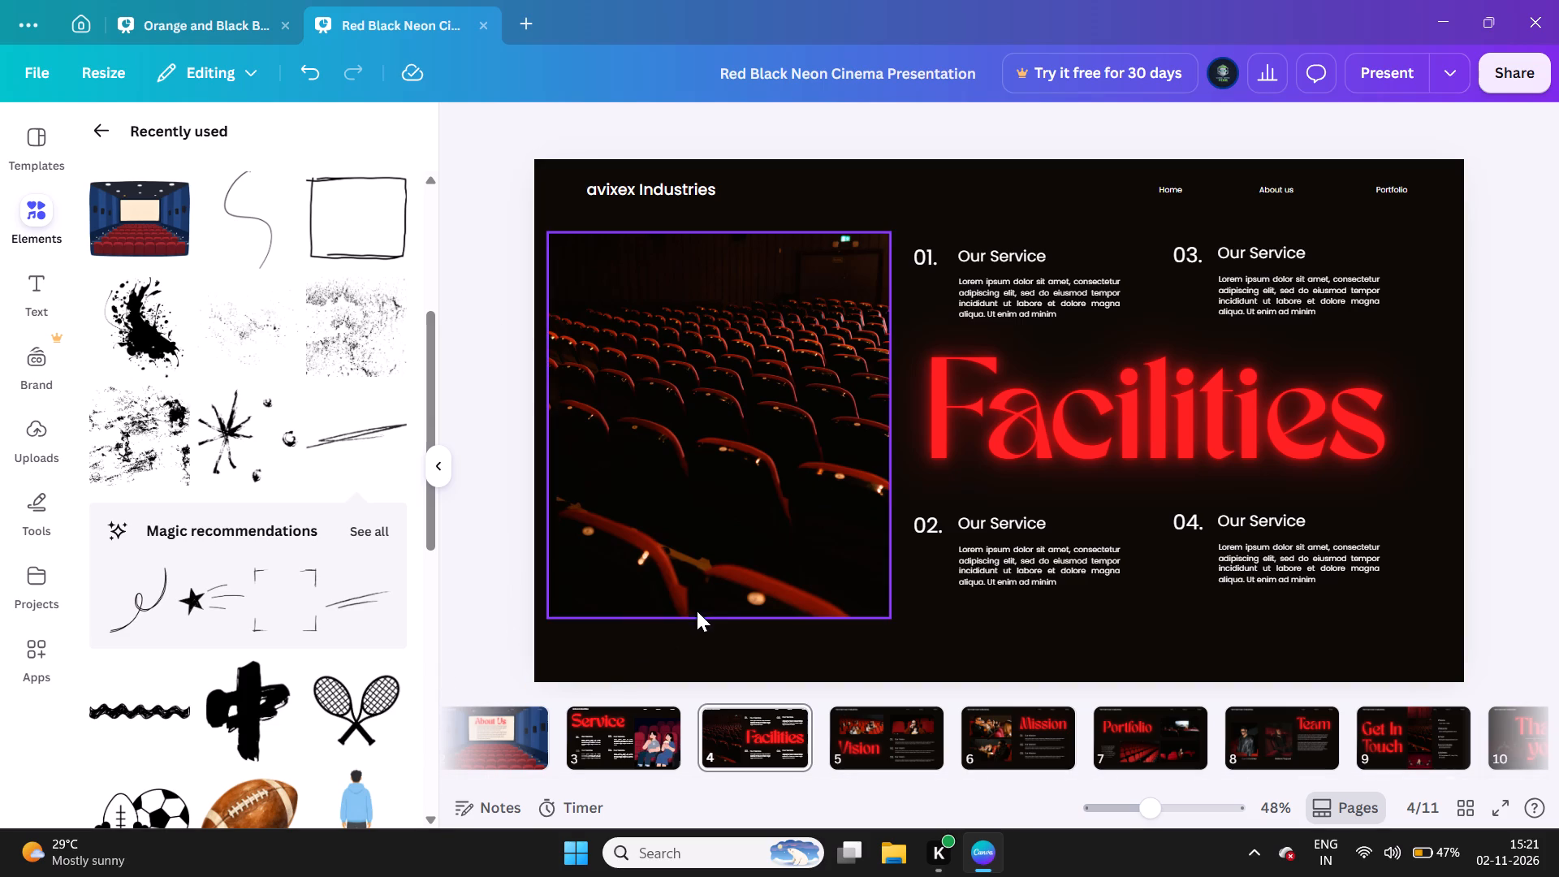
Move the Facilities heading slightly right and up so it ends under the Portfolio link, between the upper and lower service texts.
click(1163, 404)
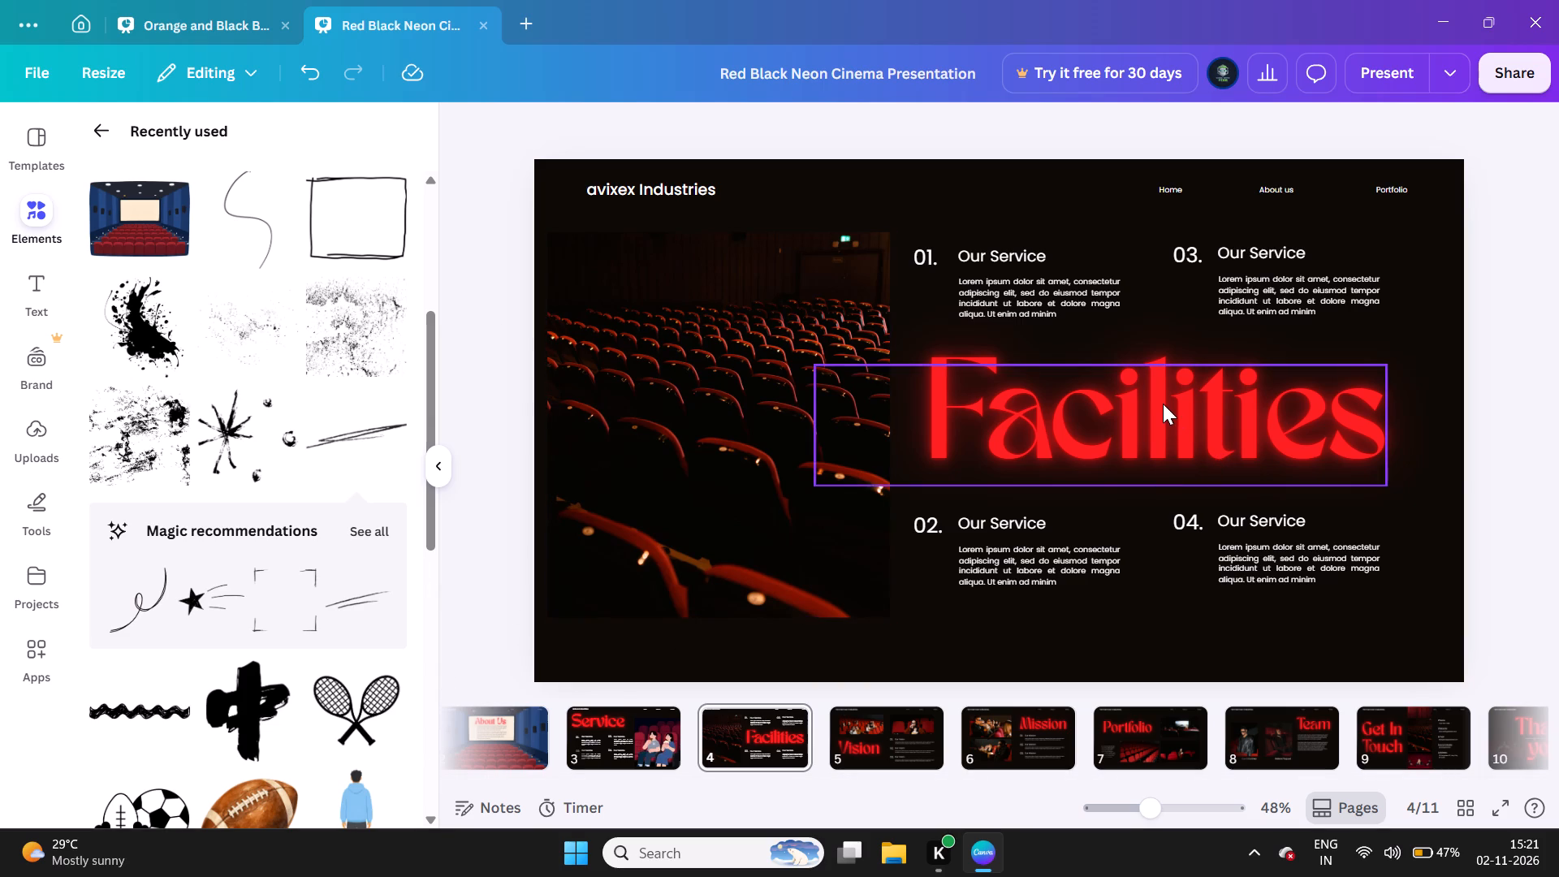
drag(1163, 404, 1192, 386)
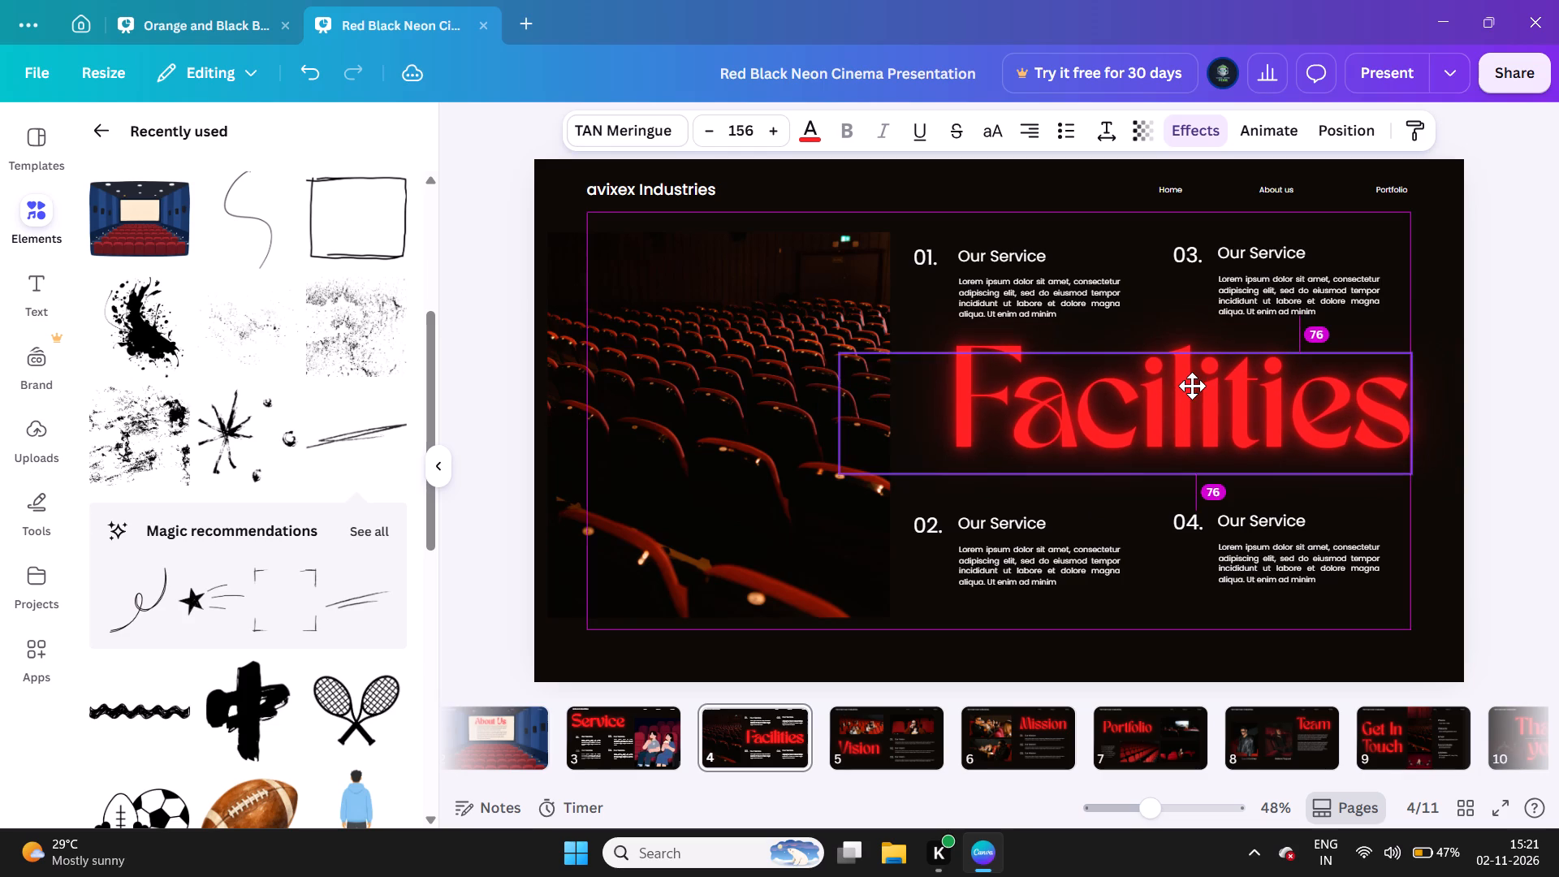
drag(1192, 386, 1185, 384)
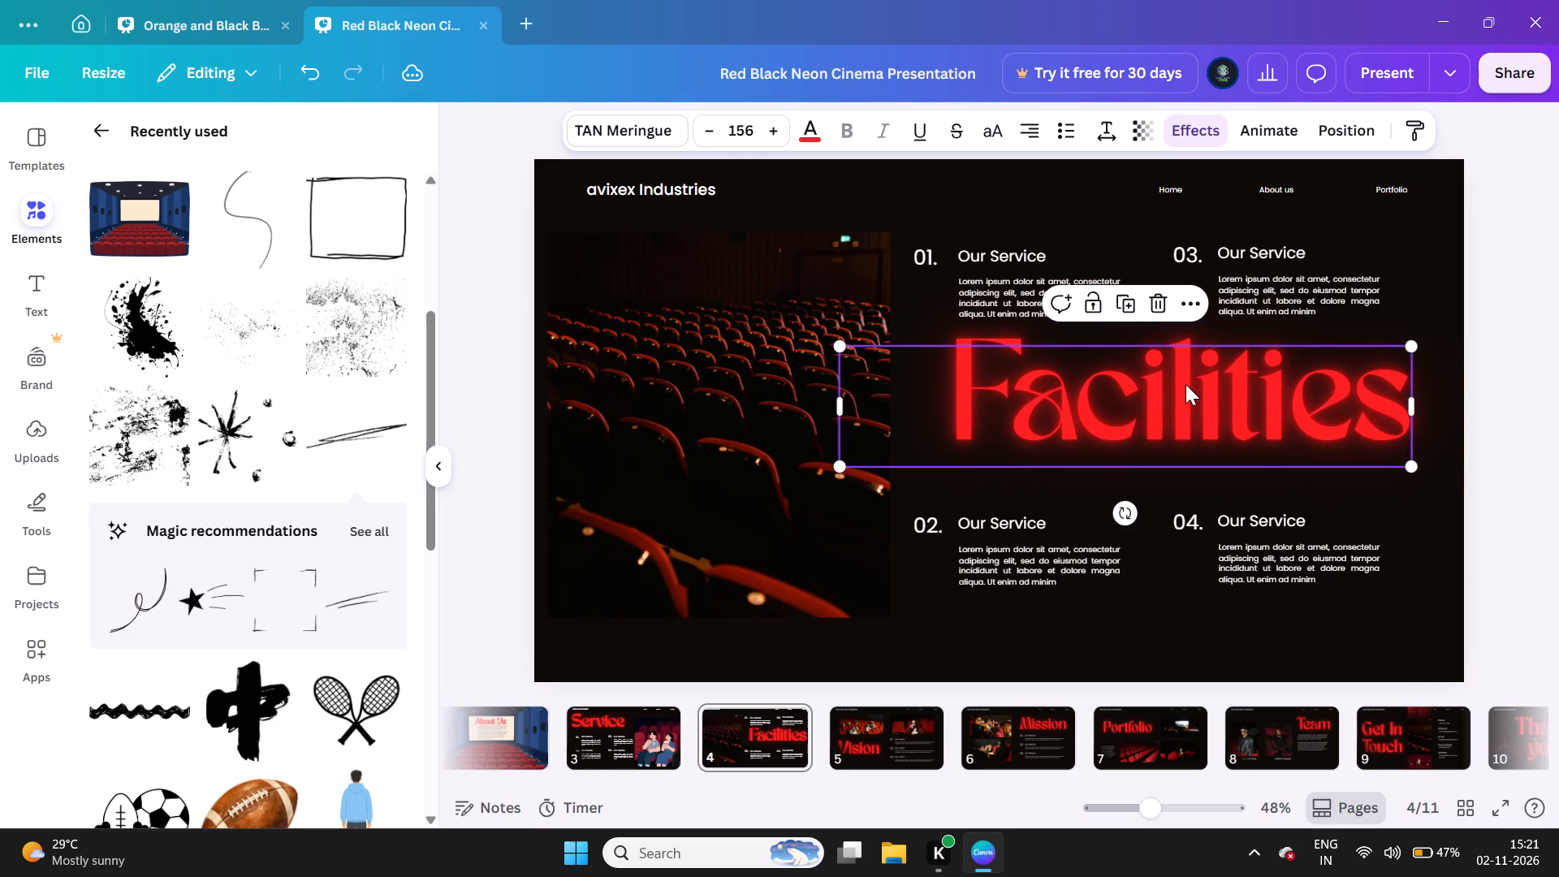
drag(1185, 384, 1183, 394)
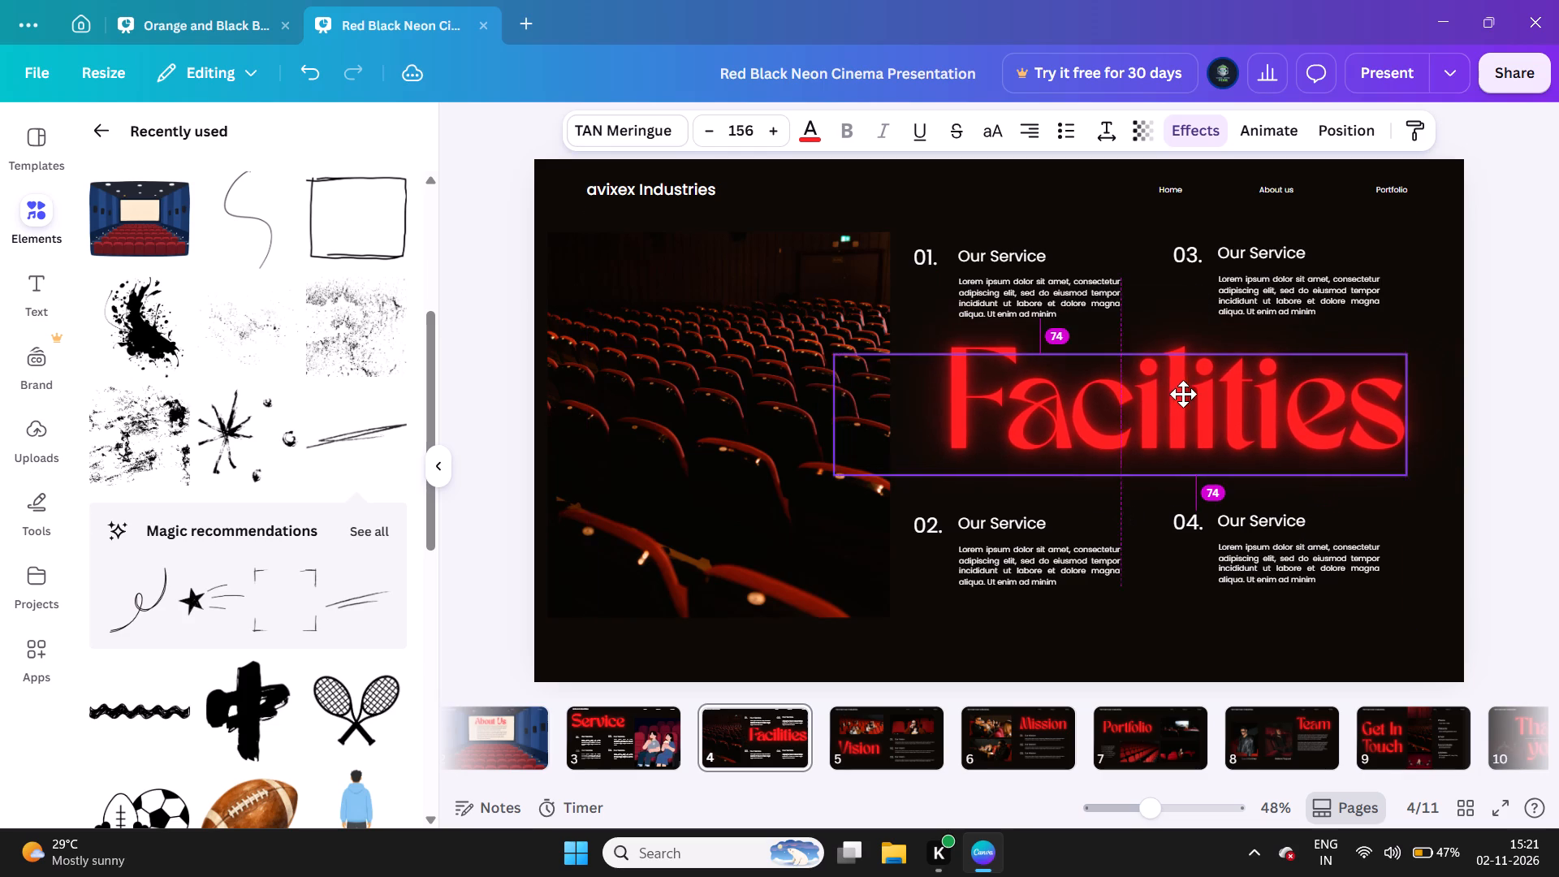
drag(1183, 394, 1184, 394)
click(1508, 280)
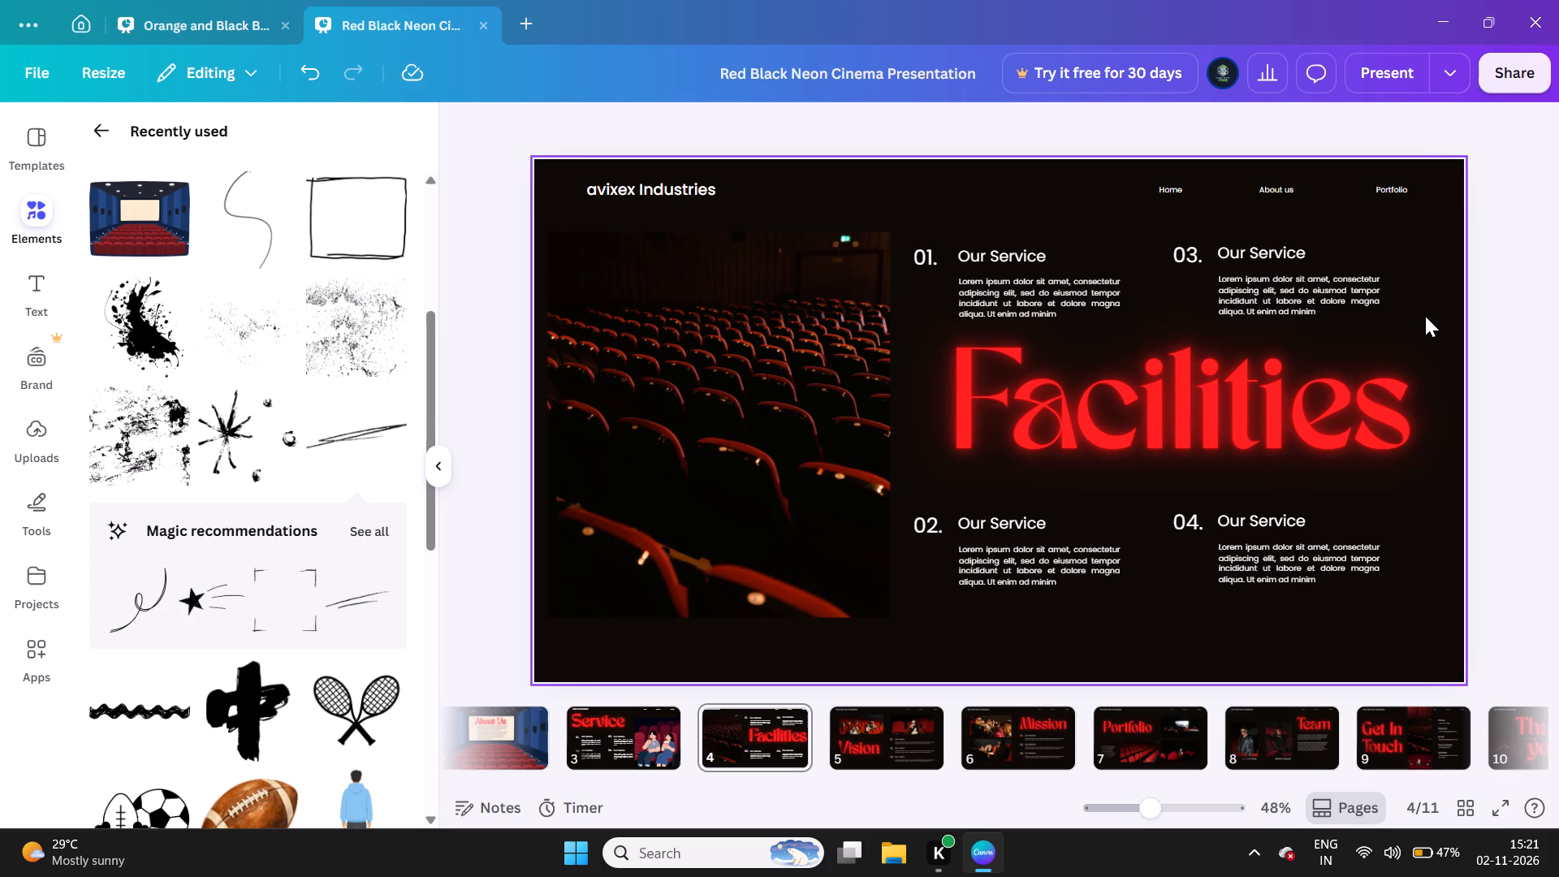
click(1537, 339)
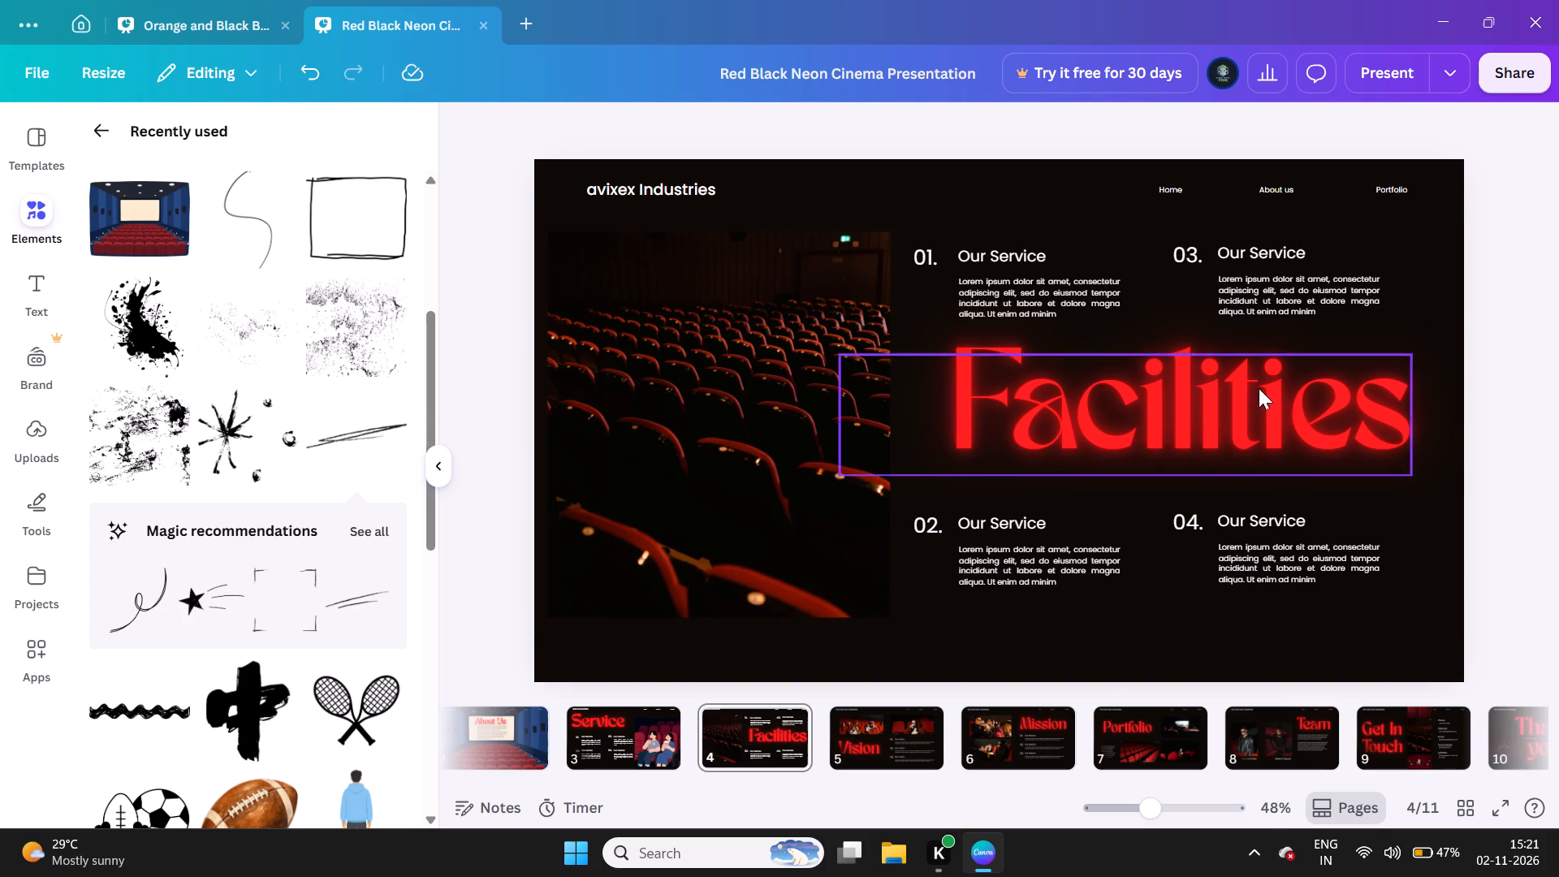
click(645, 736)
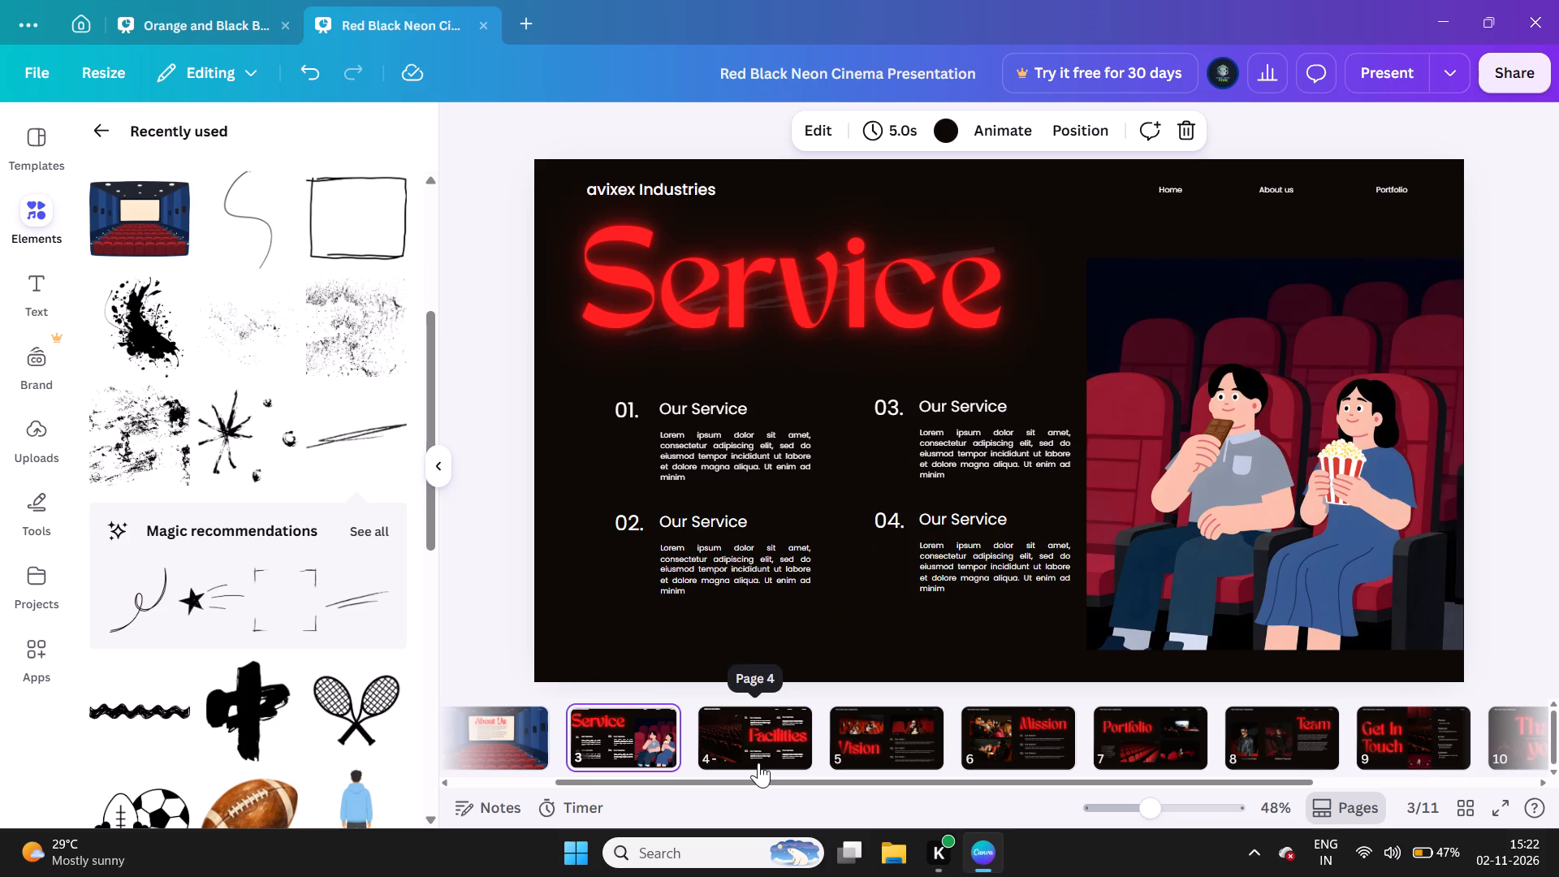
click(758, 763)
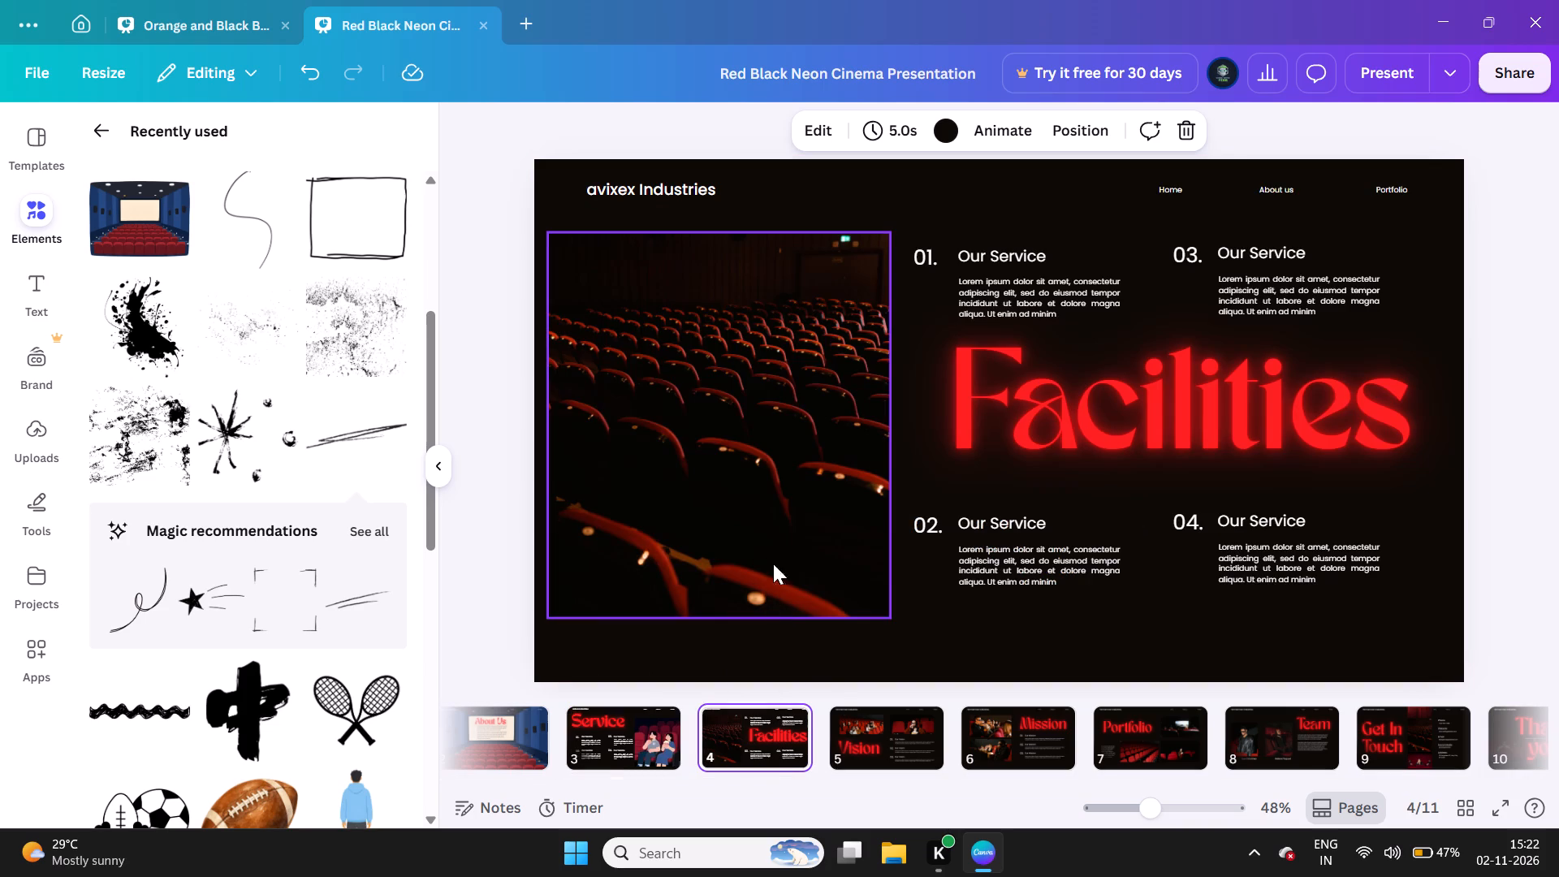
On the page 5 Vision slide, enlarge the audience photo so it extends behind the Vision heading and the numbered vision texts.
click(862, 701)
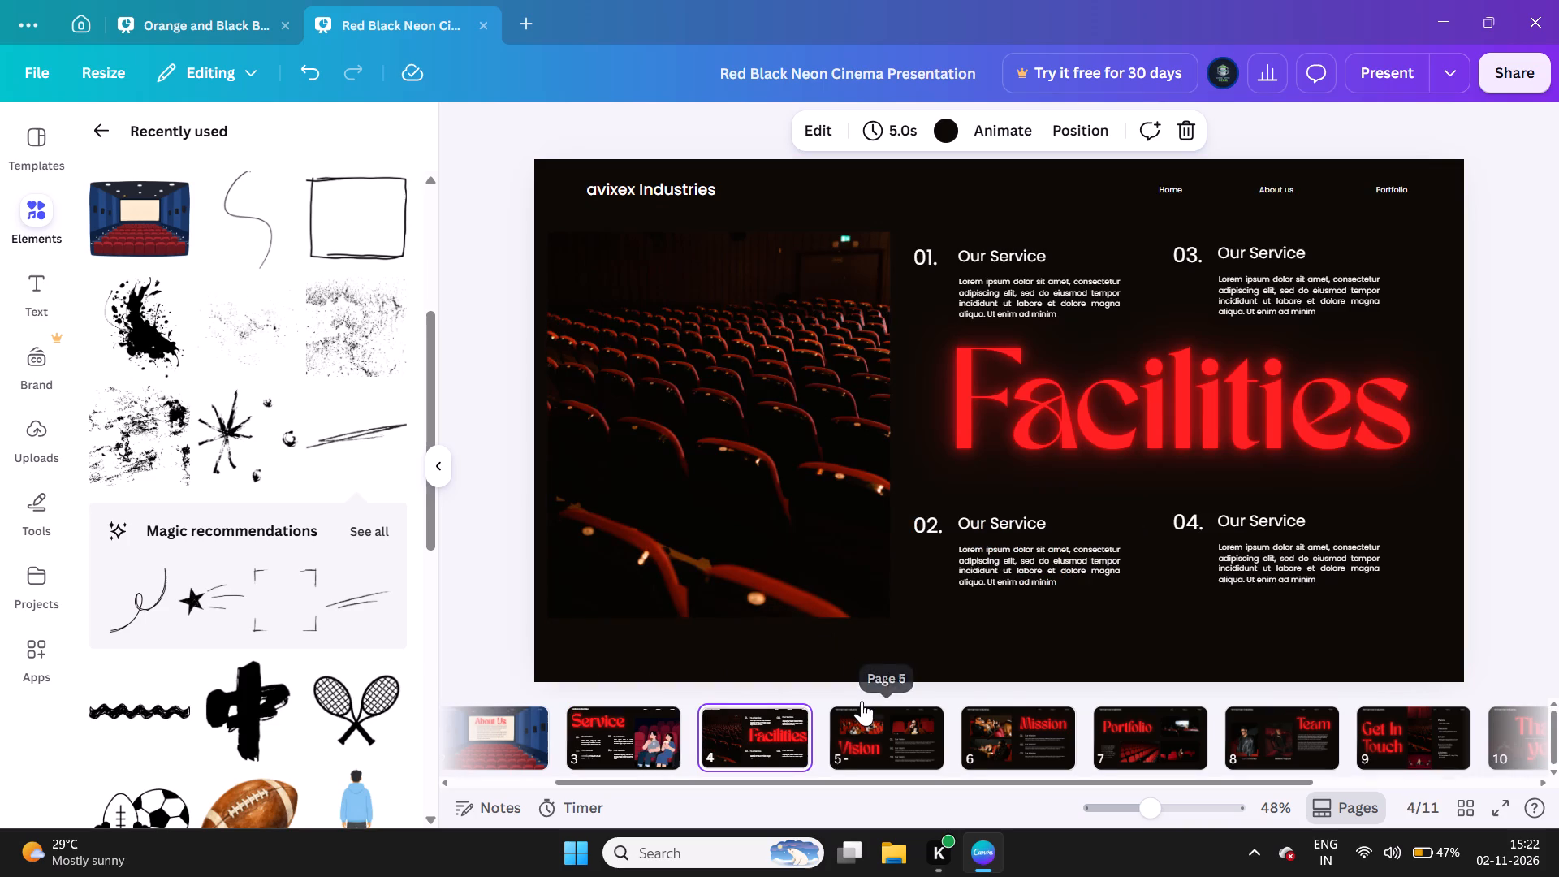
click(867, 738)
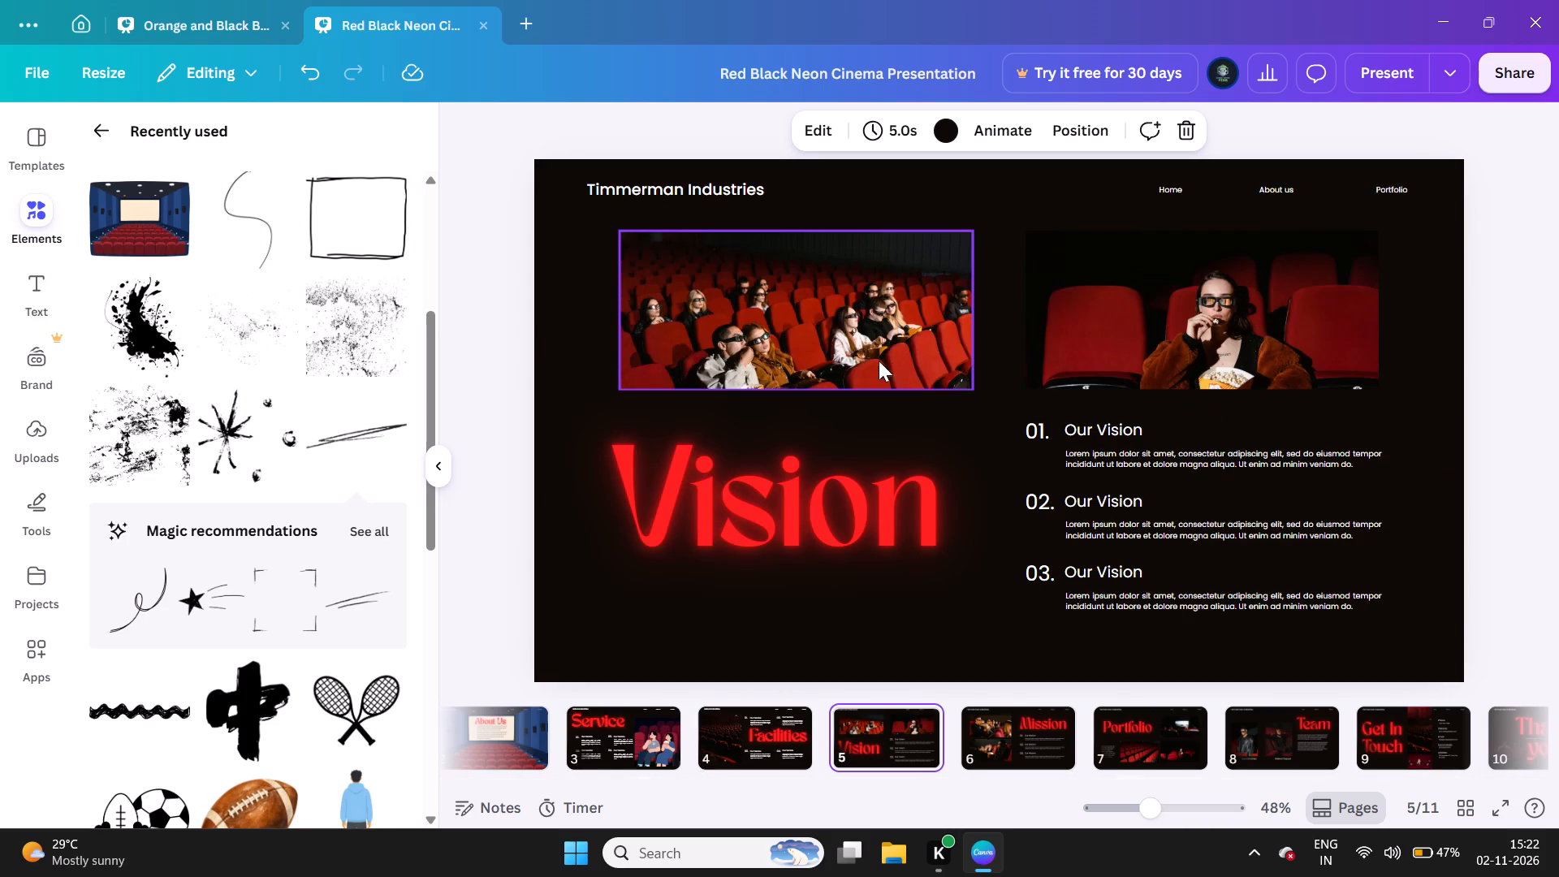
click(814, 336)
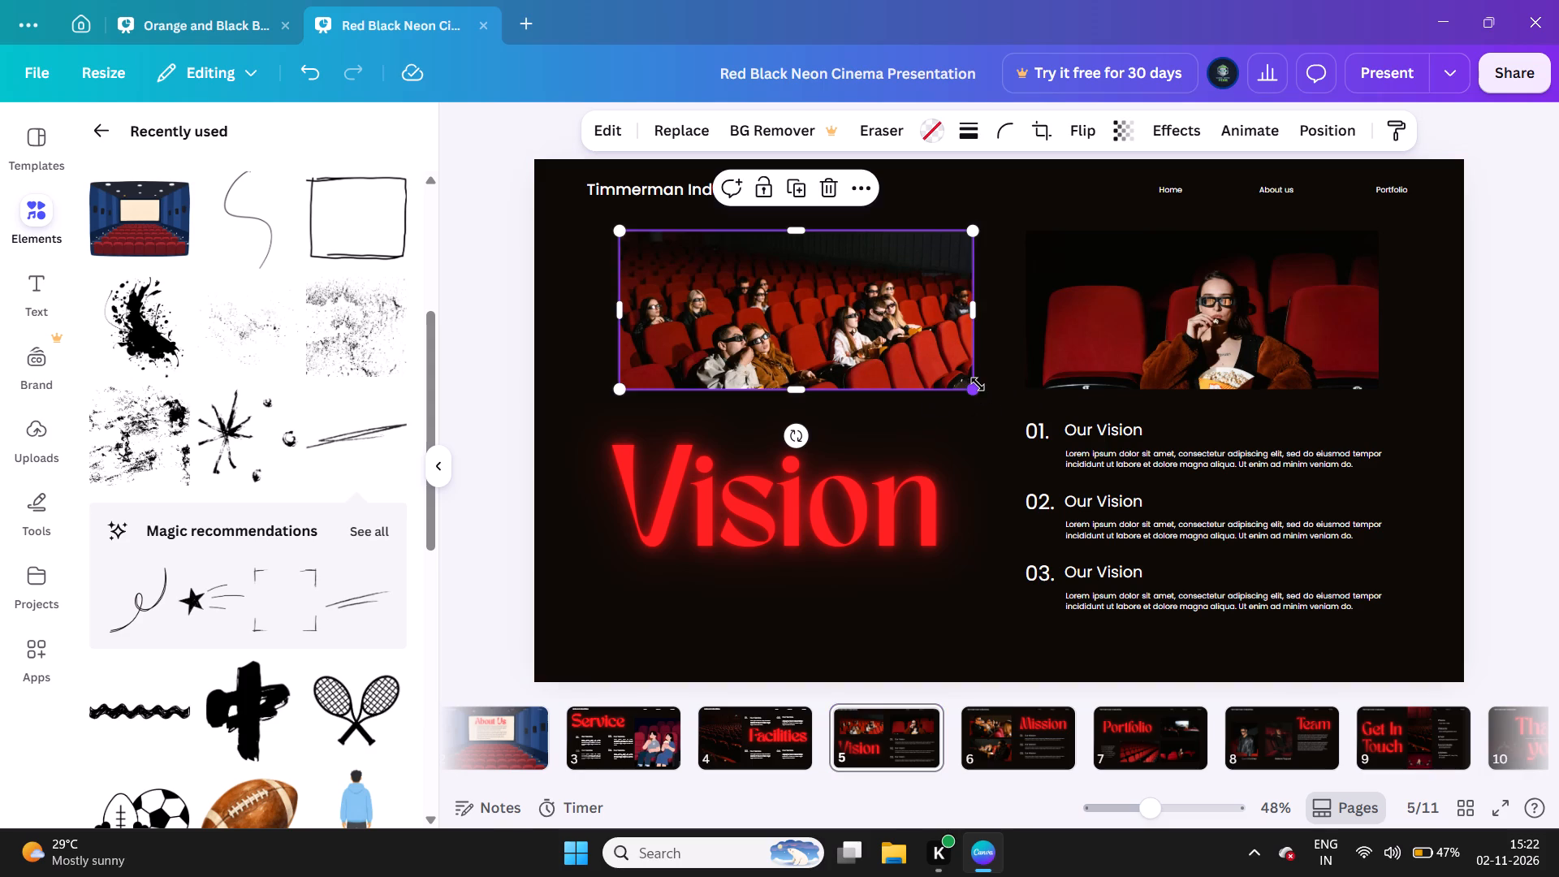
drag(978, 384, 1345, 763)
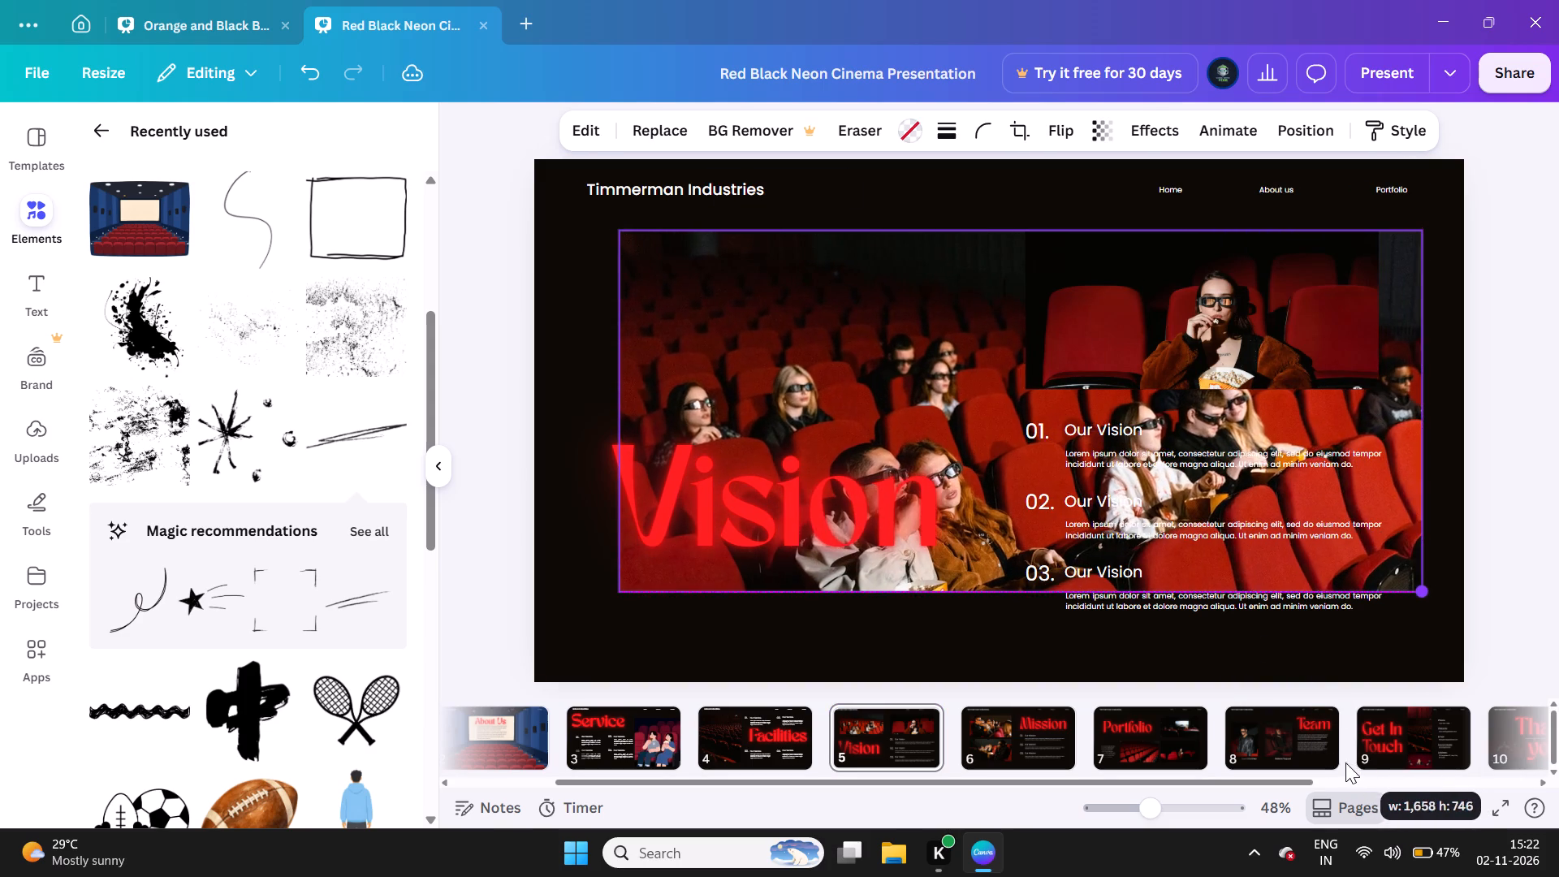
drag(1345, 763, 1436, 743)
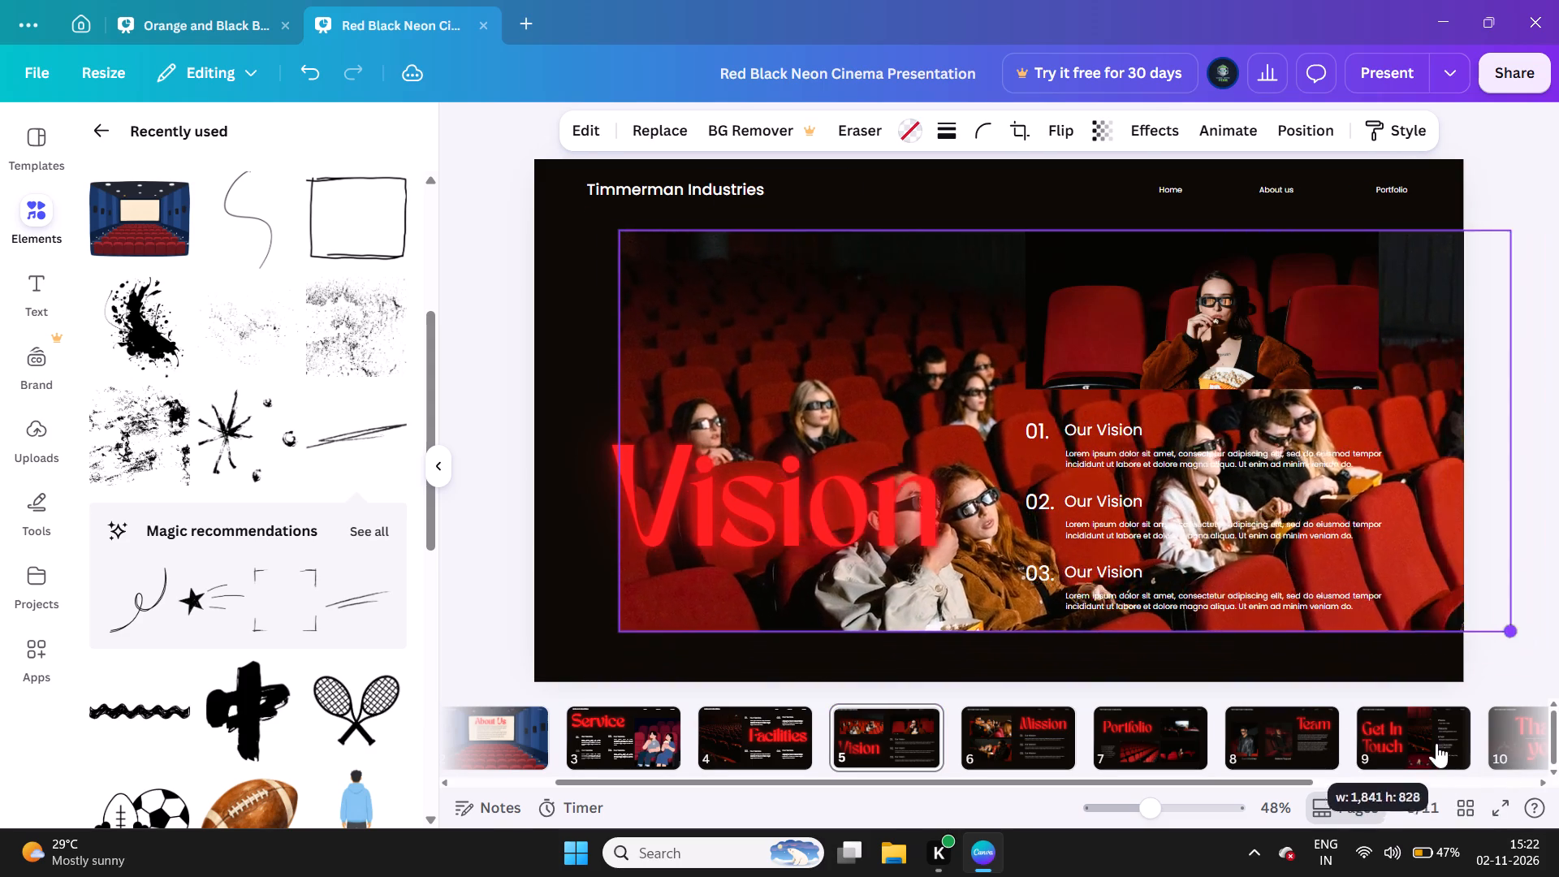
drag(1436, 743, 1211, 717)
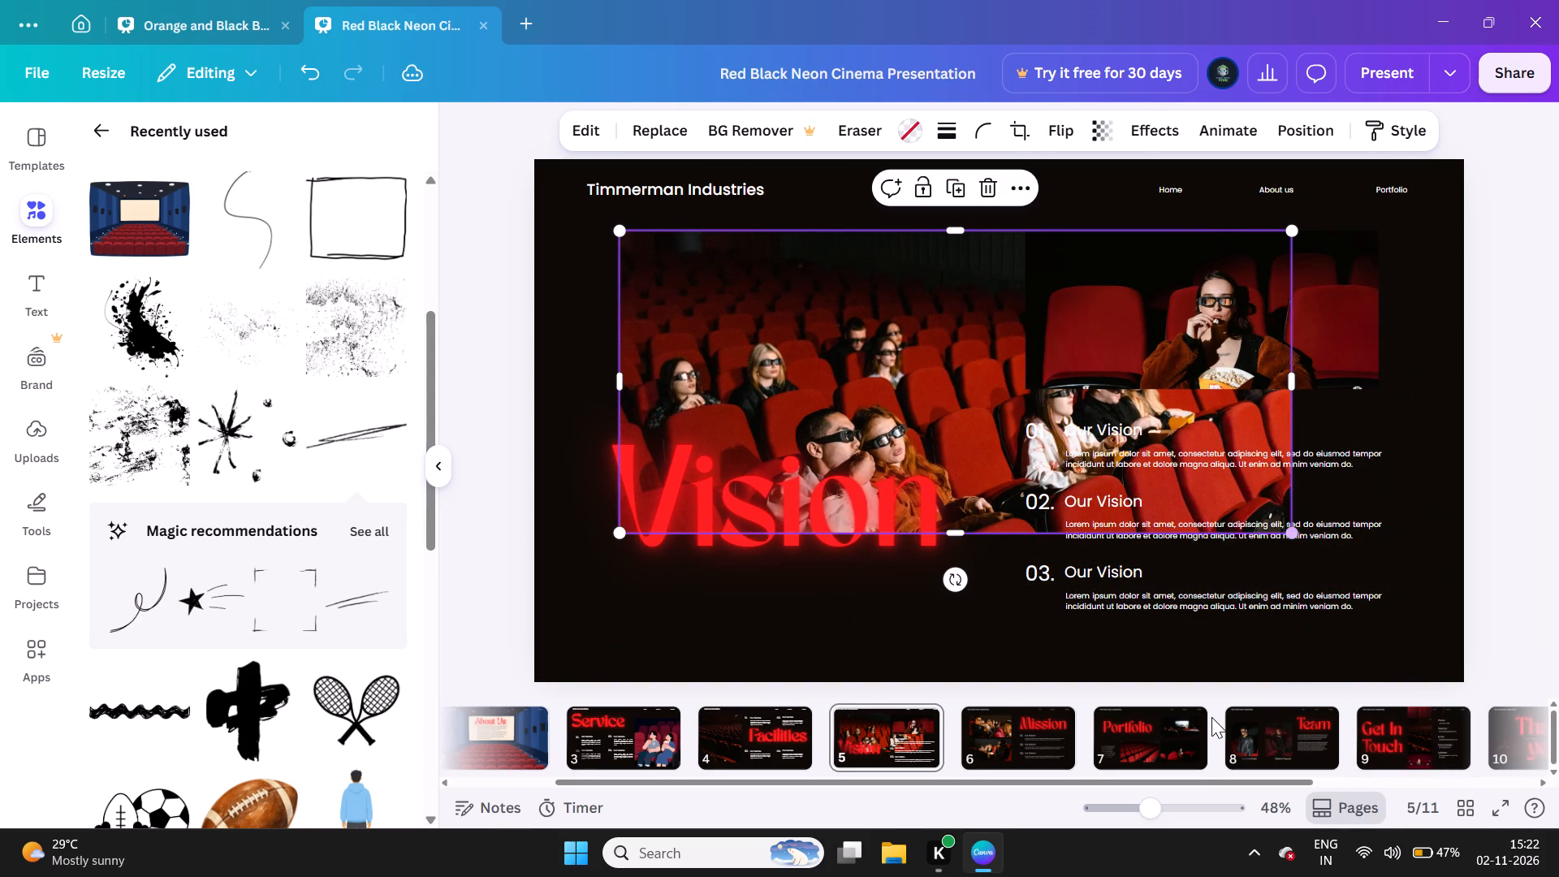
click(1456, 253)
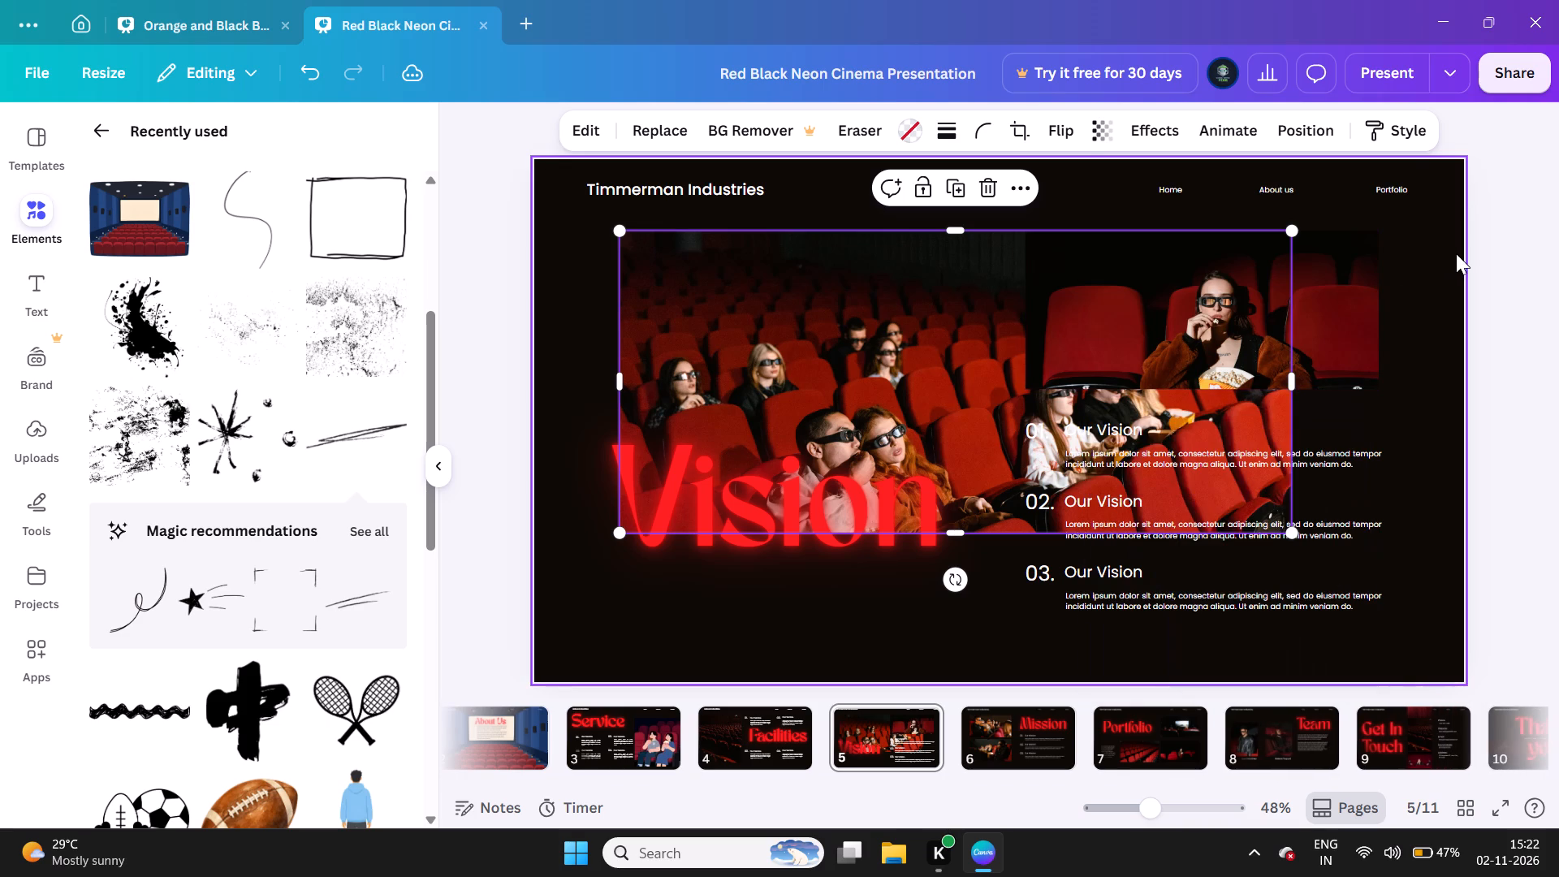
Move the smaller photo of the woman eating popcorn completely off the Vision slide.
drag(1183, 338, 1558, 380)
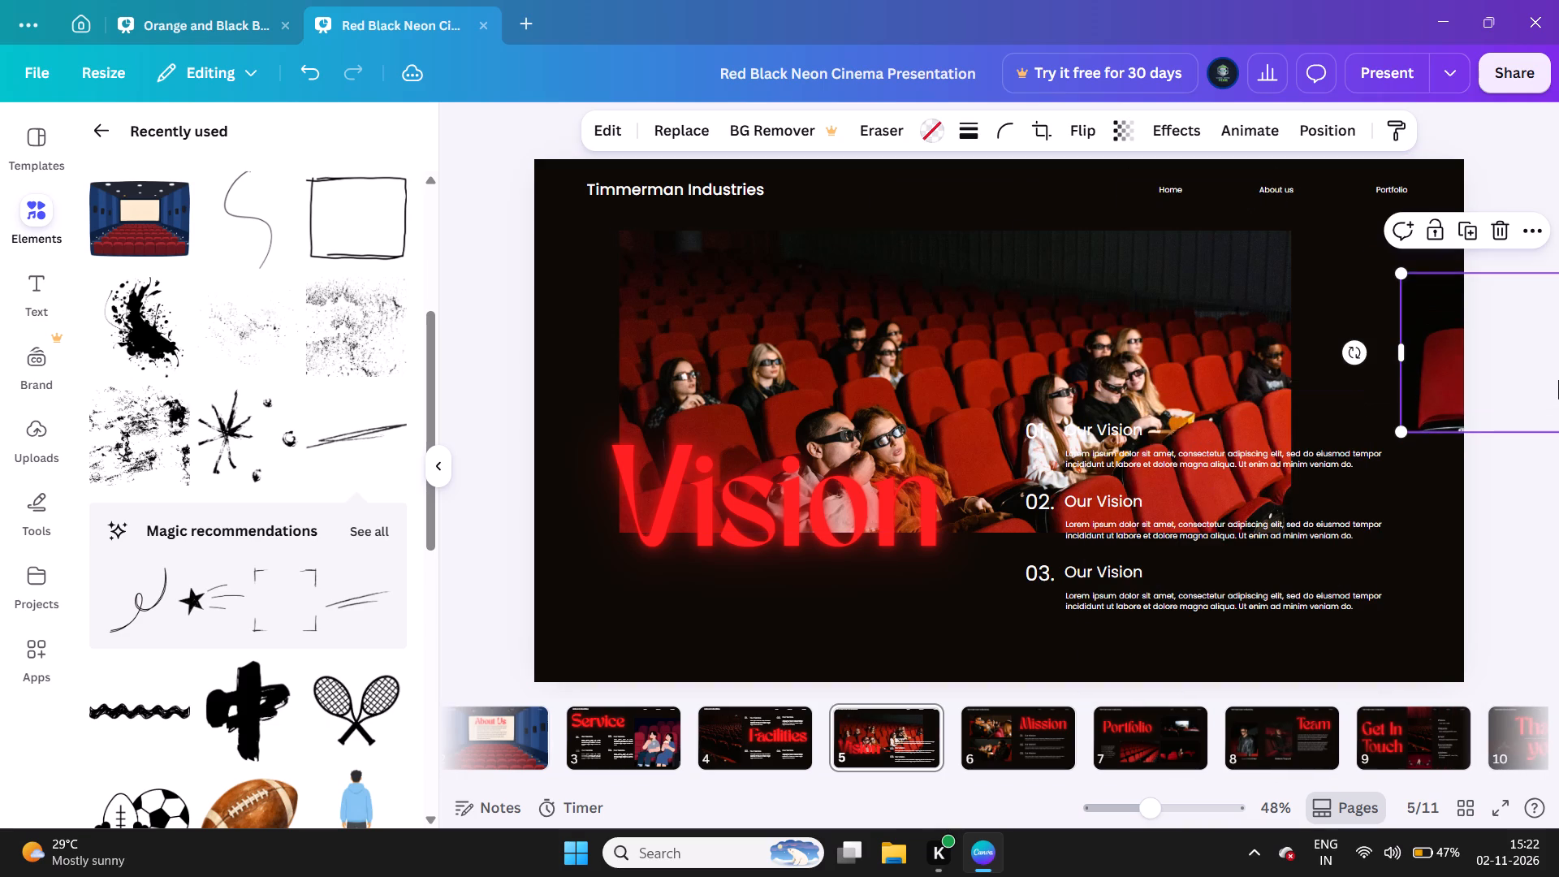
drag(1534, 374, 1558, 660)
drag(1558, 660, 1492, 876)
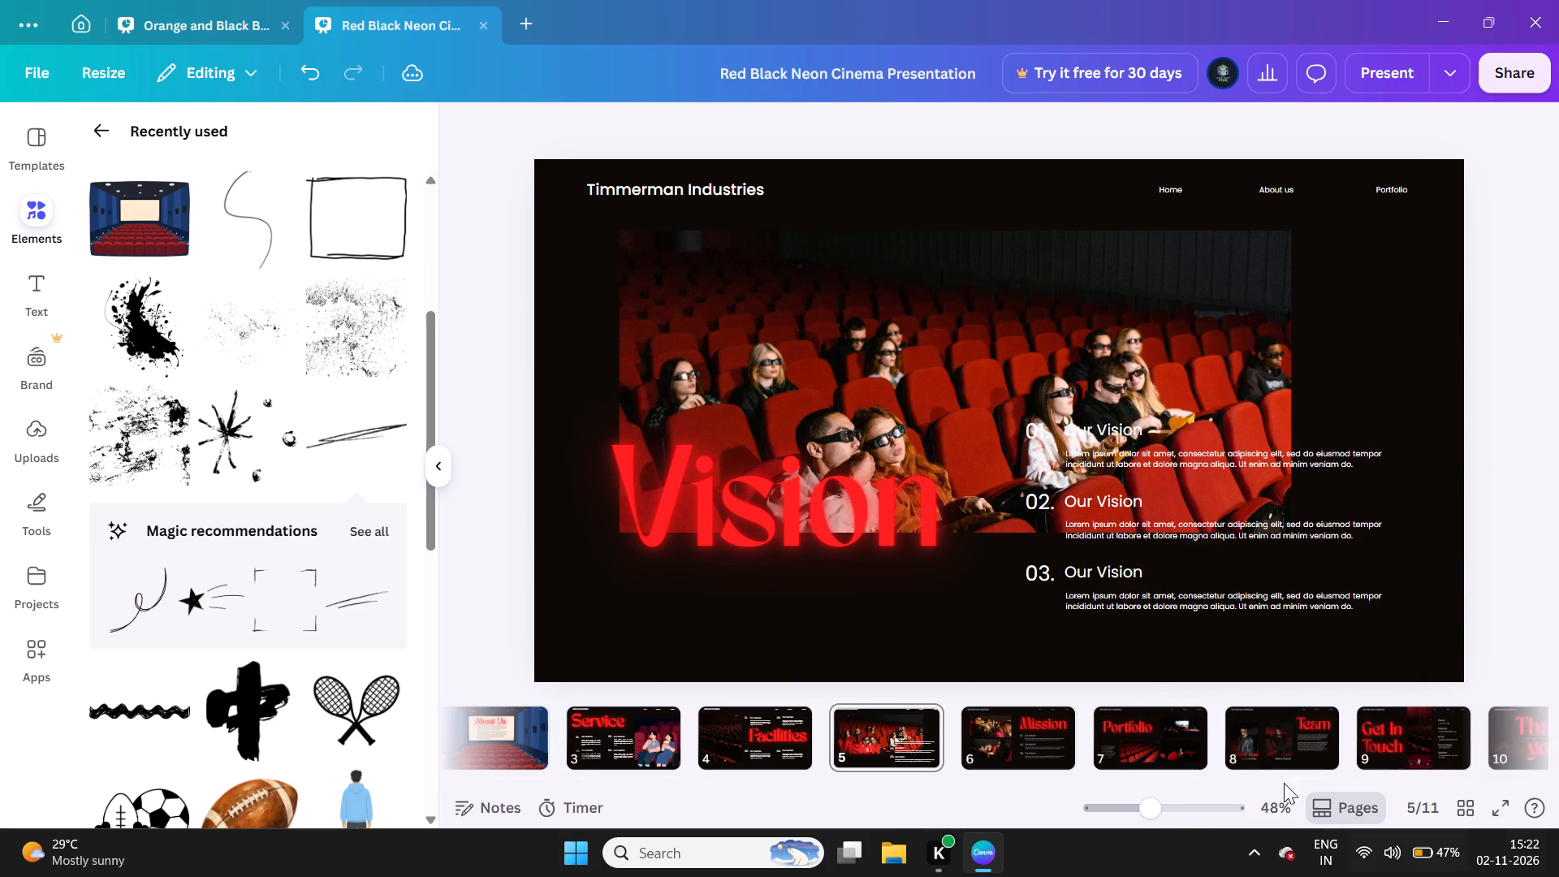
Enlarge the audience photo and extend its bottom, left and top edges so it fills the whole Vision page, 1,920 wide.
click(951, 417)
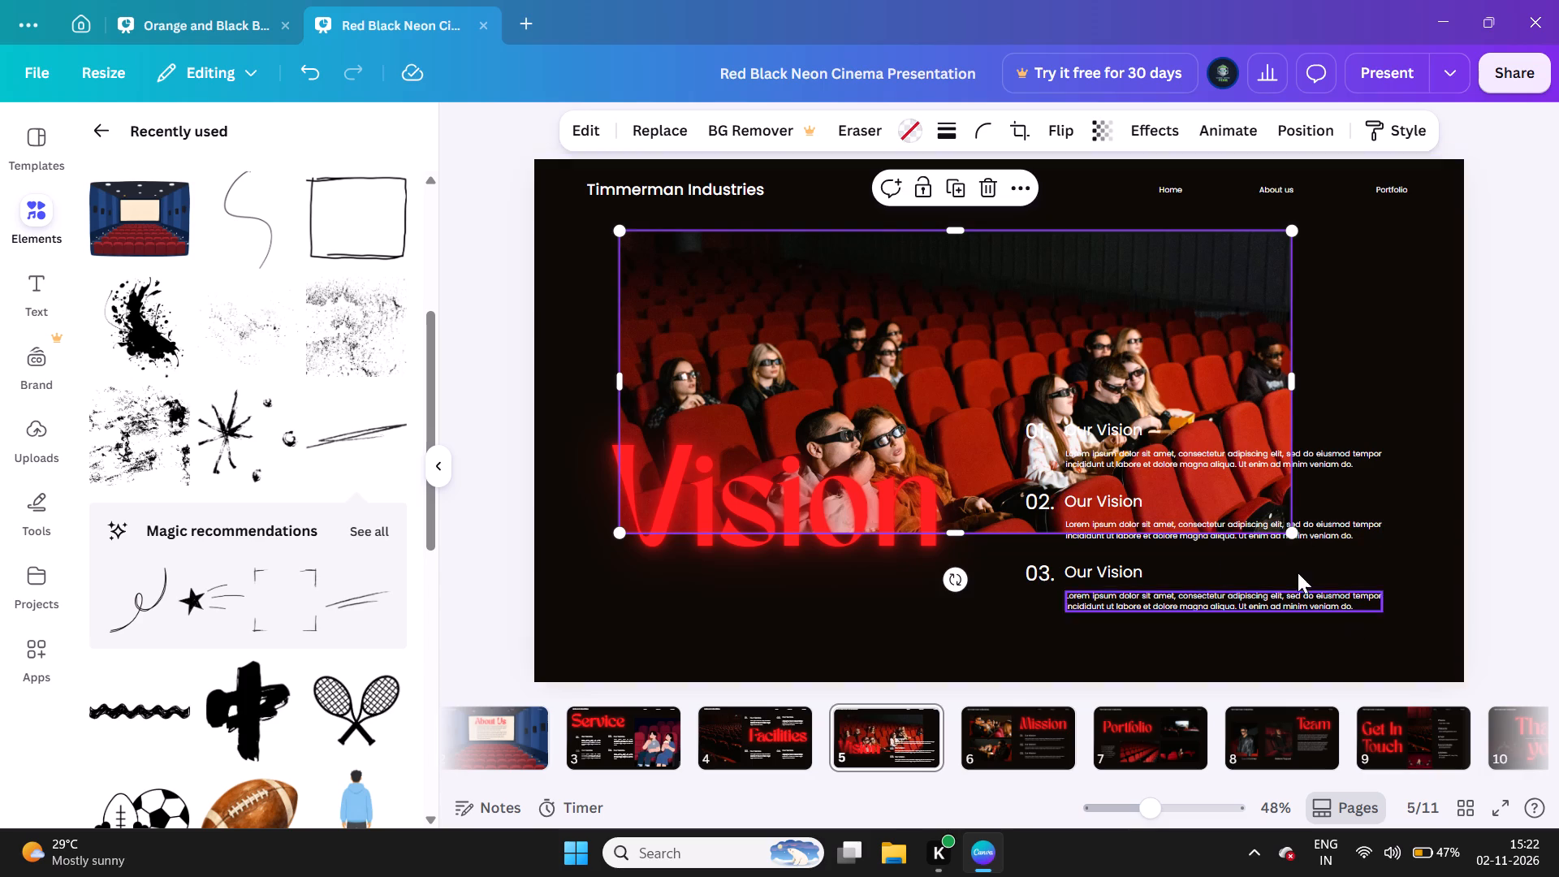
drag(1288, 529, 1363, 629)
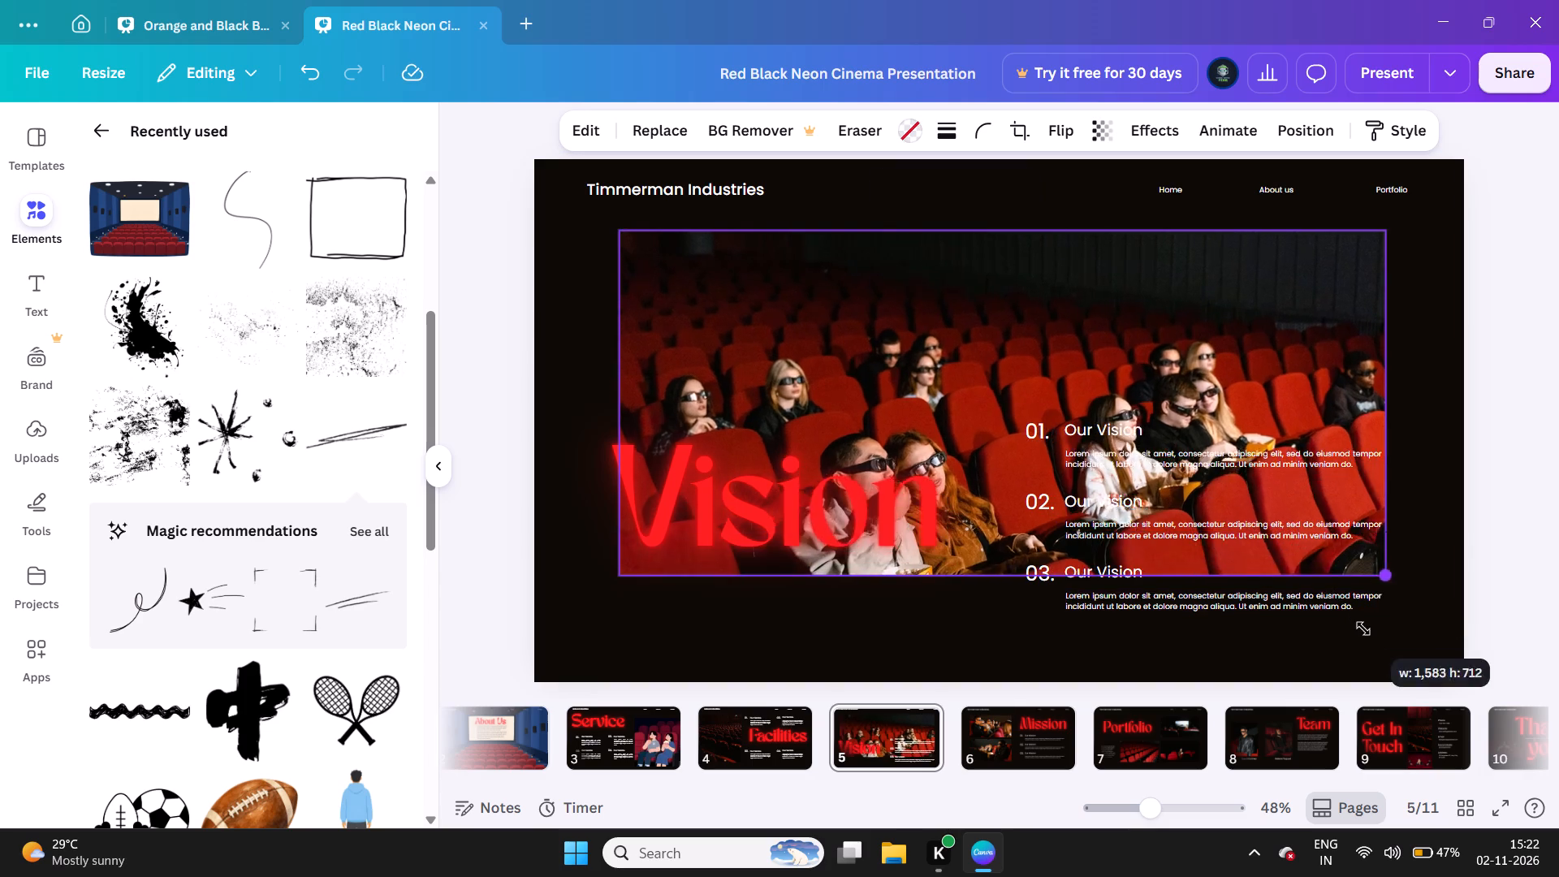
drag(1363, 629, 1415, 689)
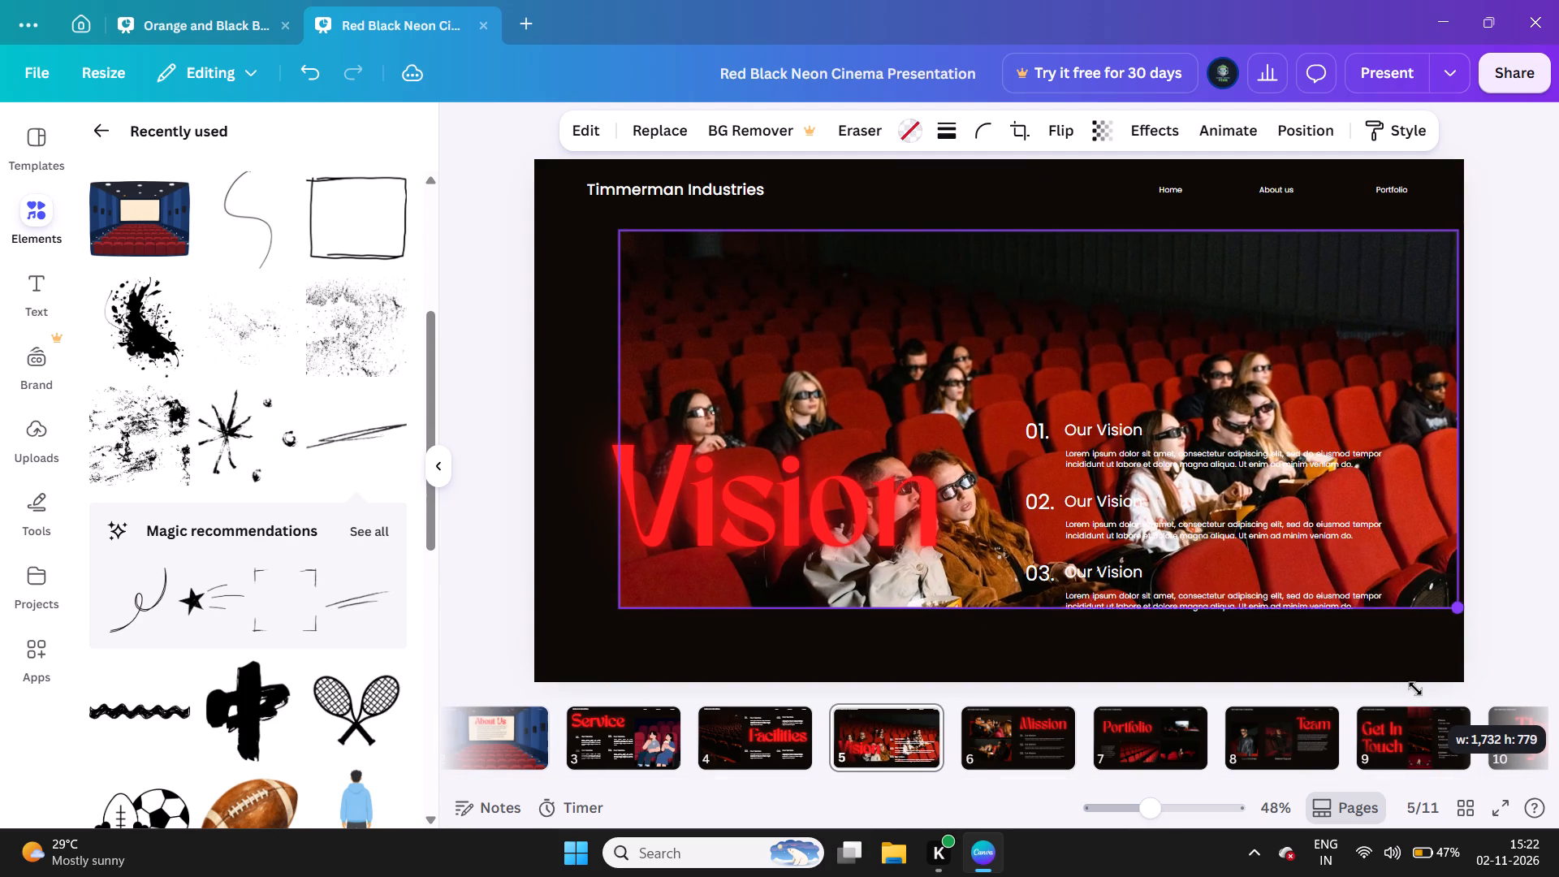
drag(1415, 689, 1418, 689)
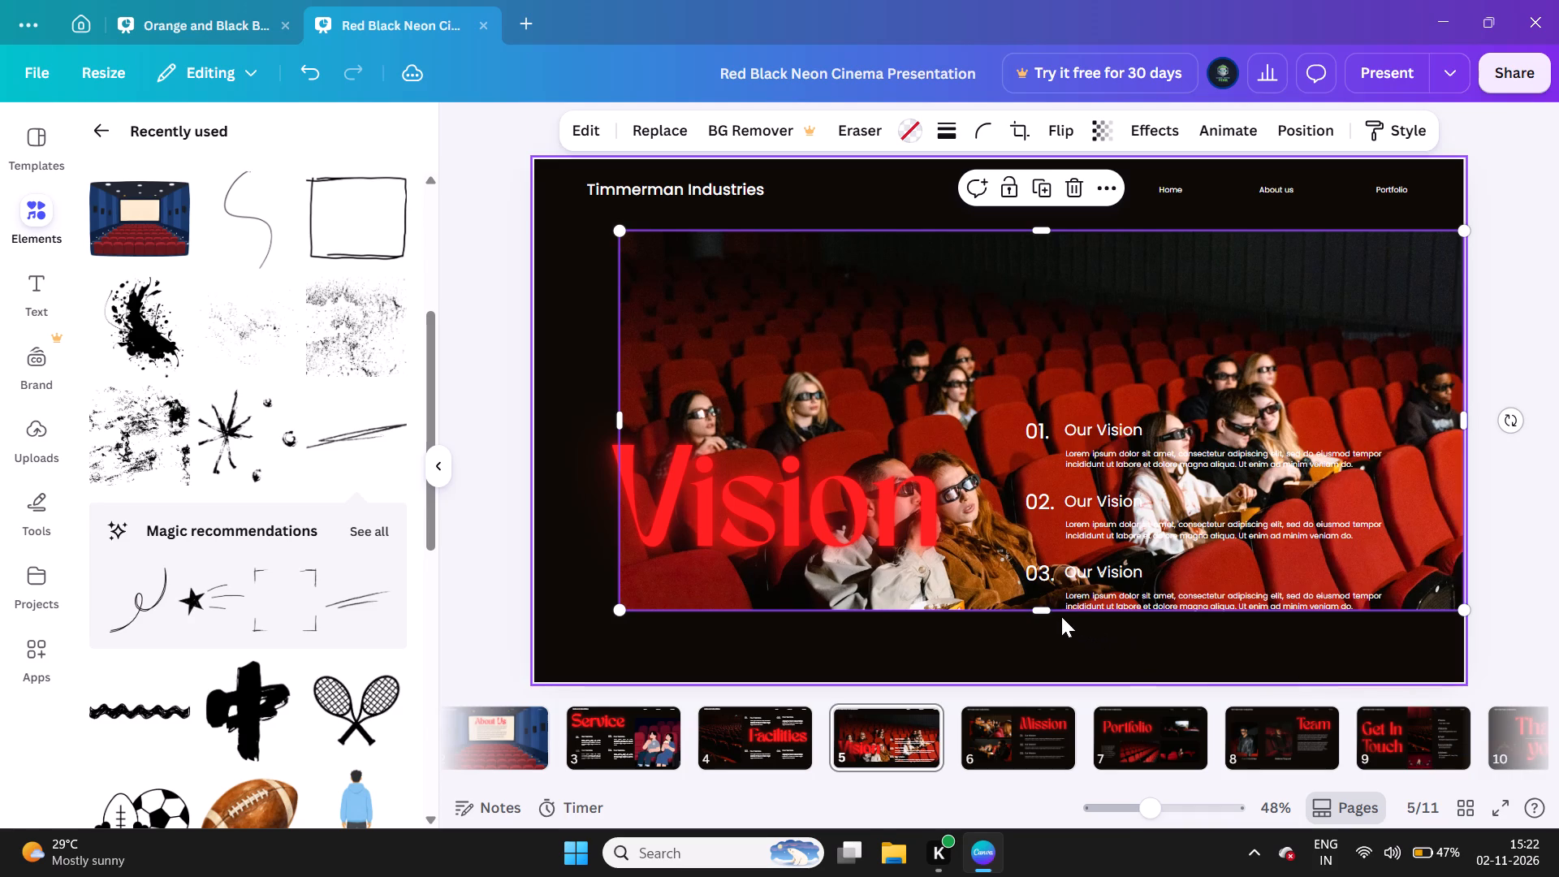
drag(1053, 612, 1052, 646)
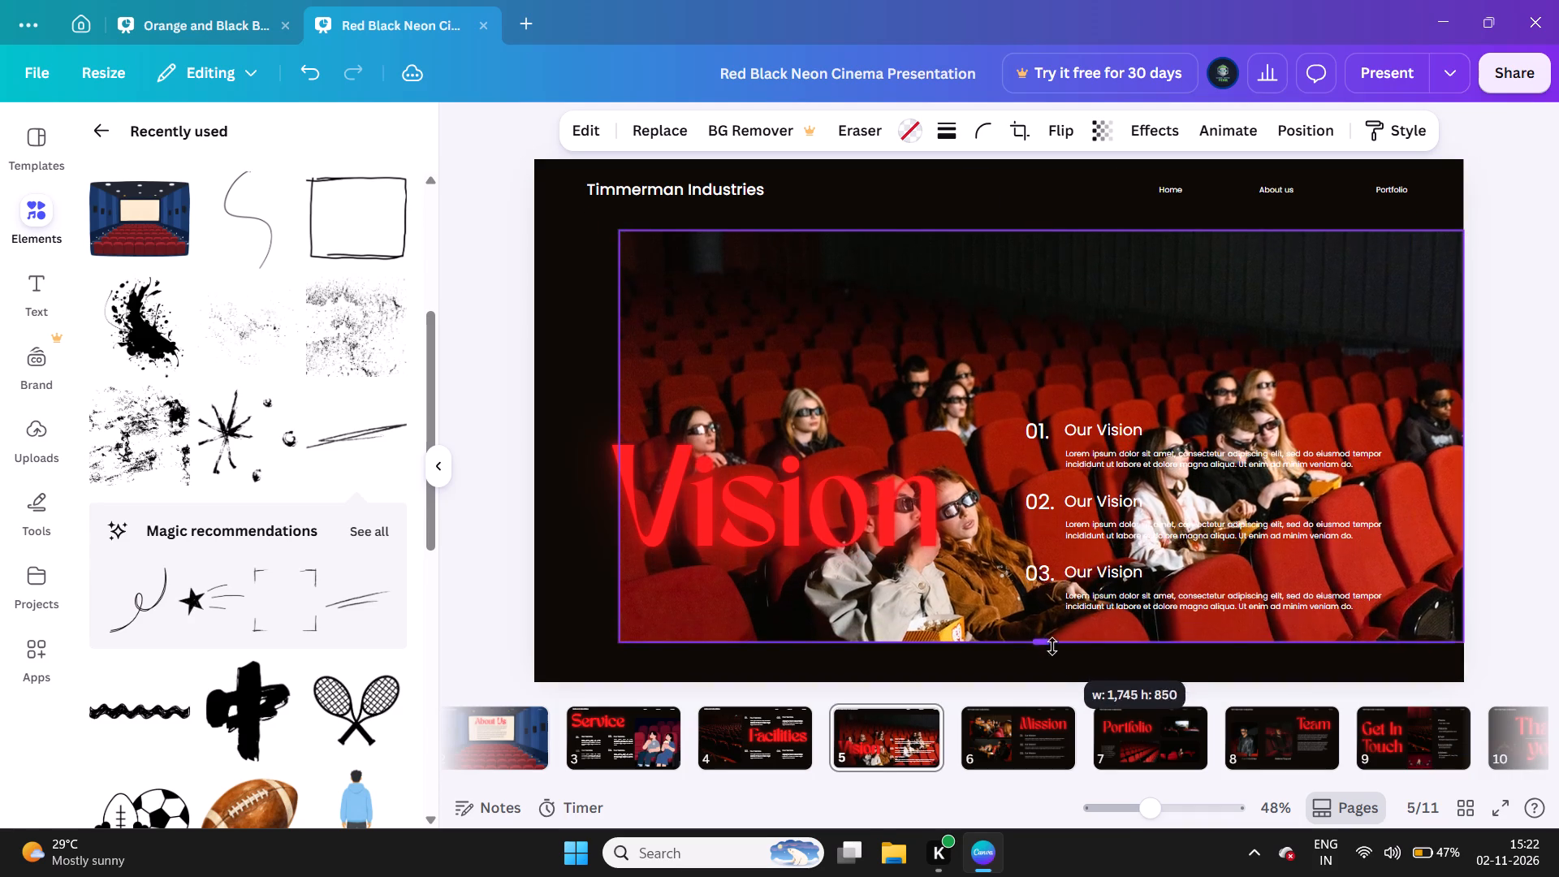
drag(1052, 646, 1054, 680)
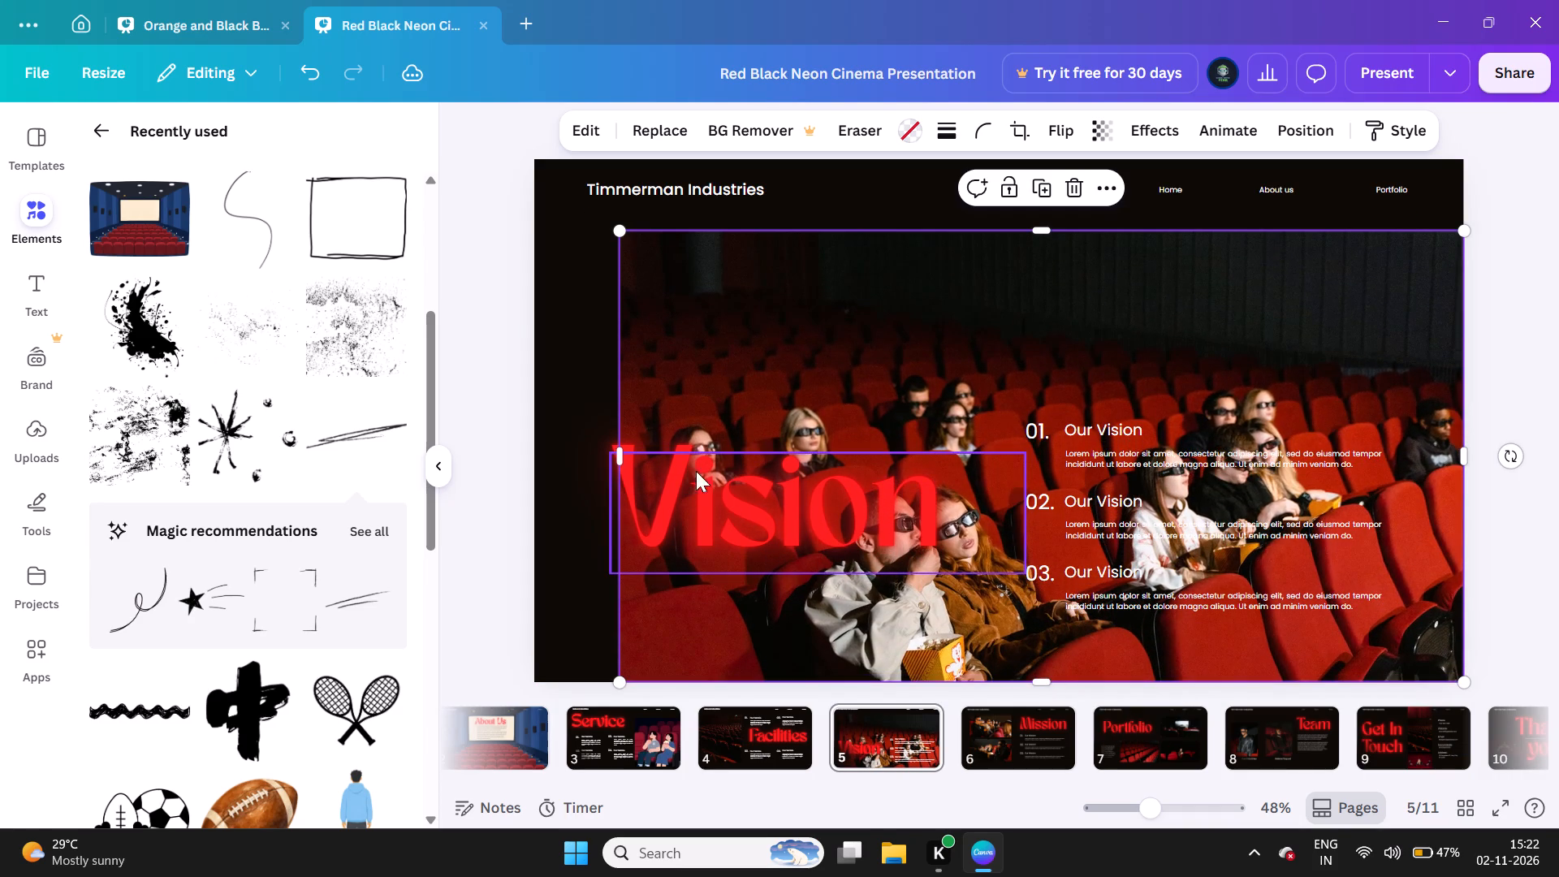
drag(616, 452, 539, 438)
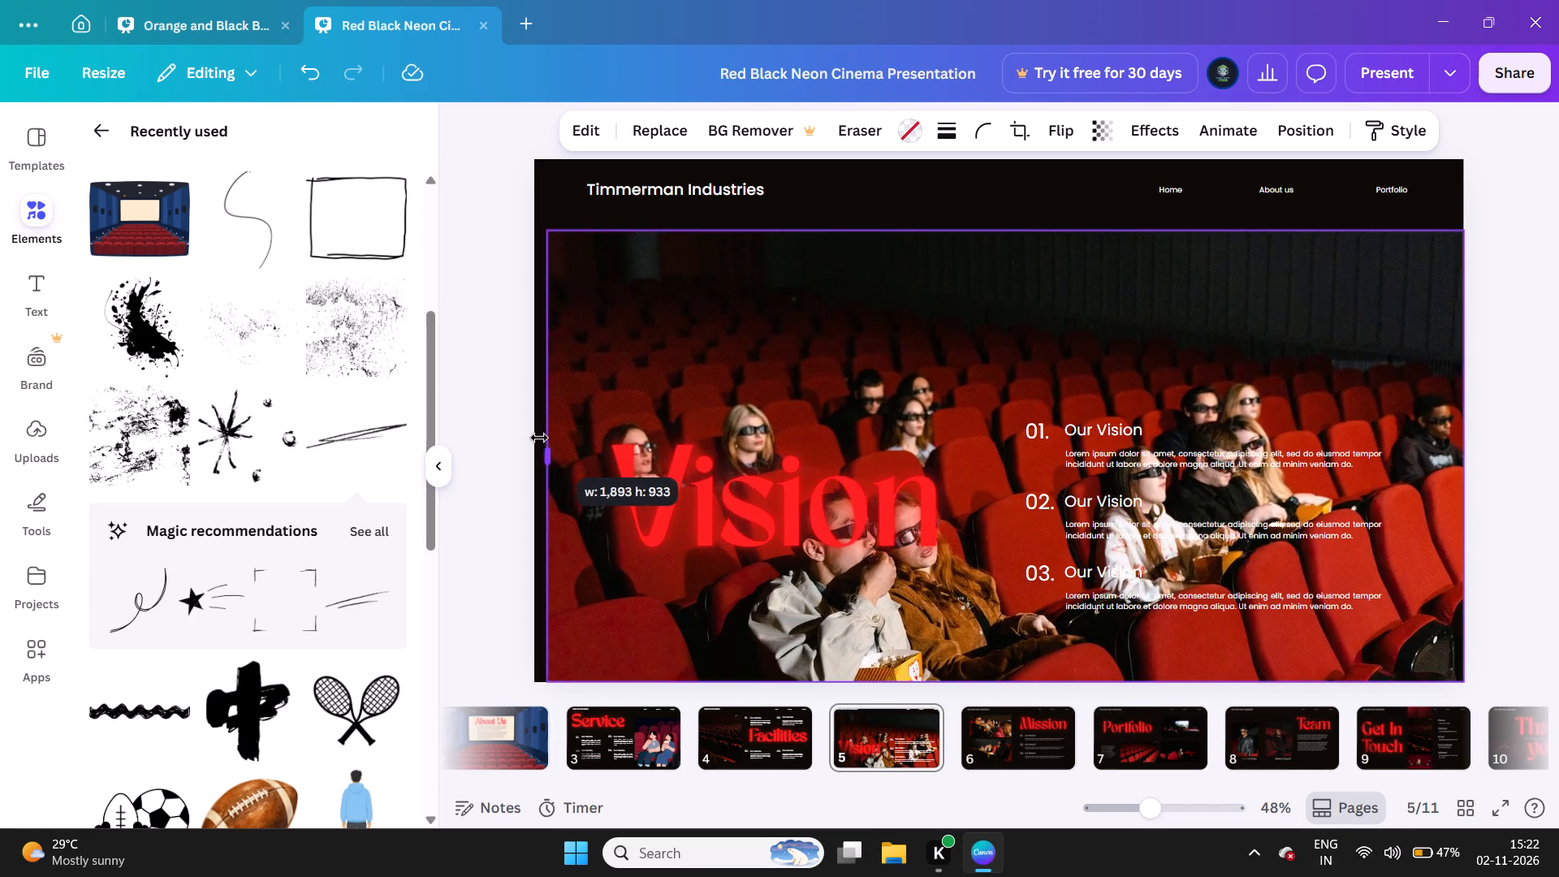
drag(539, 438, 532, 434)
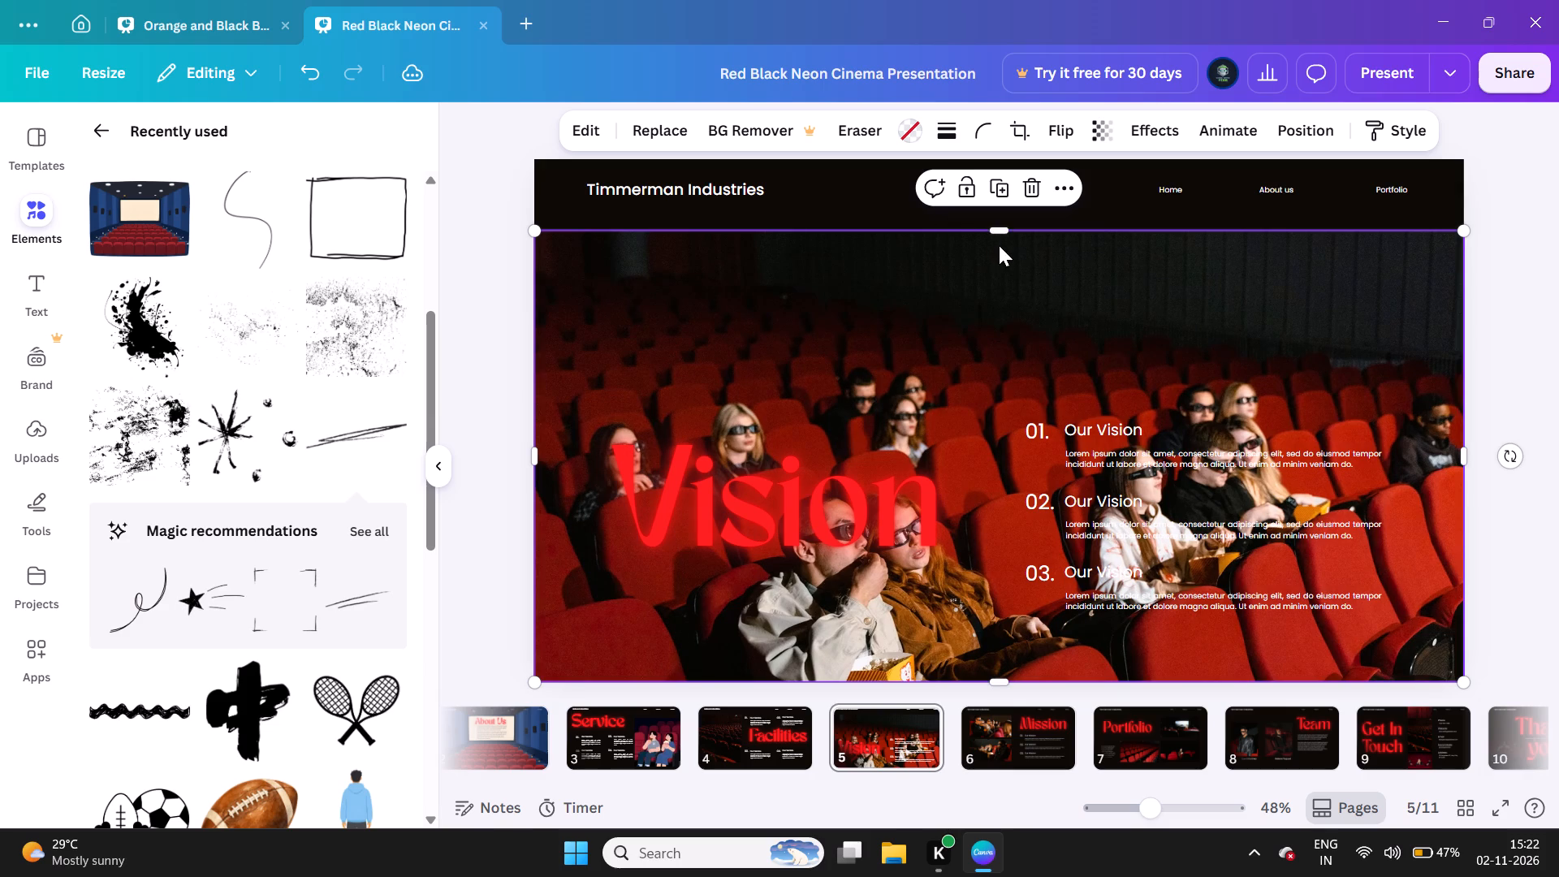
drag(996, 232, 986, 171)
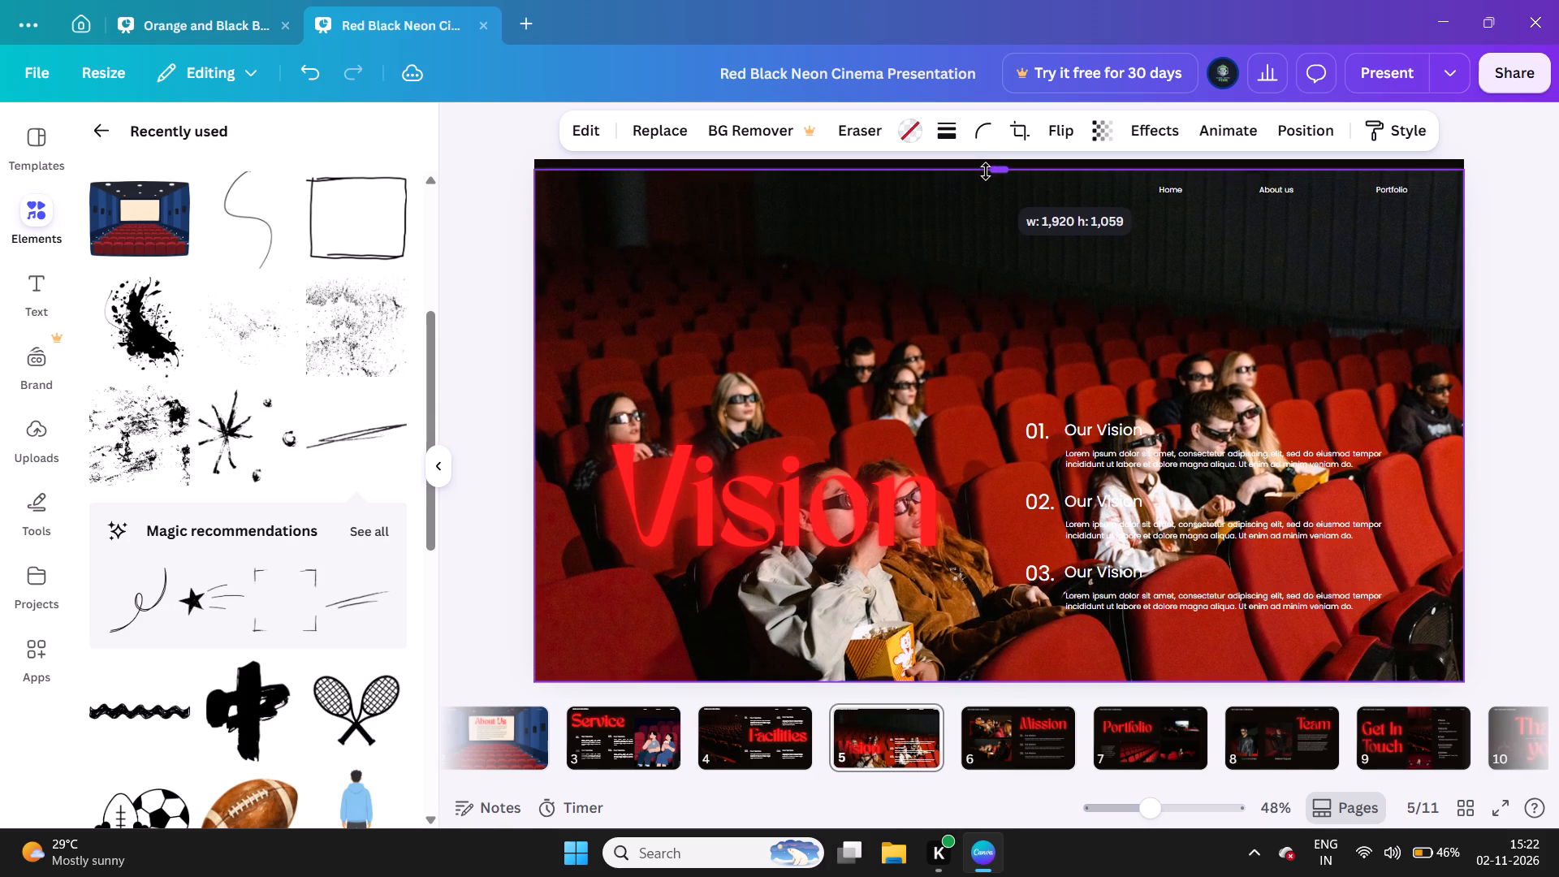
drag(986, 171, 982, 66)
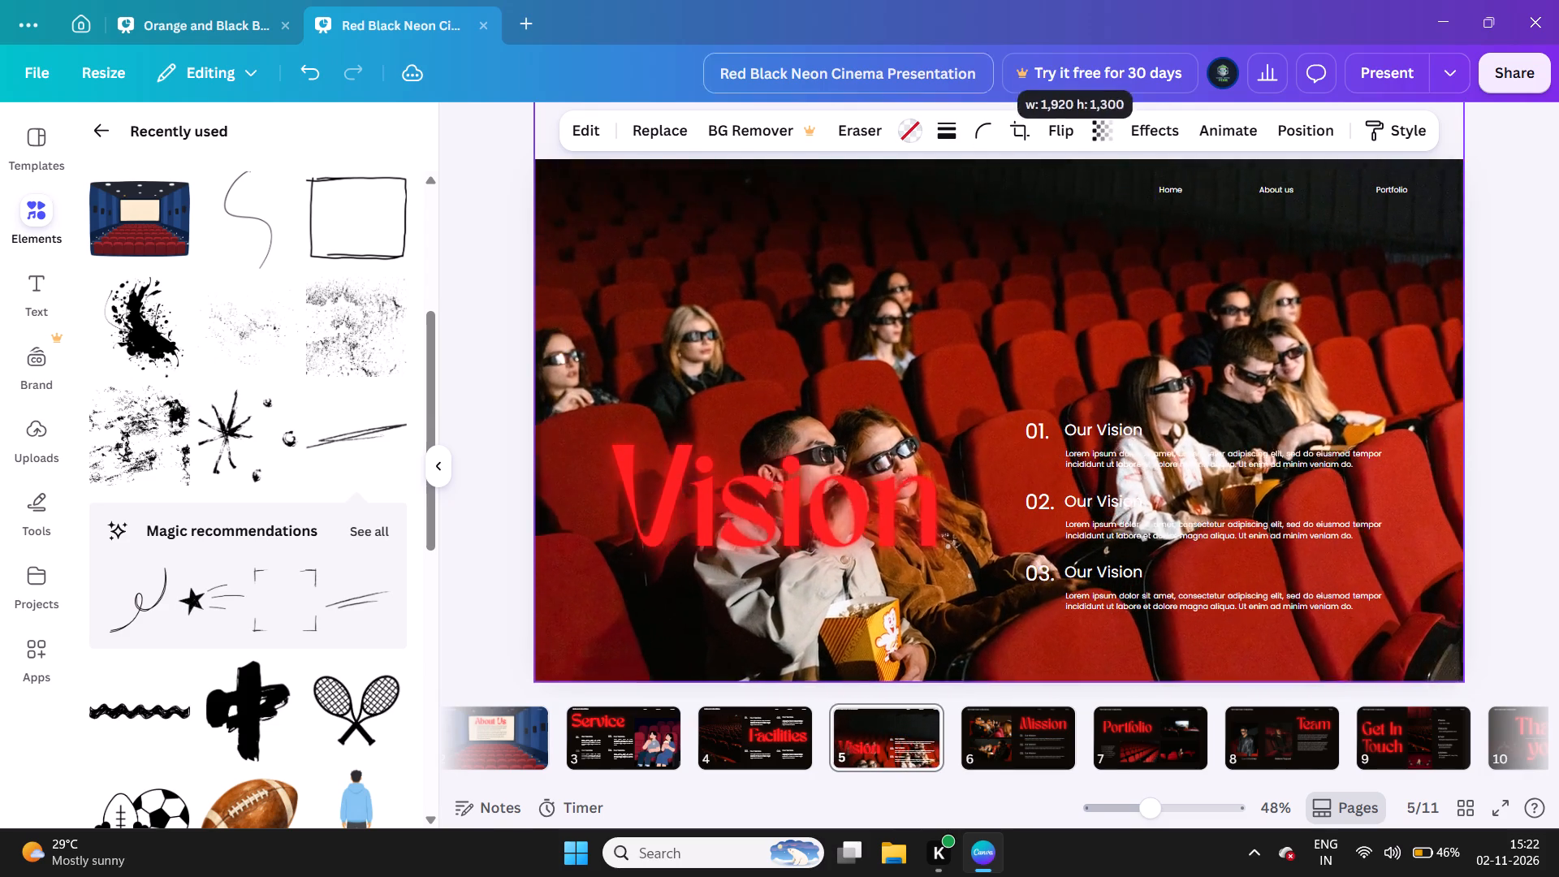
drag(982, 66, 978, 166)
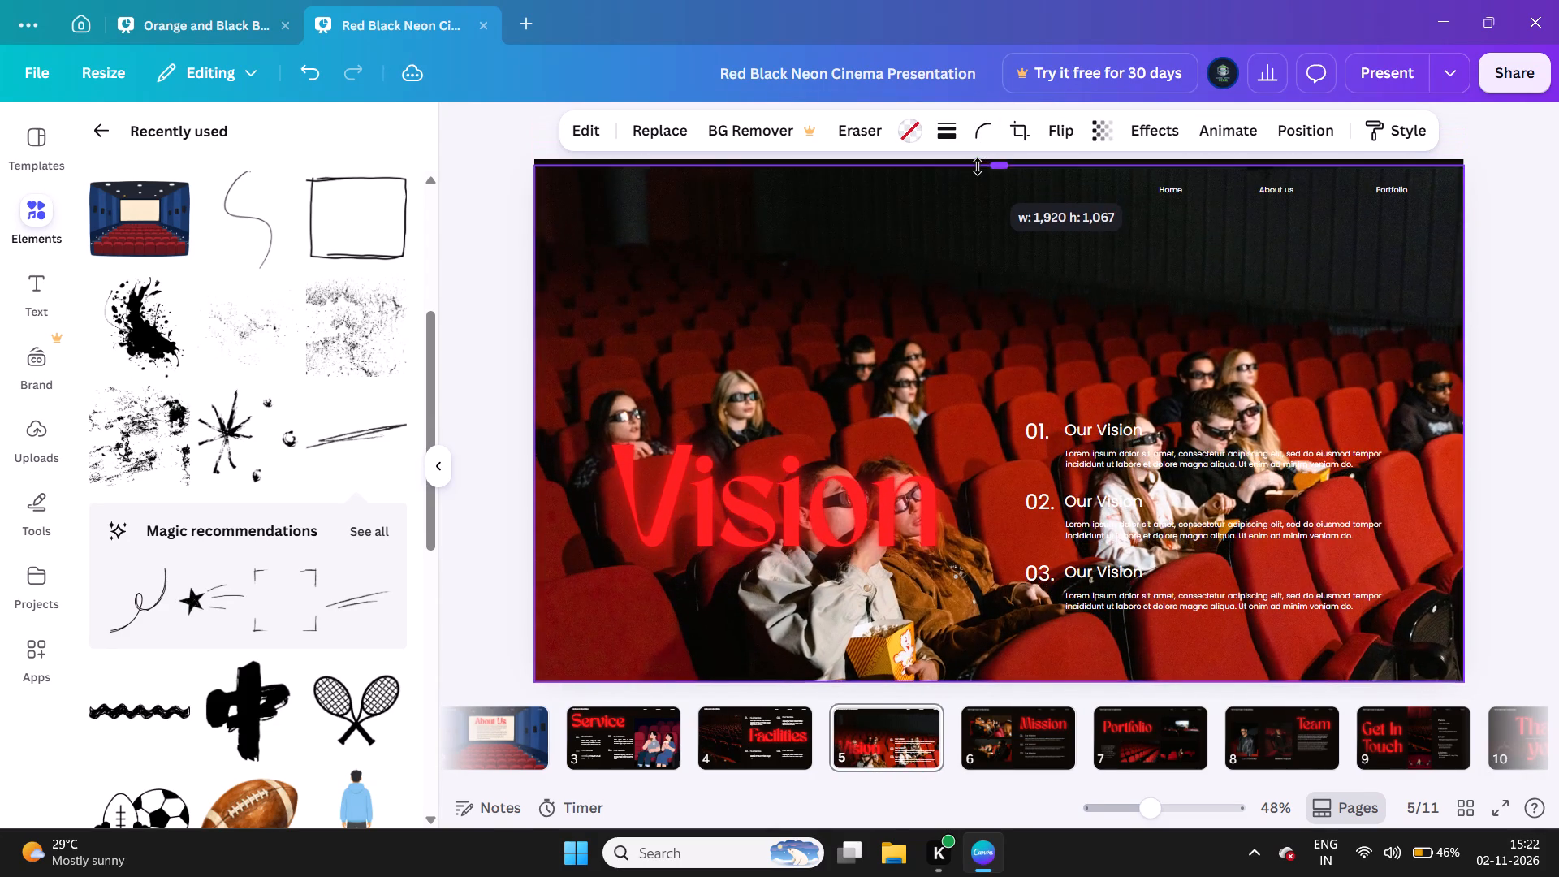
drag(978, 166, 976, 161)
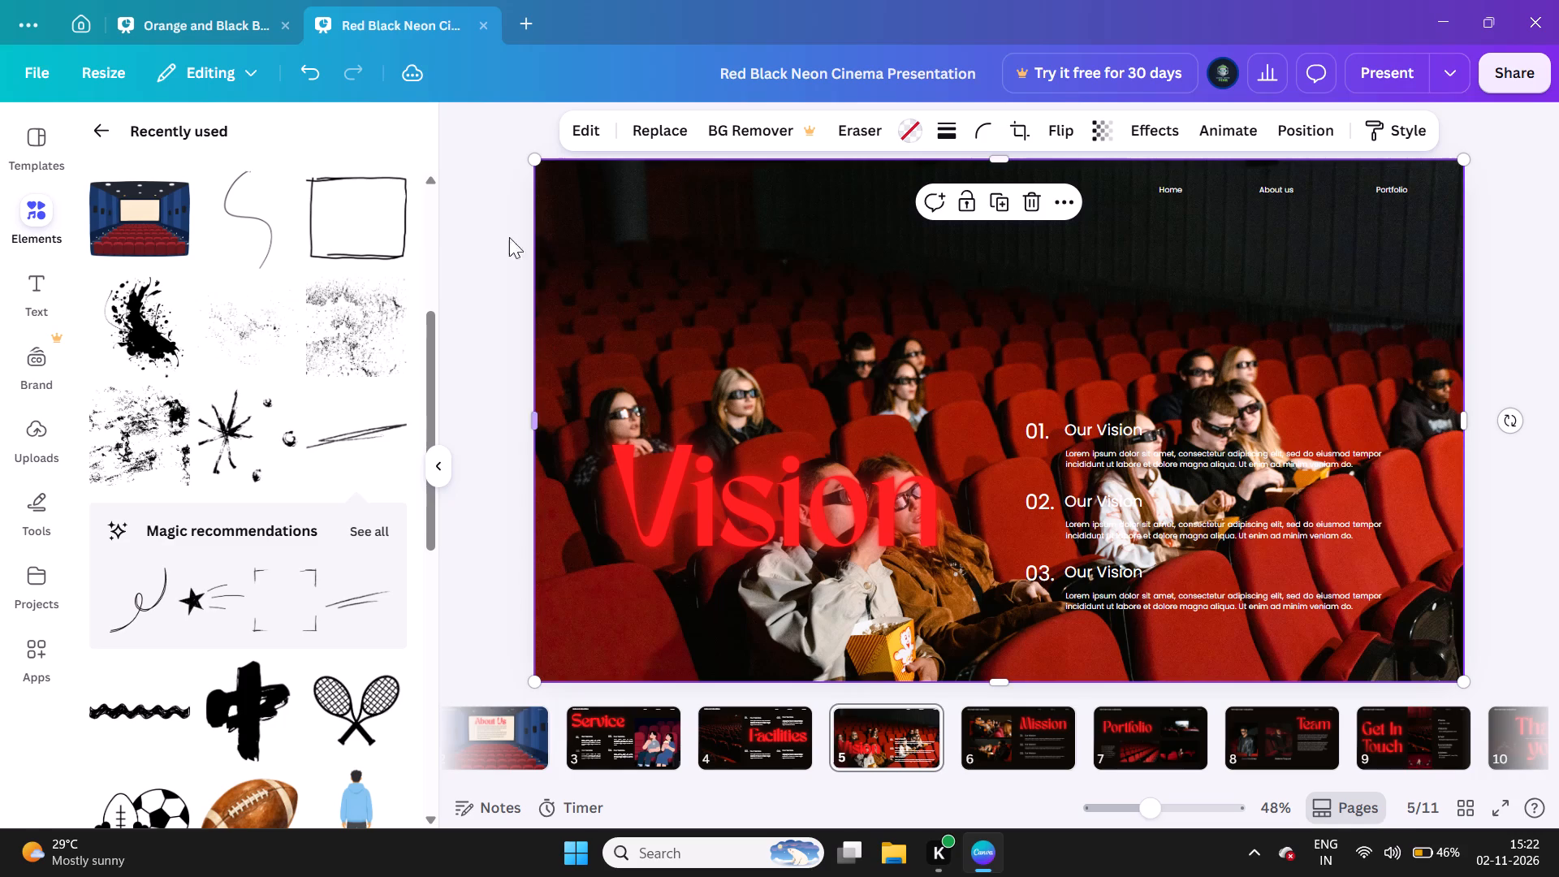
click(486, 232)
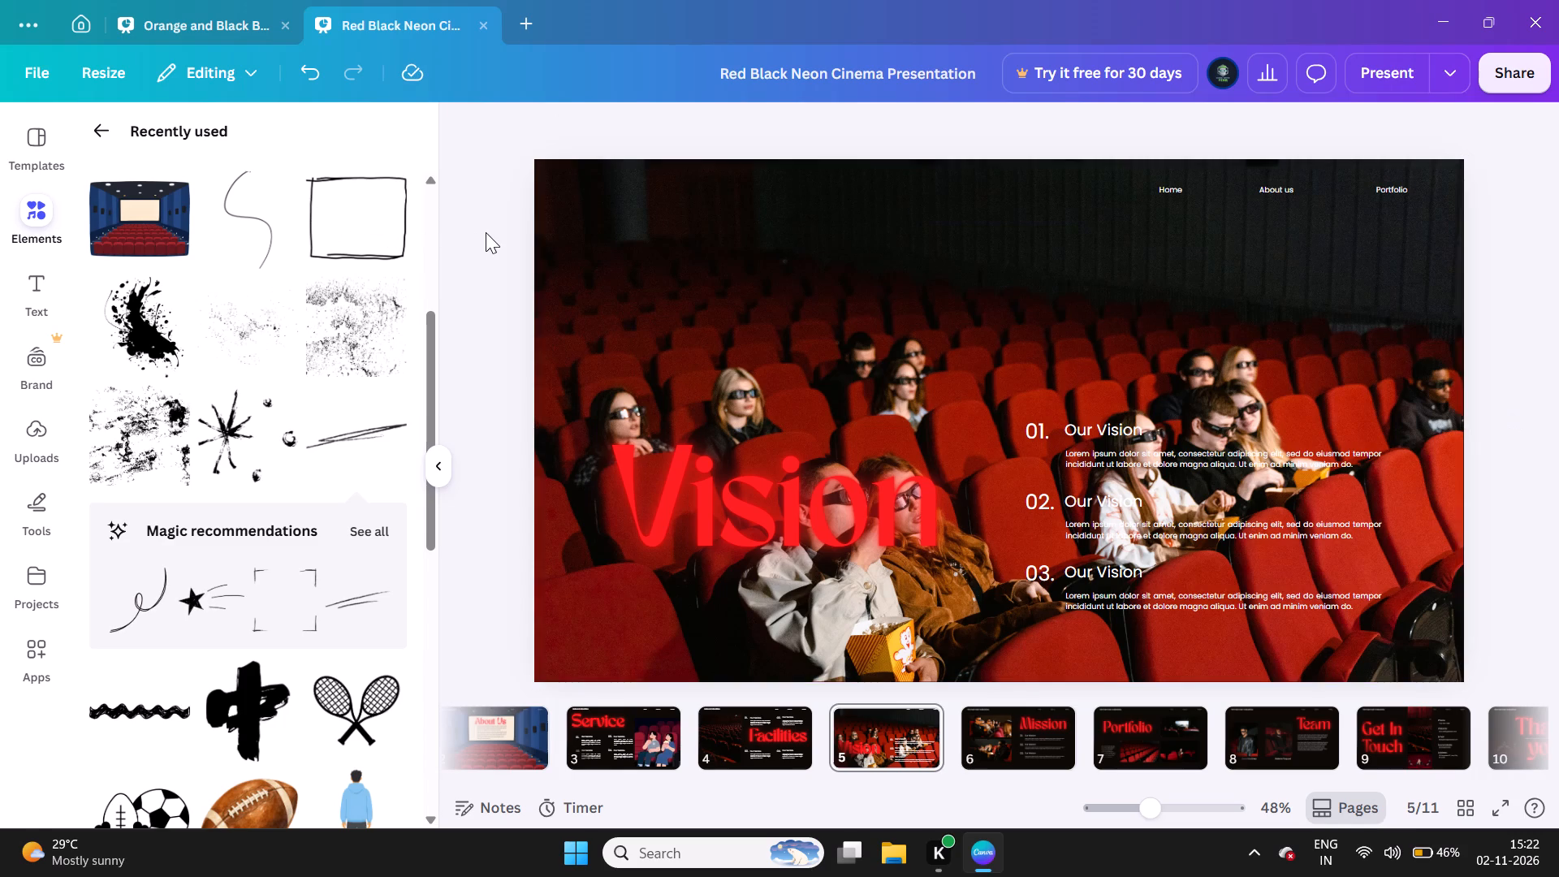
Move the Vision heading to the upper-left area of the slide, level with the navigation links.
drag(782, 479, 751, 213)
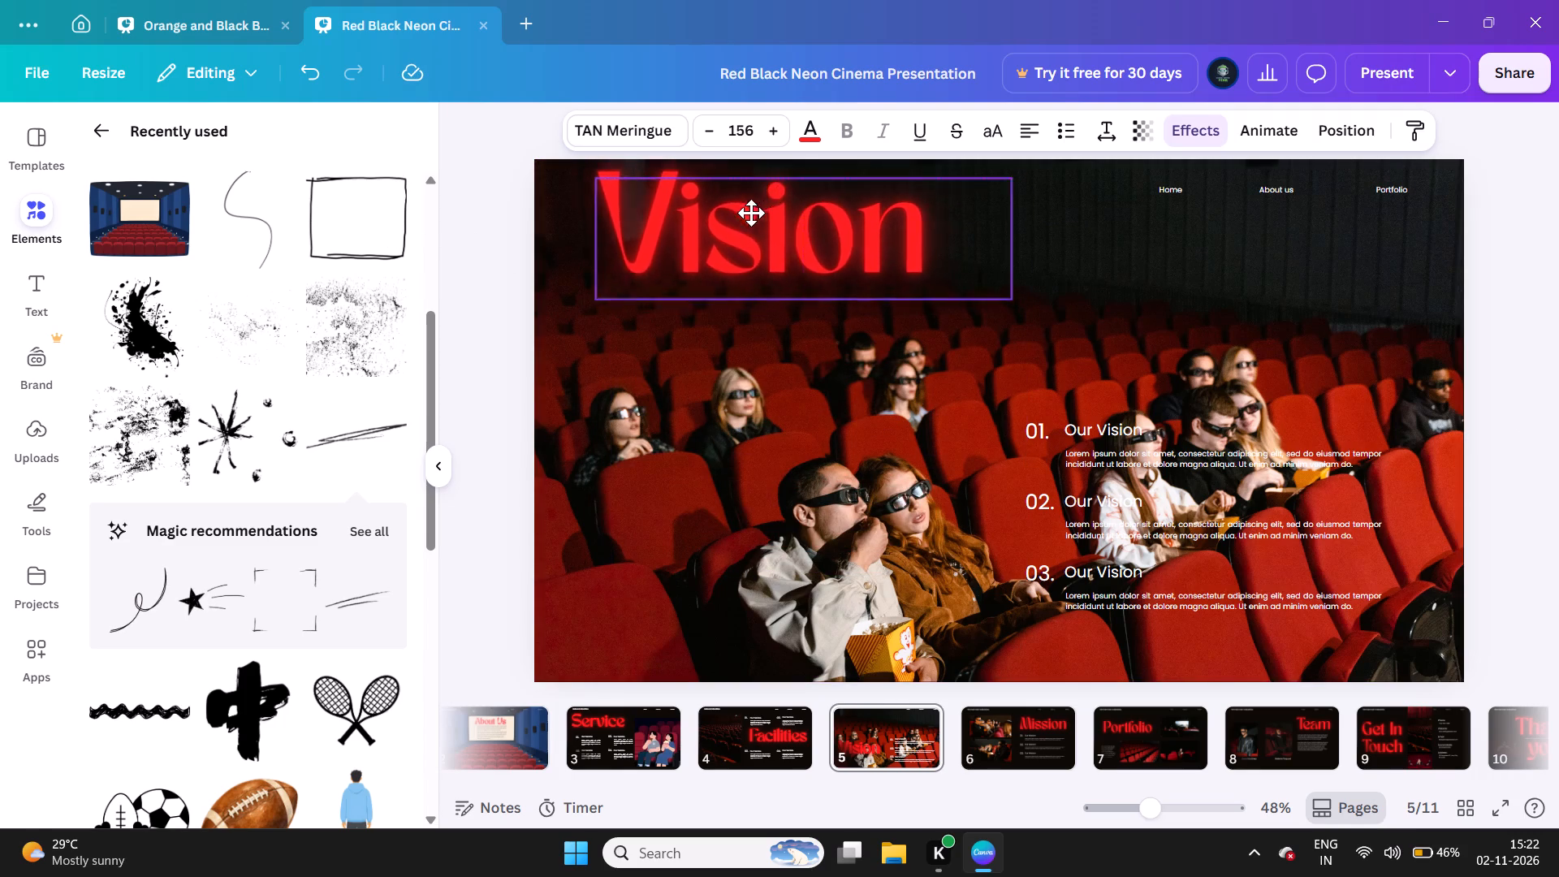
drag(751, 213, 742, 216)
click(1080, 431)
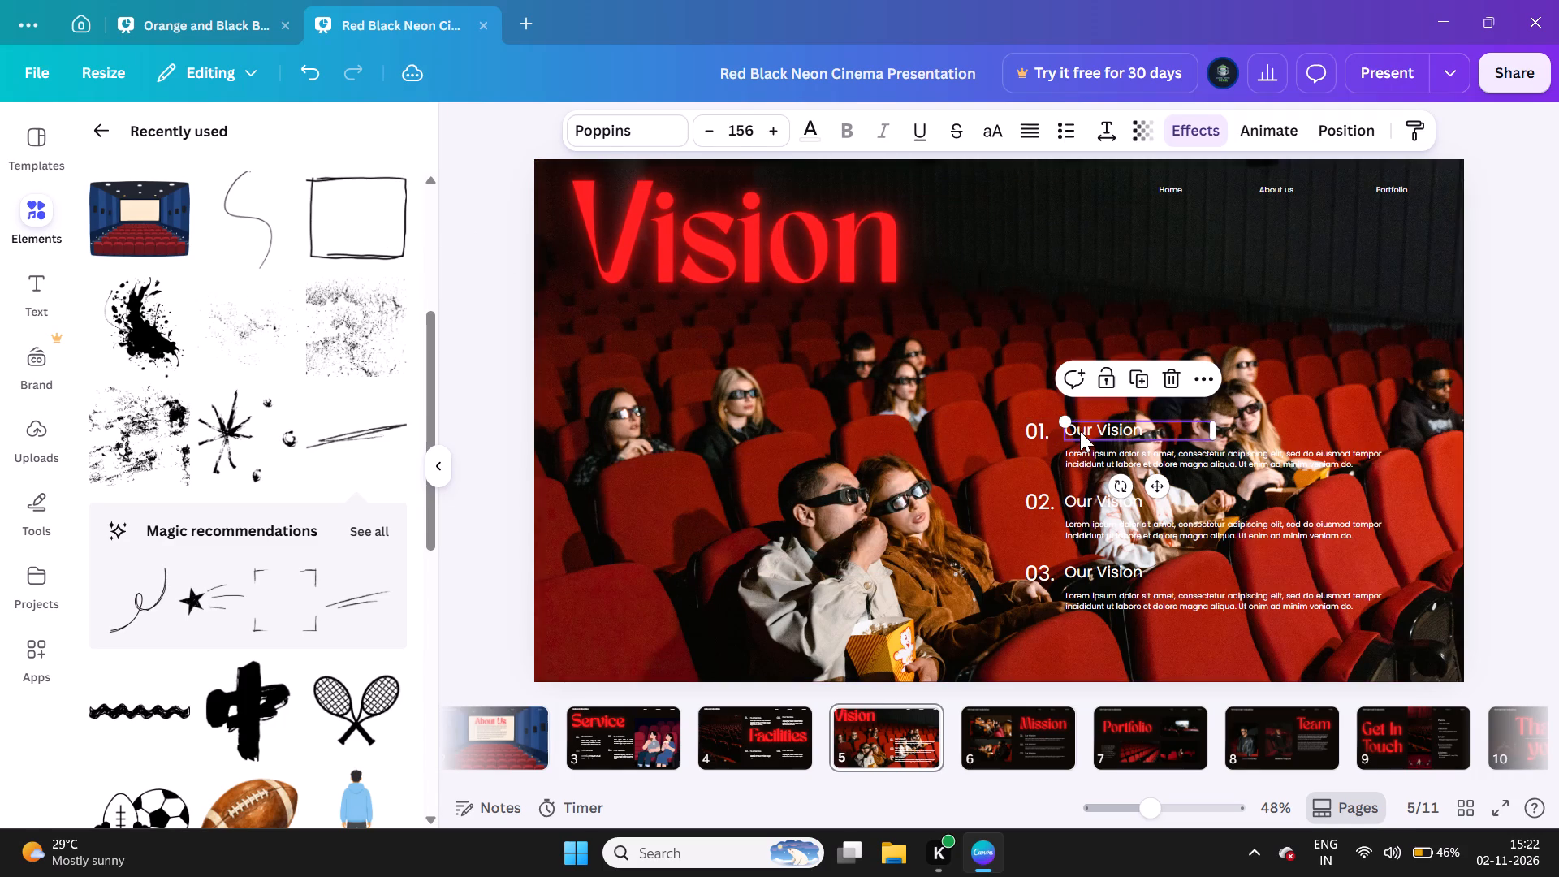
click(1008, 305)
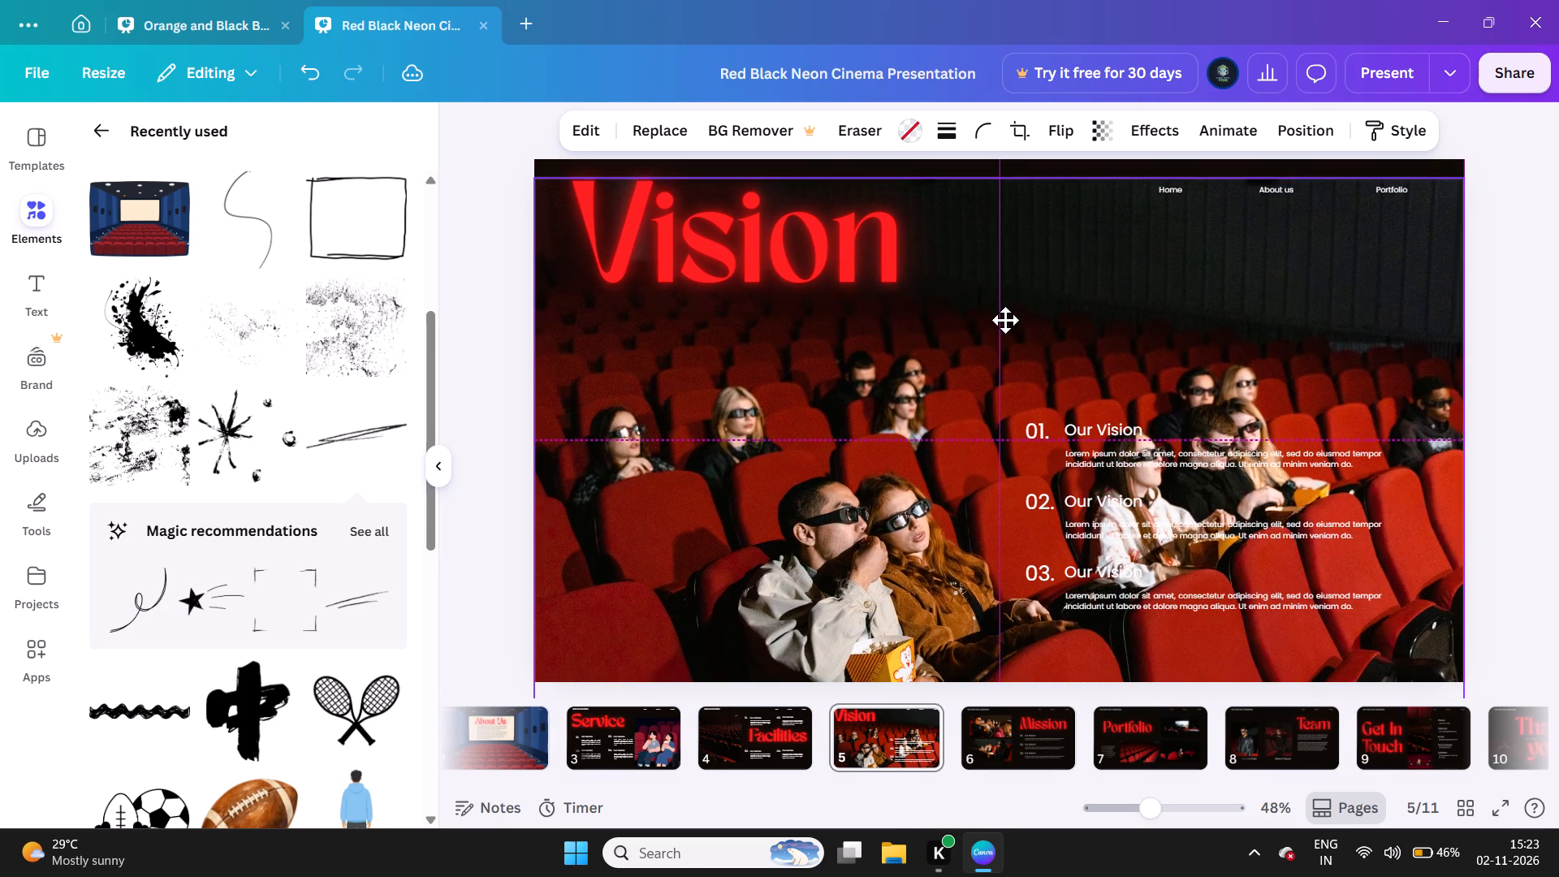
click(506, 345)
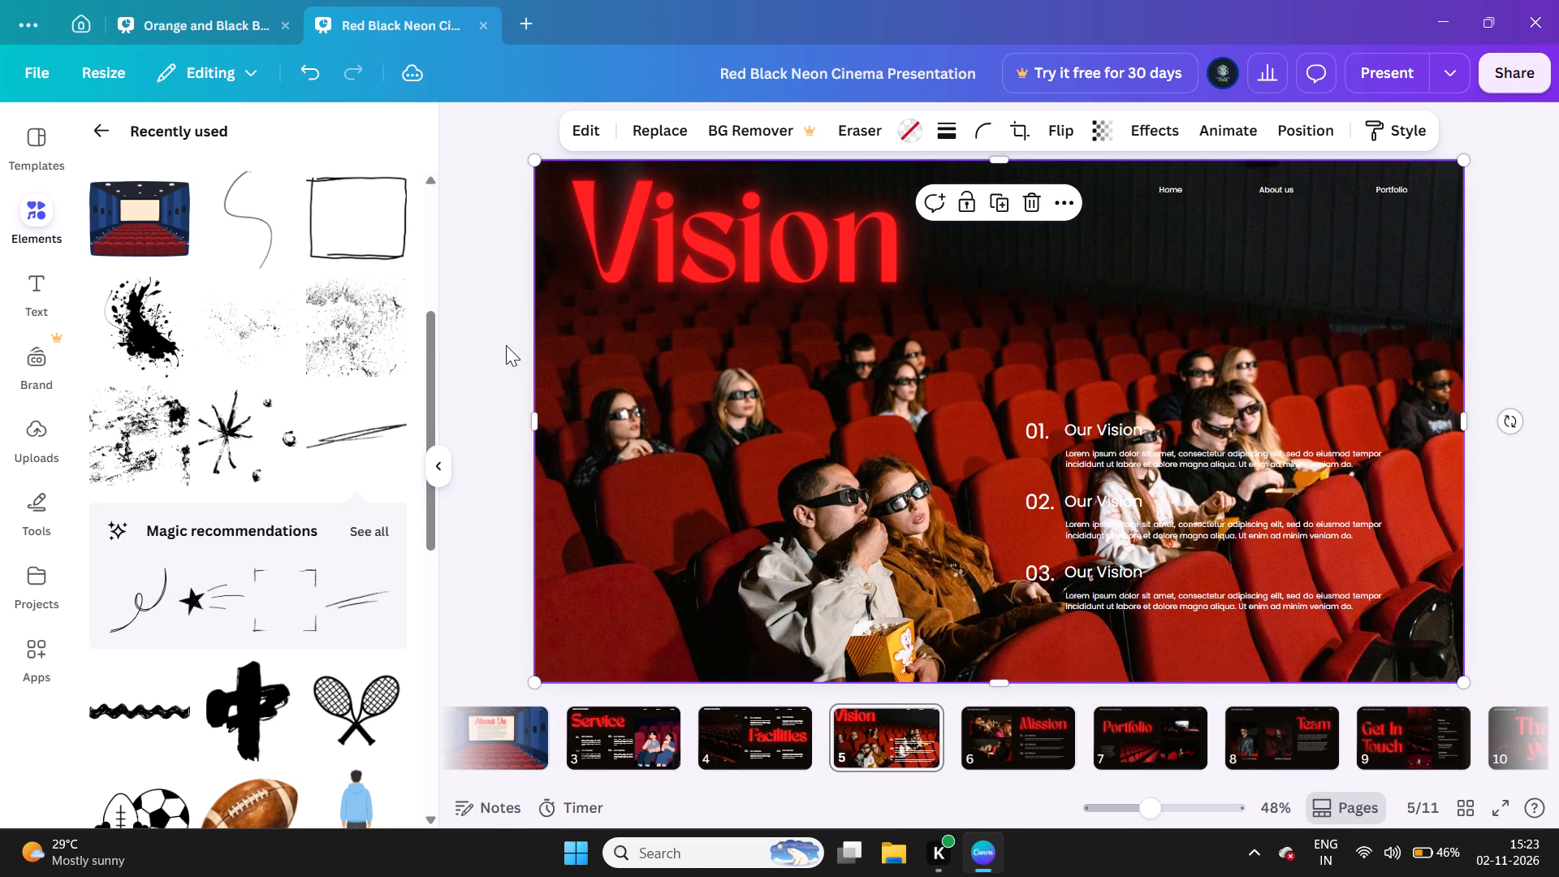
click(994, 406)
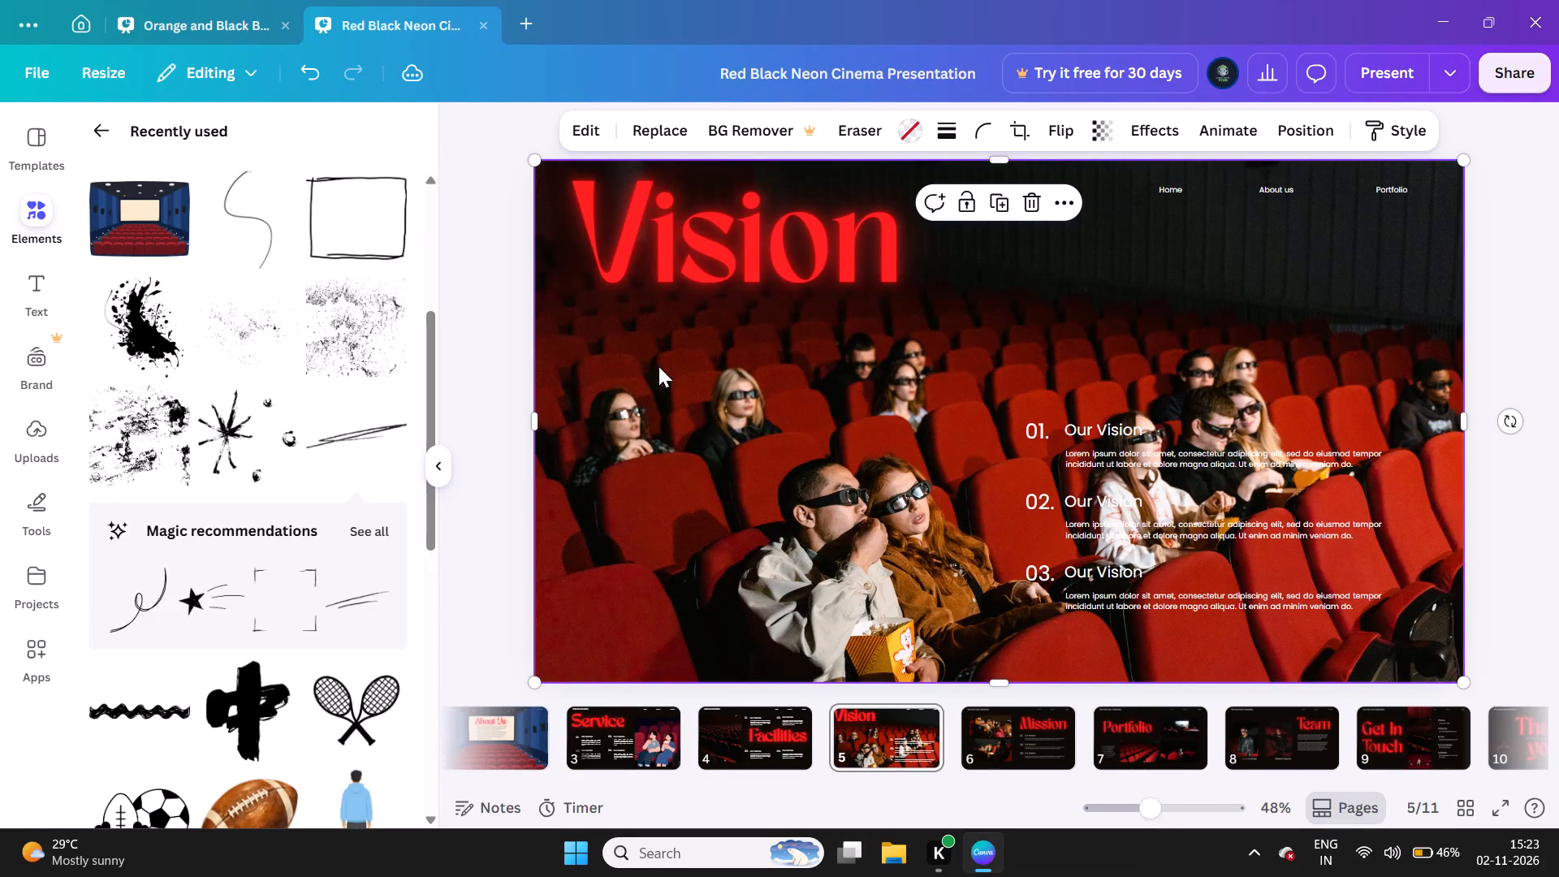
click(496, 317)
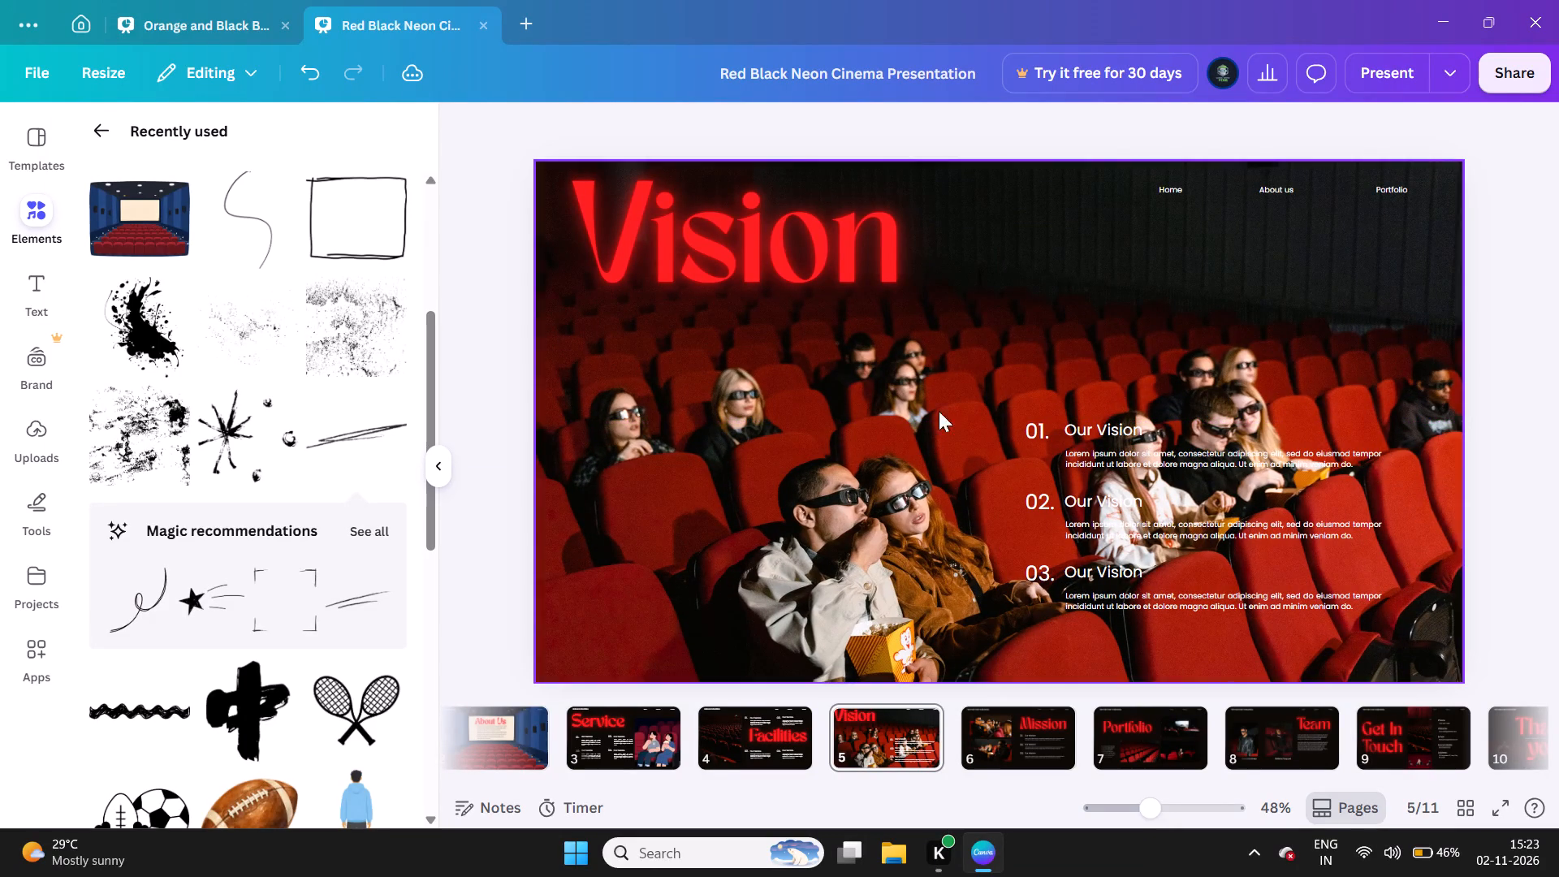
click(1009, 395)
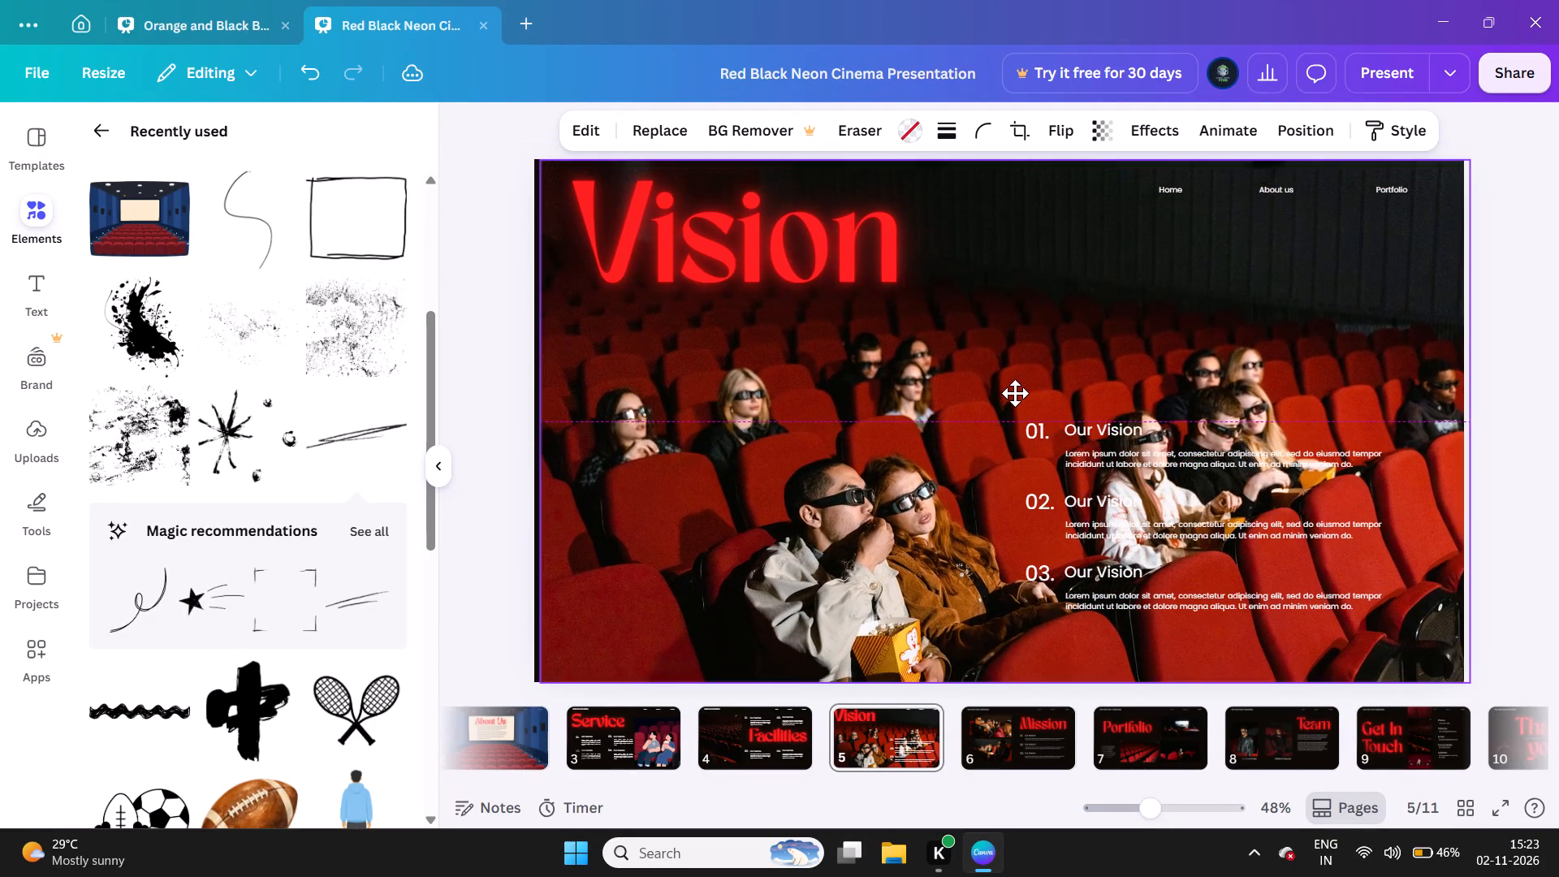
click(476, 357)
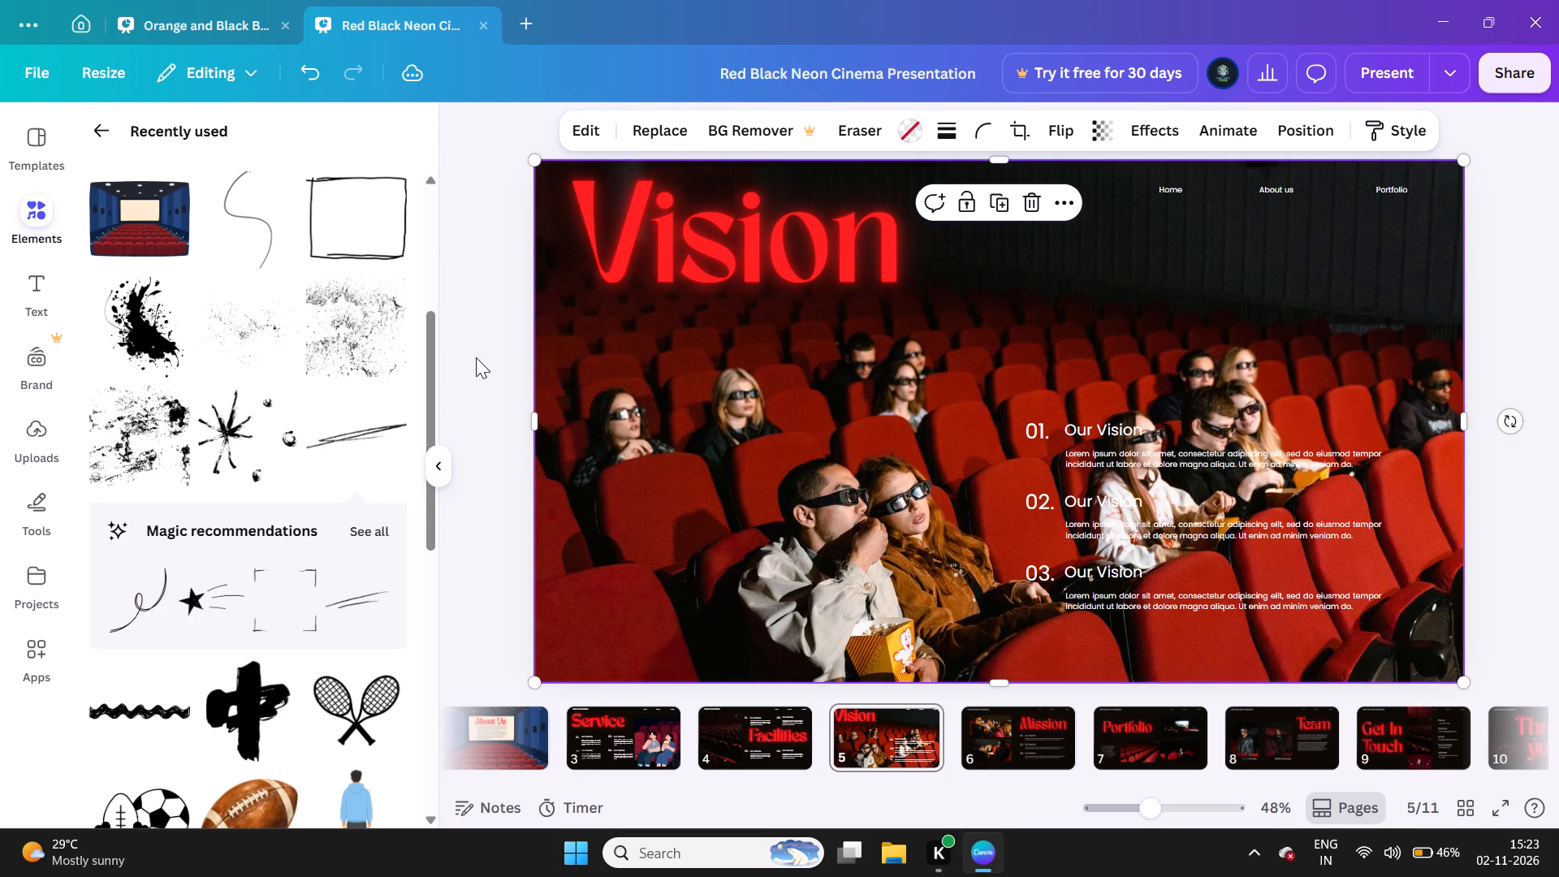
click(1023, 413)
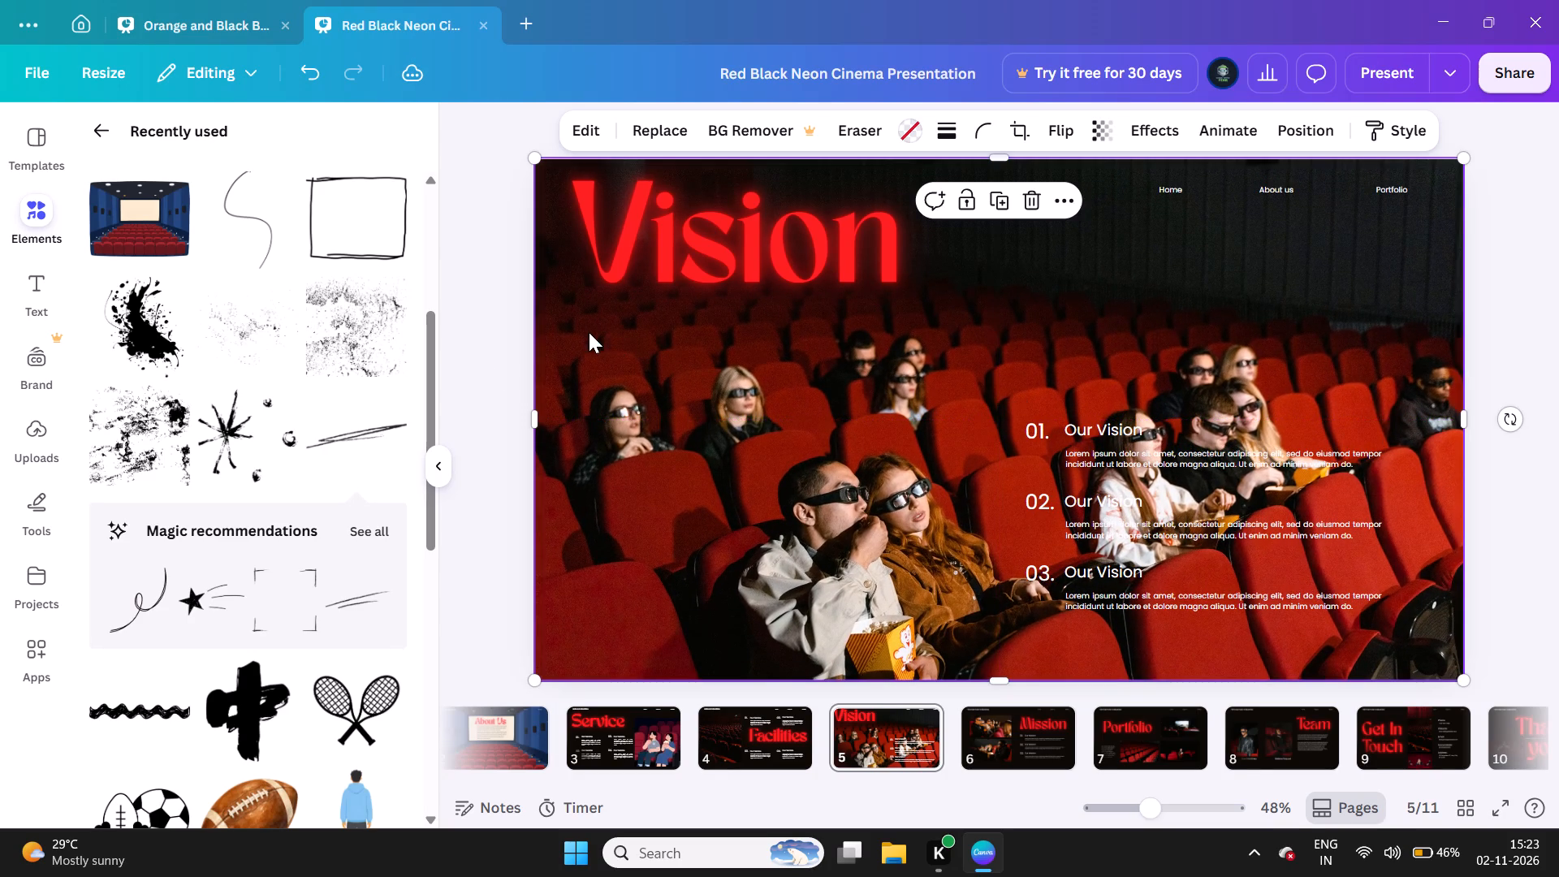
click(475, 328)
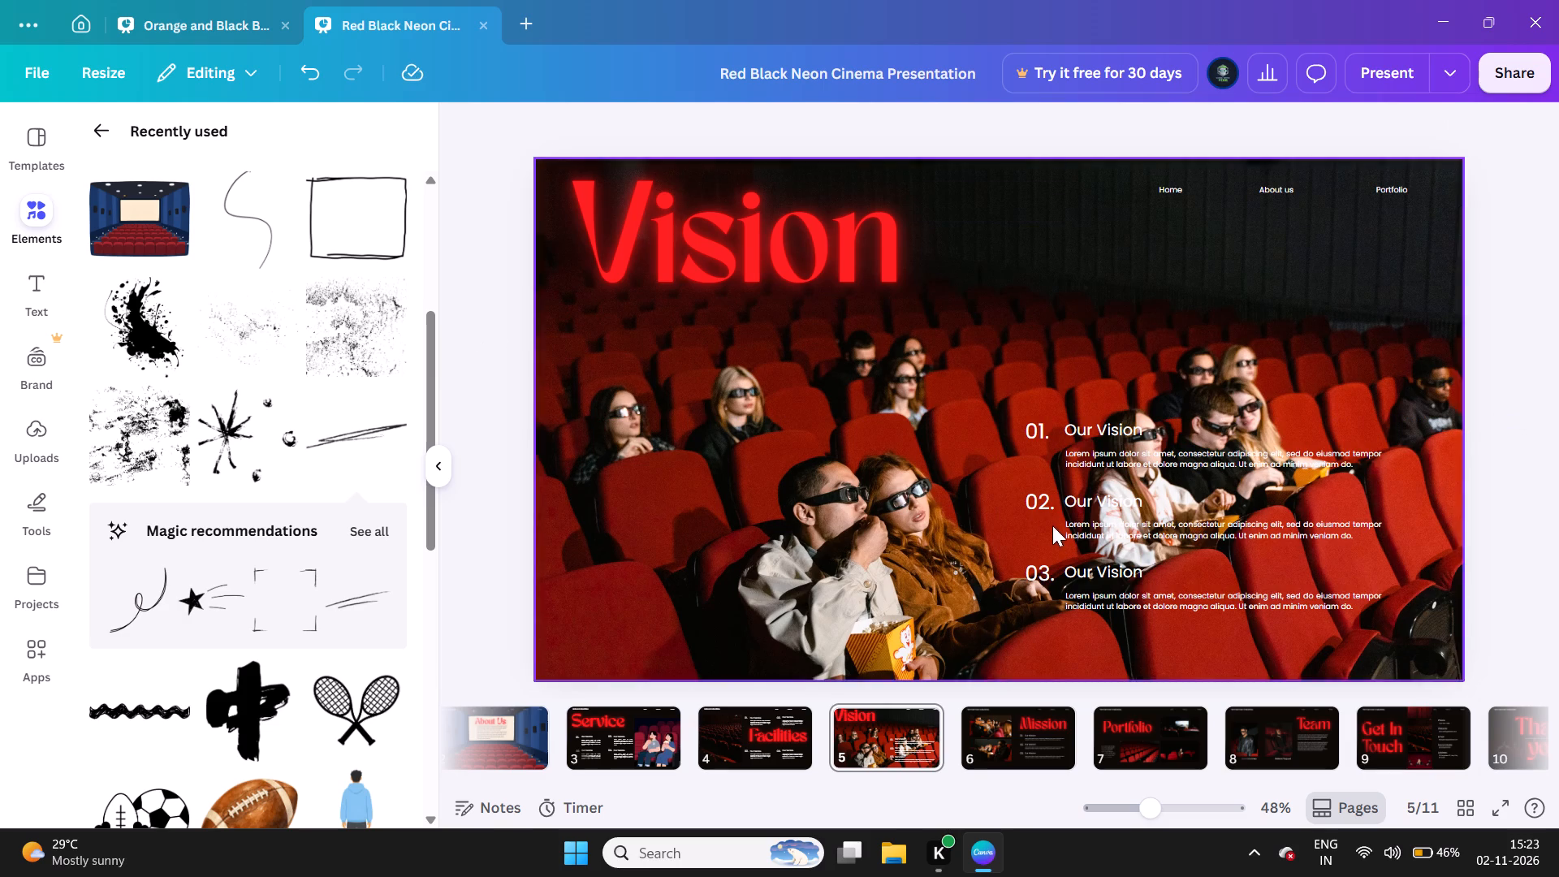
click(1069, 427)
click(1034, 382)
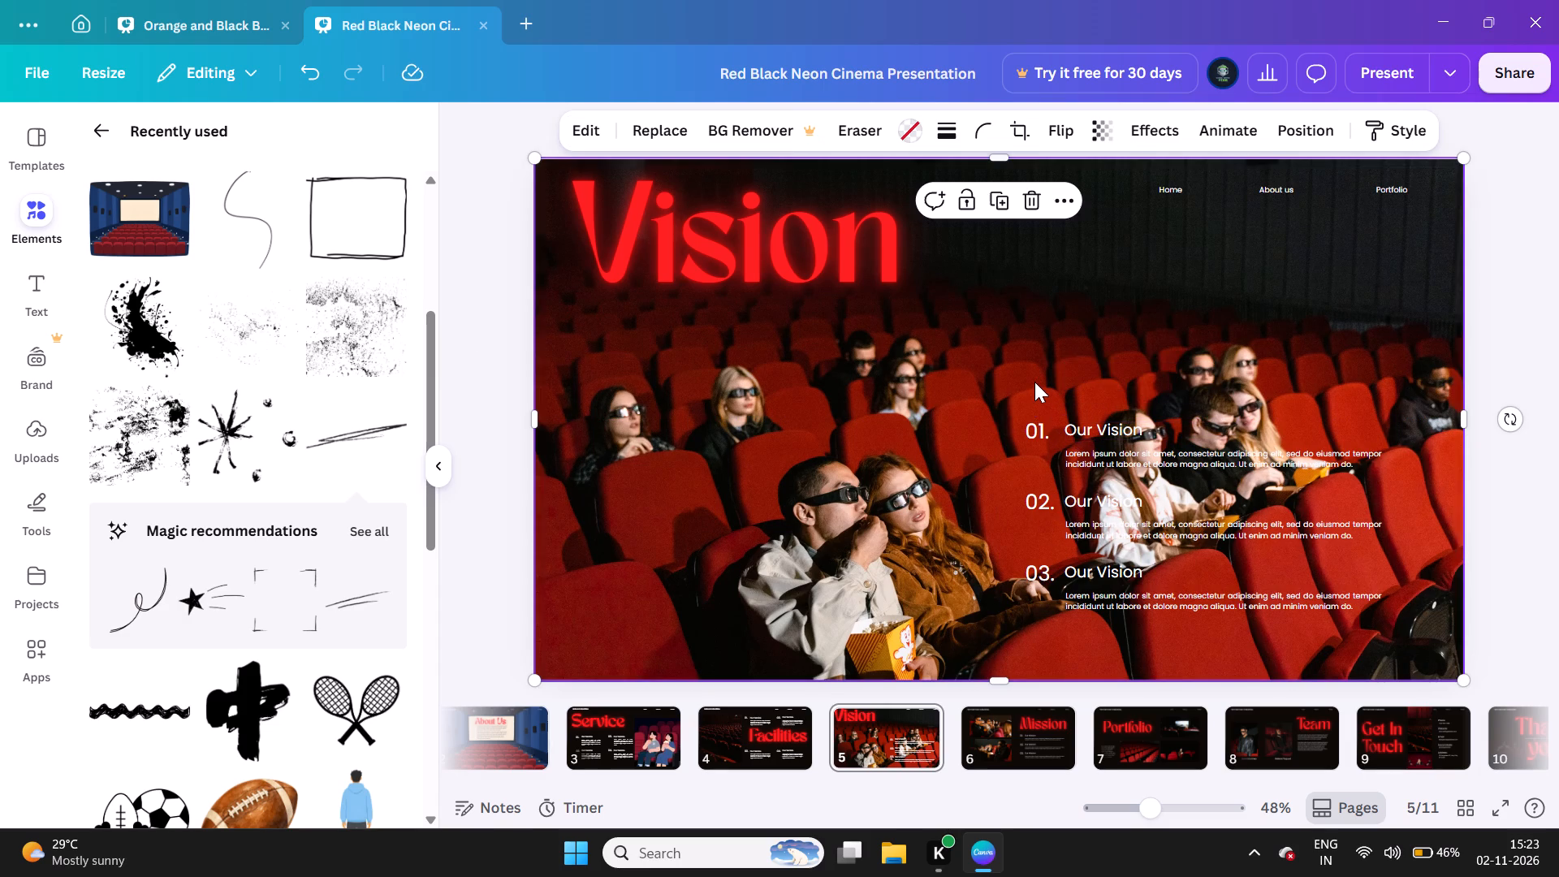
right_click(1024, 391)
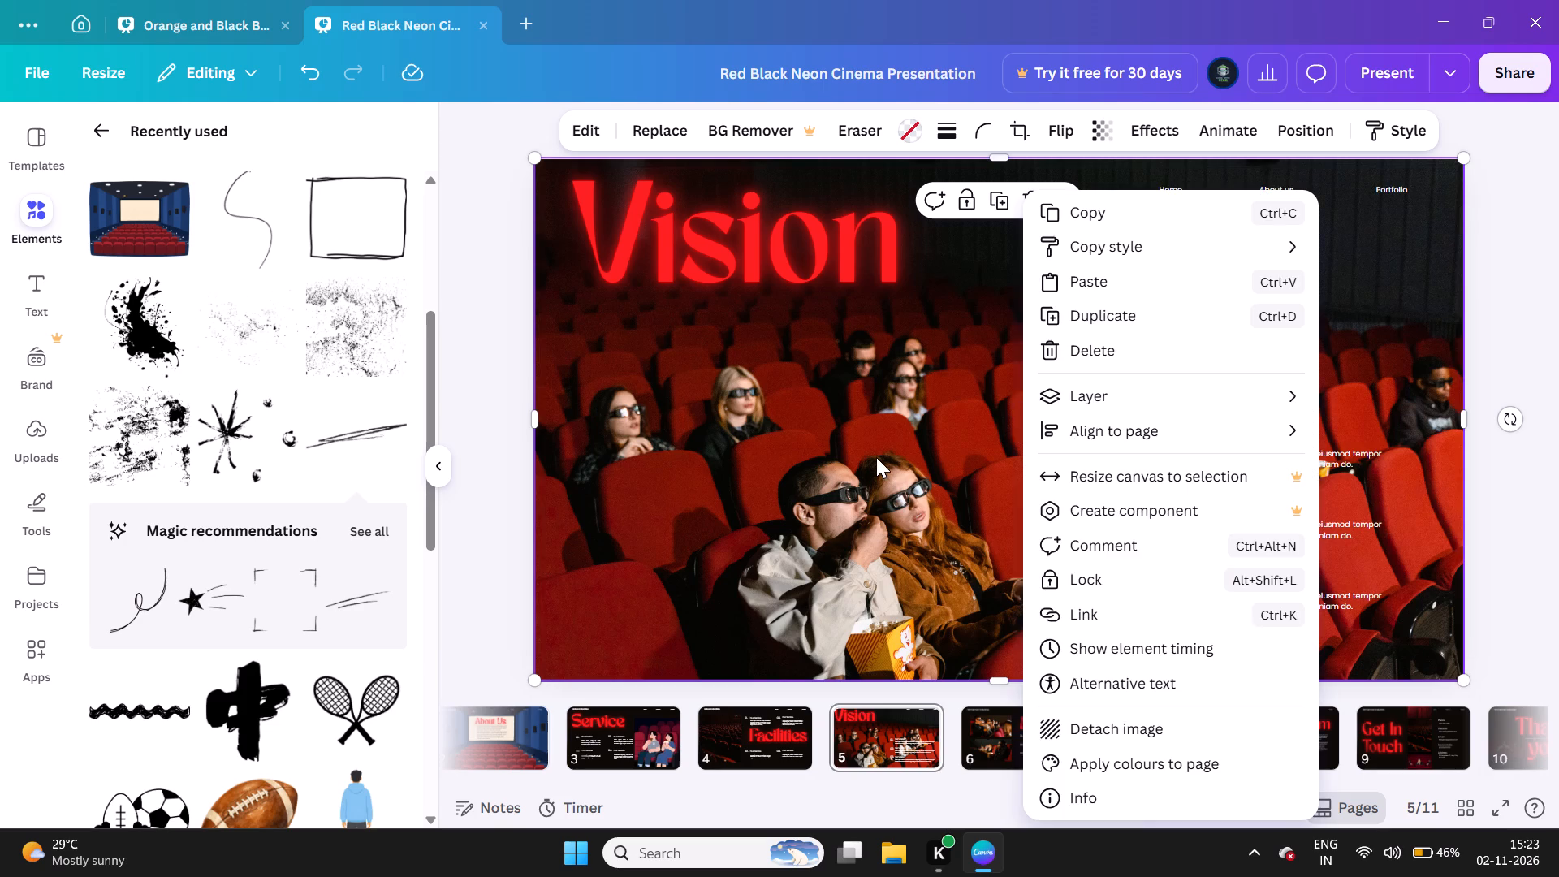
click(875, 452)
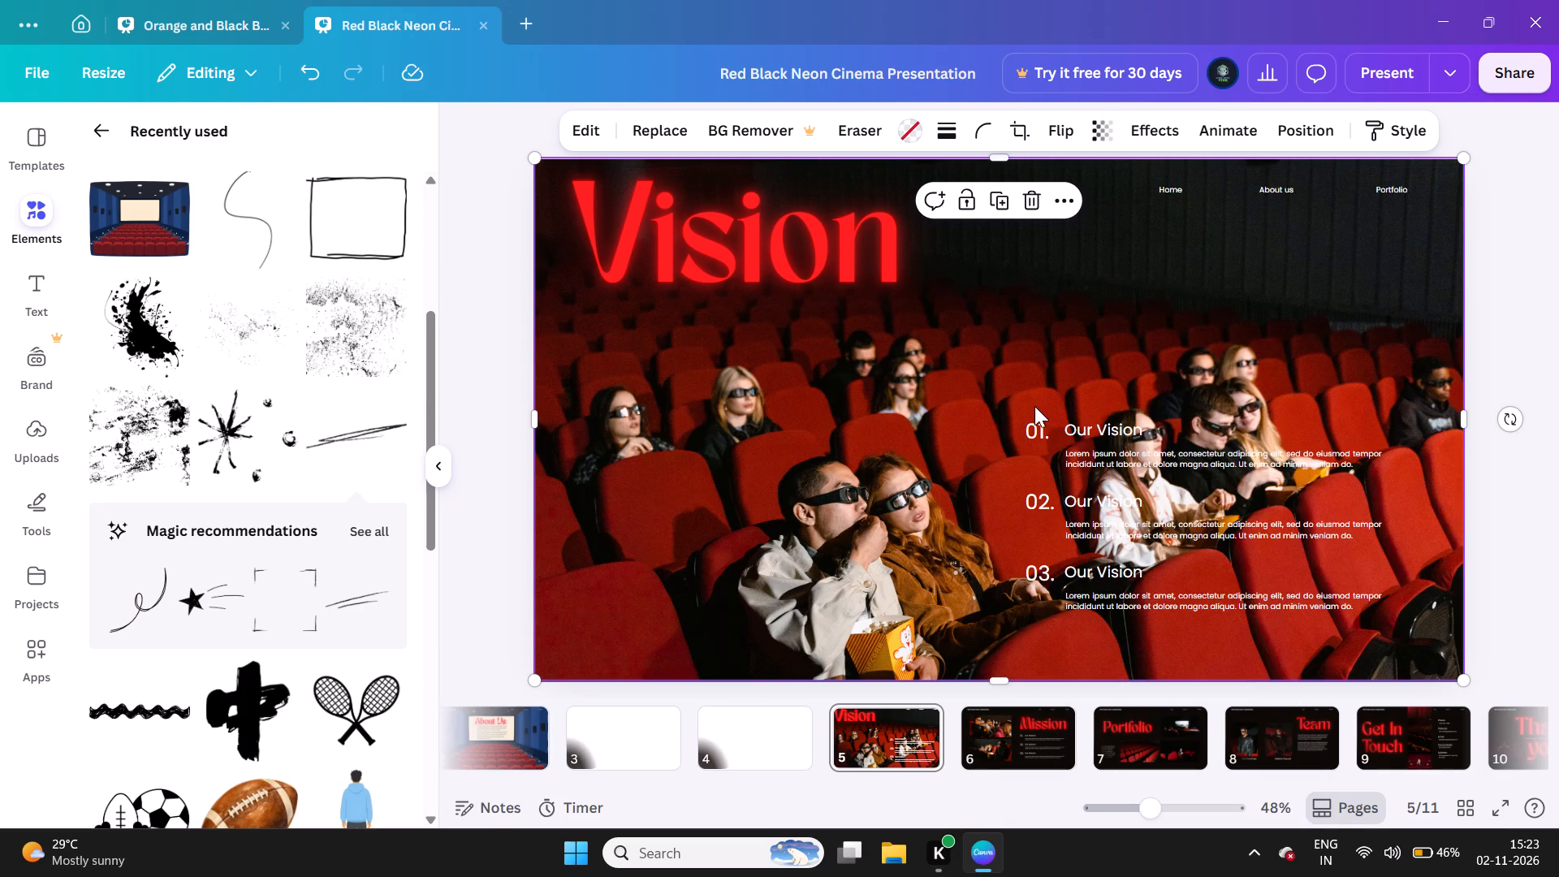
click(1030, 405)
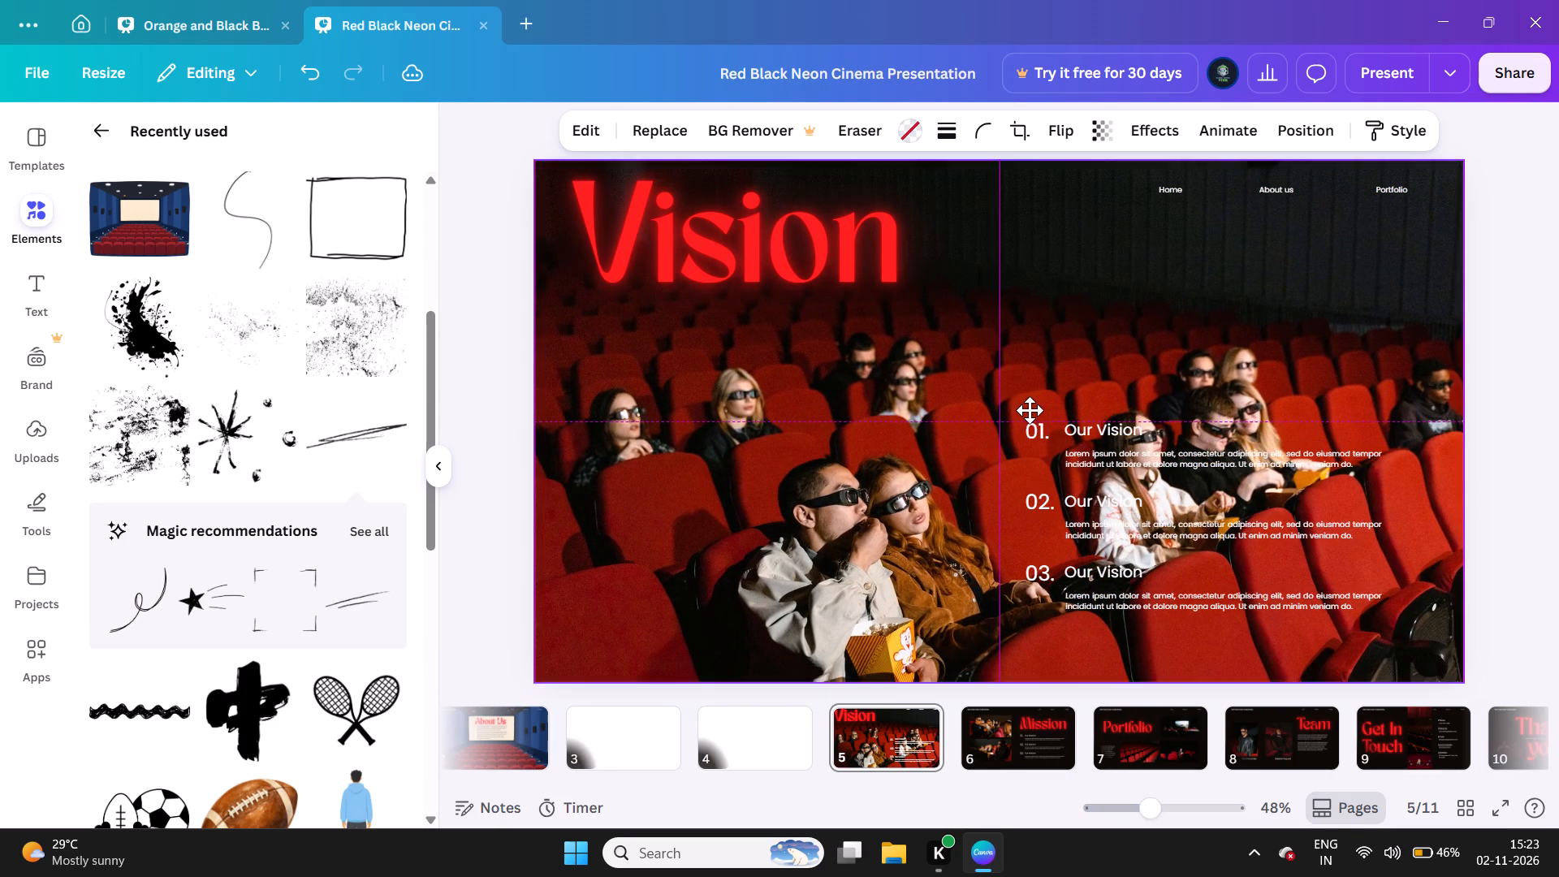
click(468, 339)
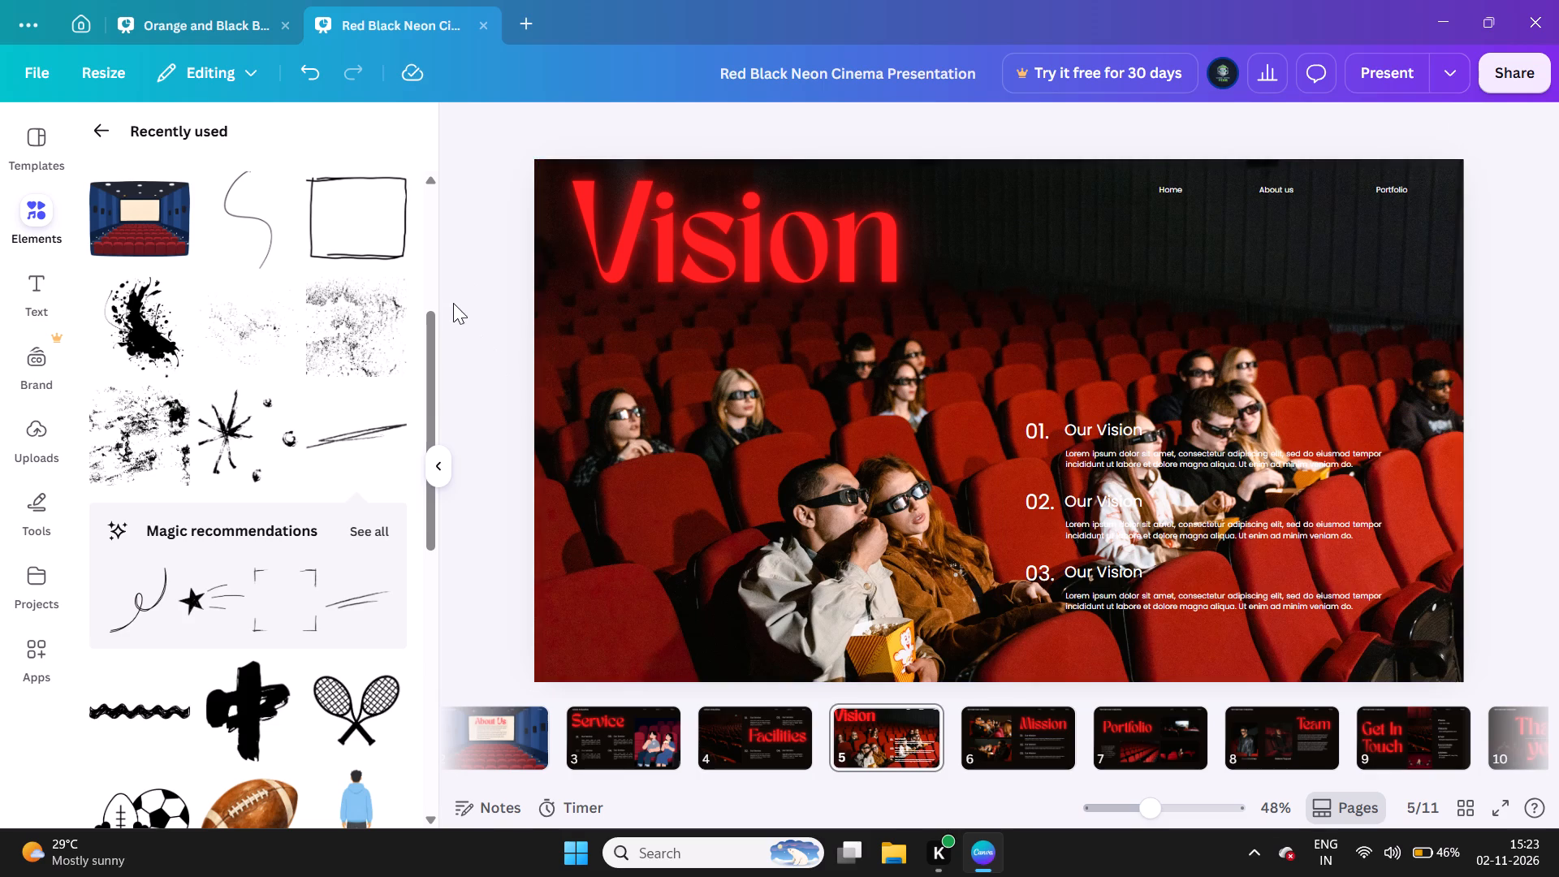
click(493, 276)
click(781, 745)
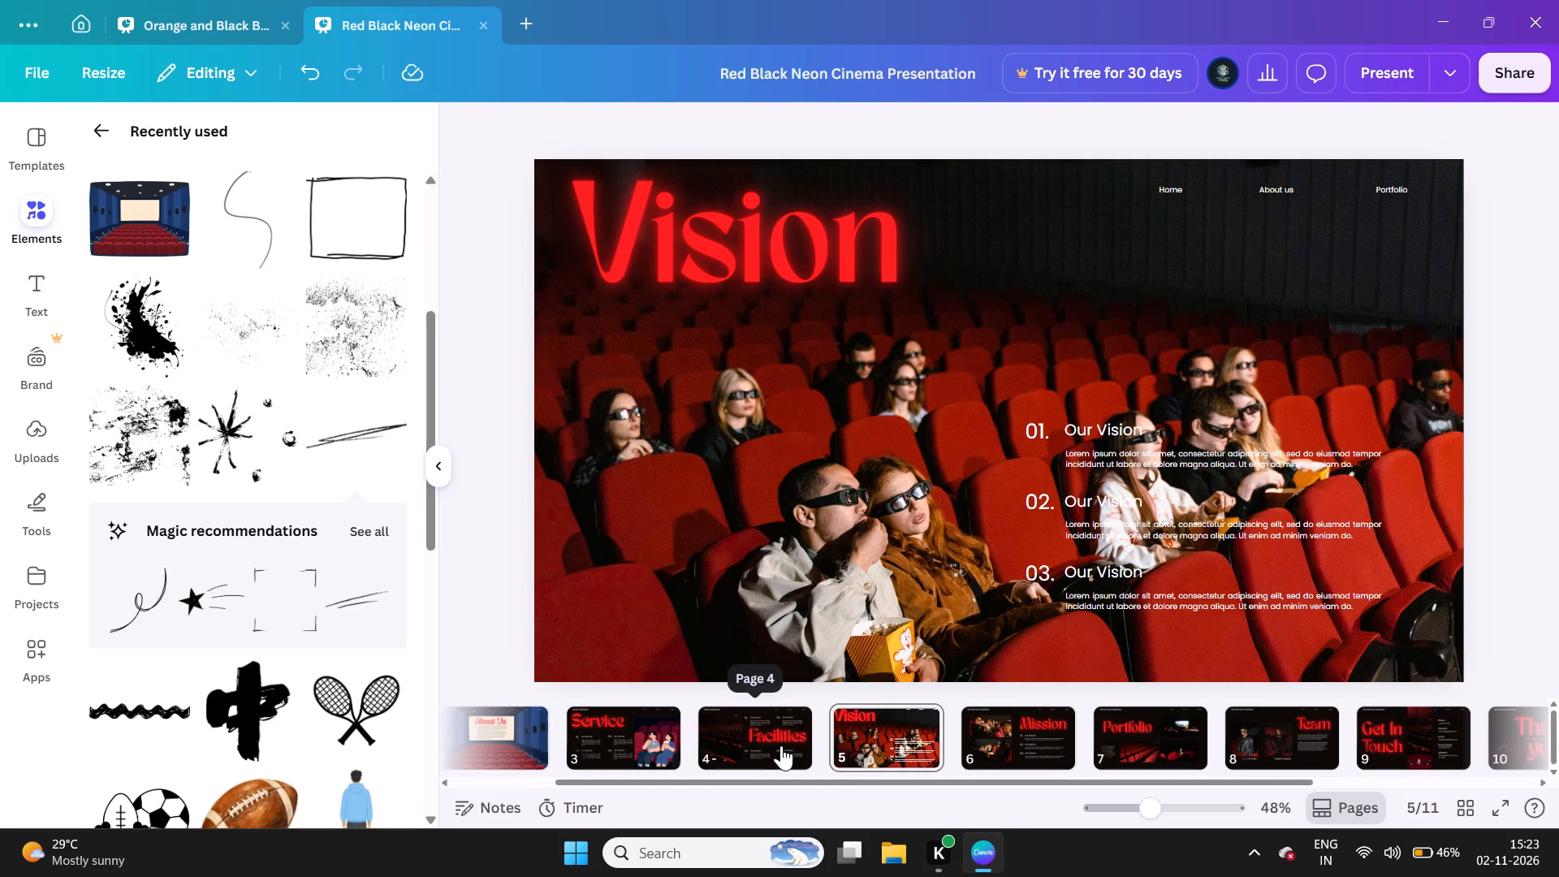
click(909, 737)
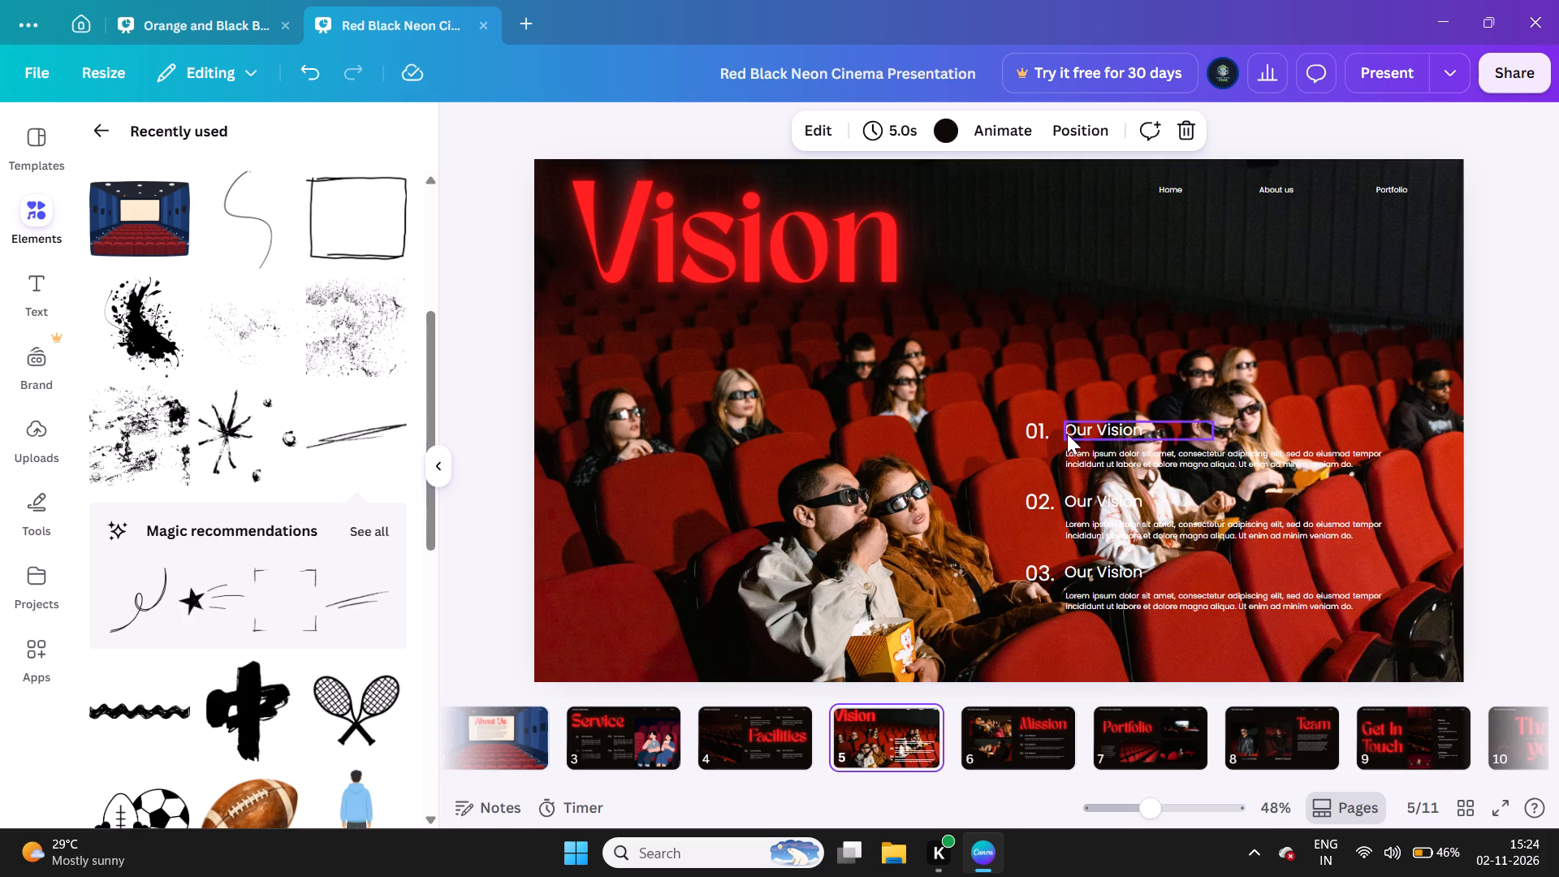
Narrow the 01. number's text box and move it just beyond the end of the Vision heading.
click(1025, 438)
drag(1025, 438, 1001, 437)
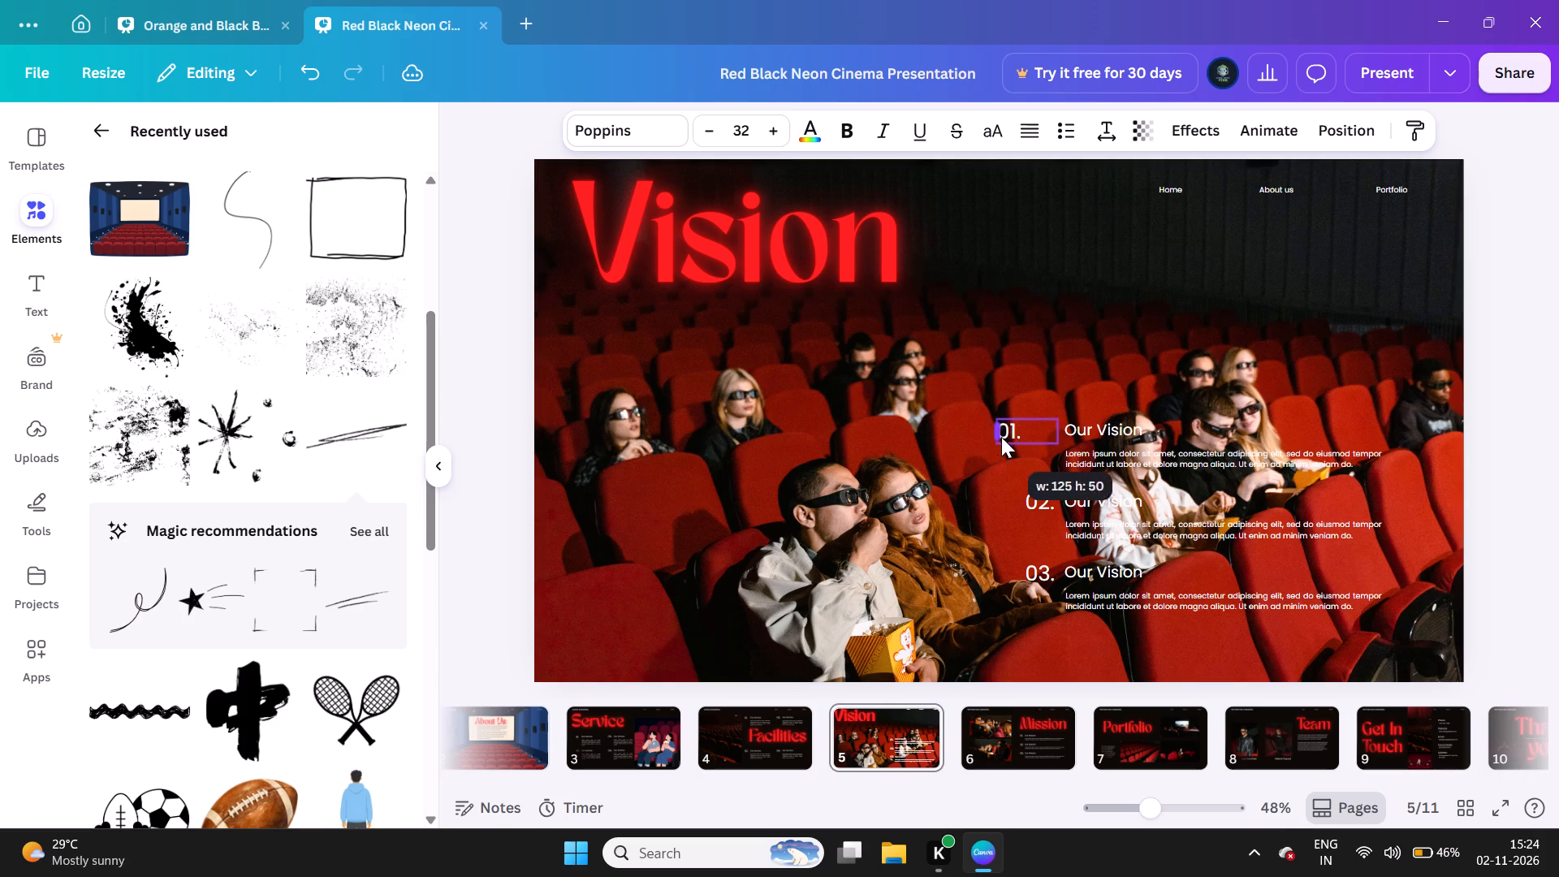
drag(1001, 437, 1033, 445)
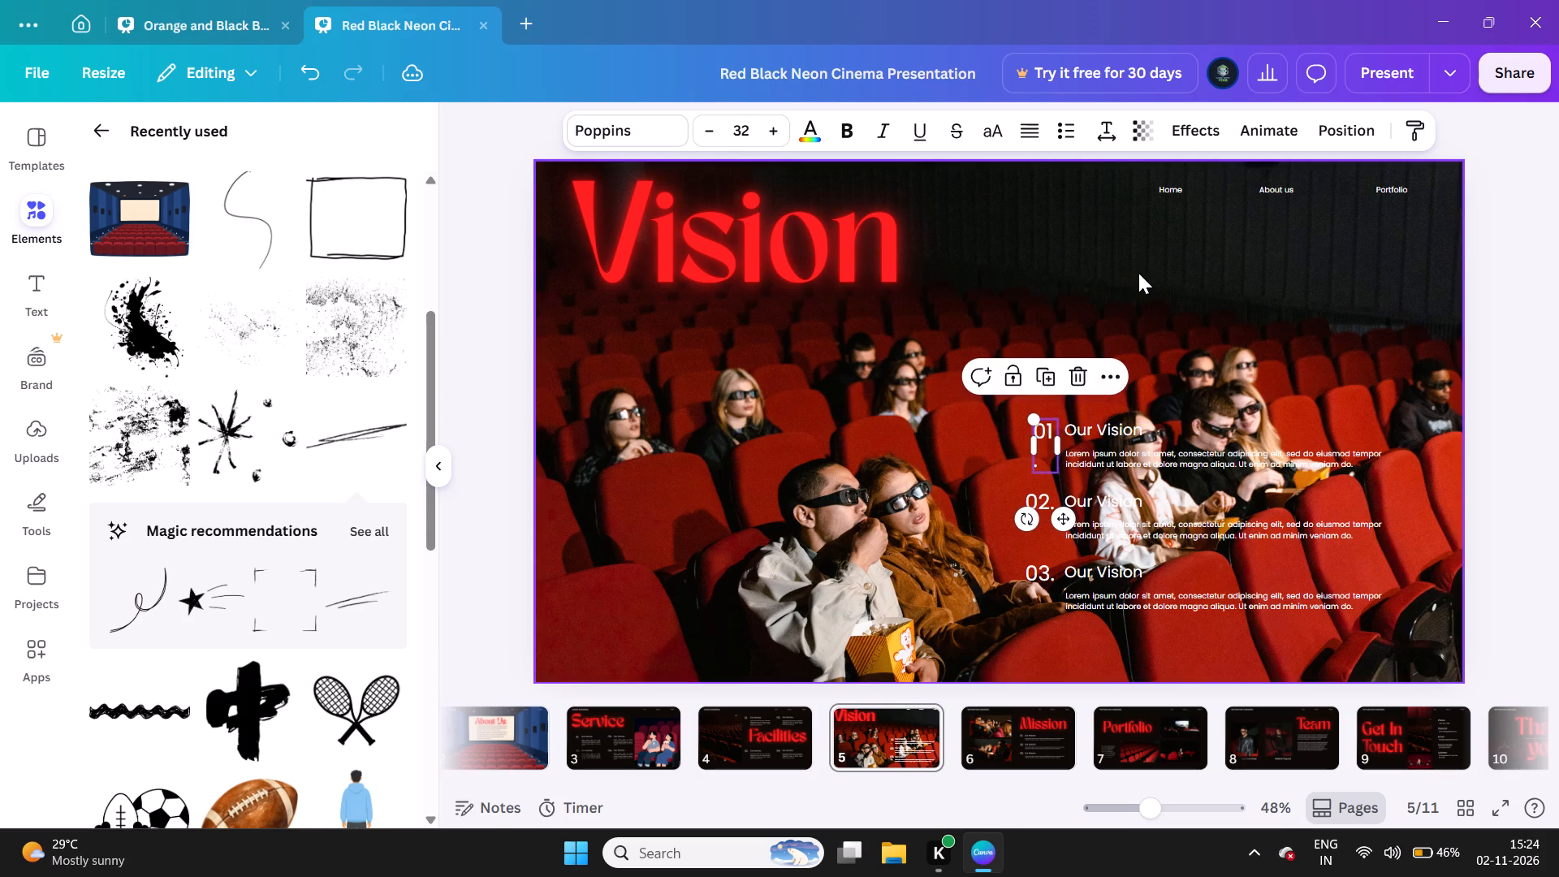
click(1138, 273)
click(1047, 430)
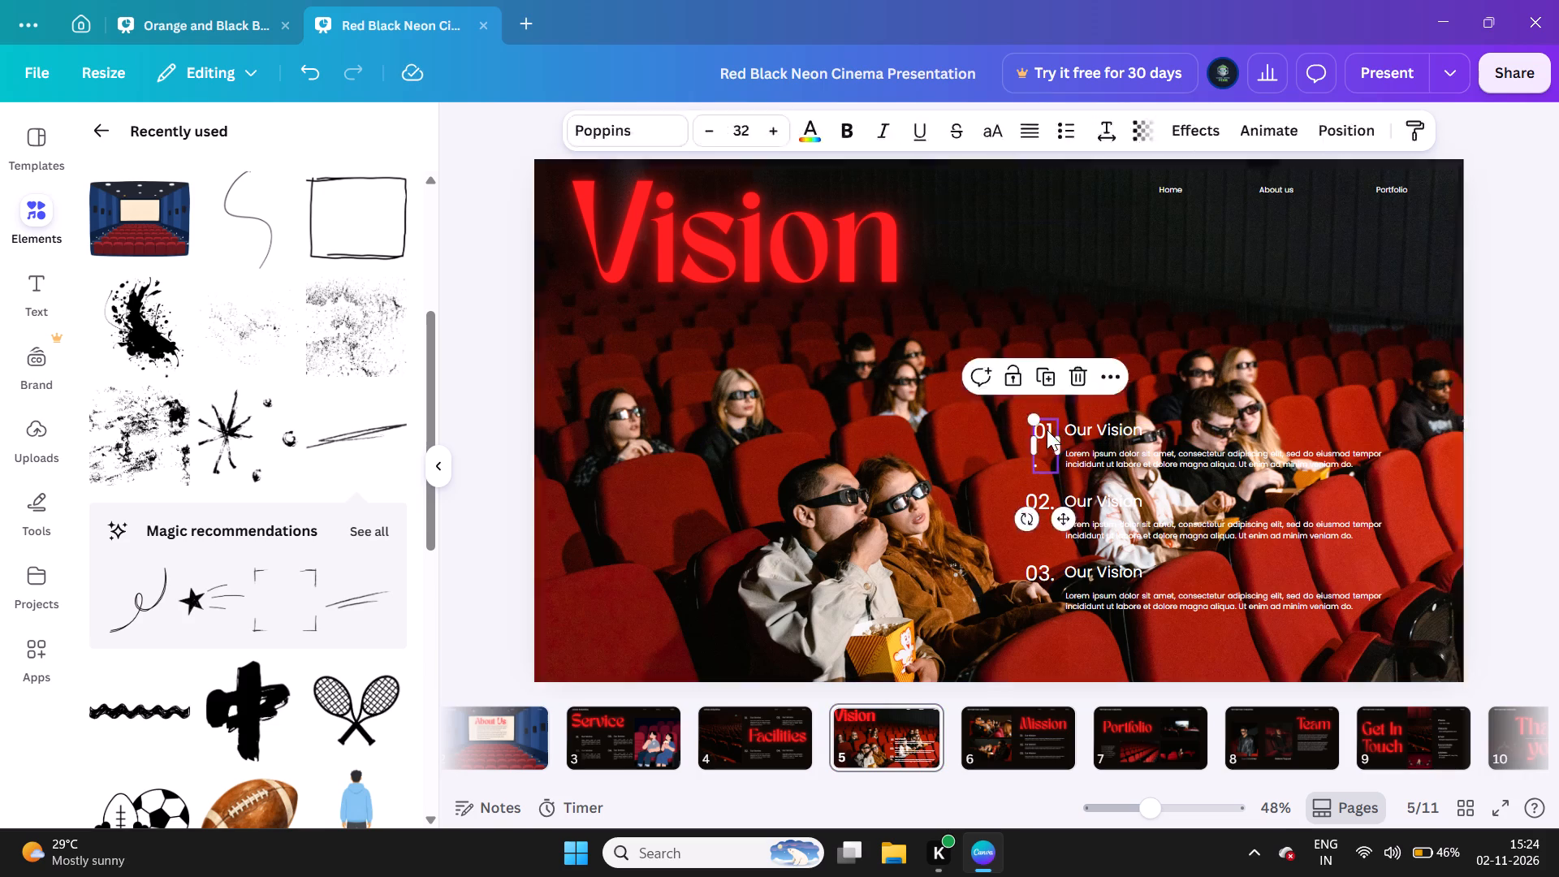
drag(1047, 430, 659, 322)
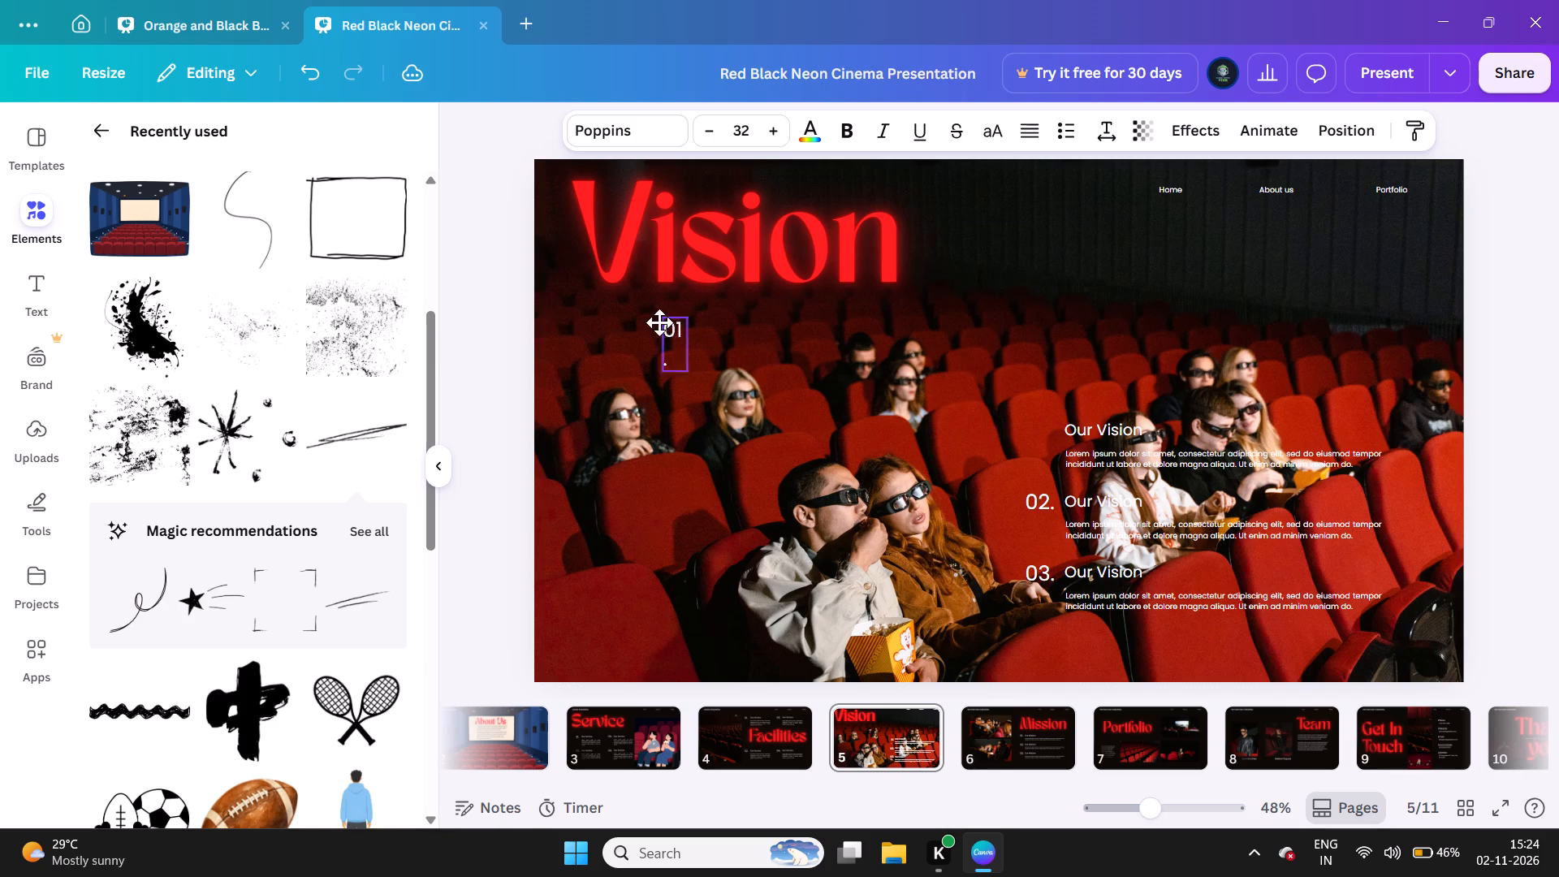
drag(659, 322, 951, 235)
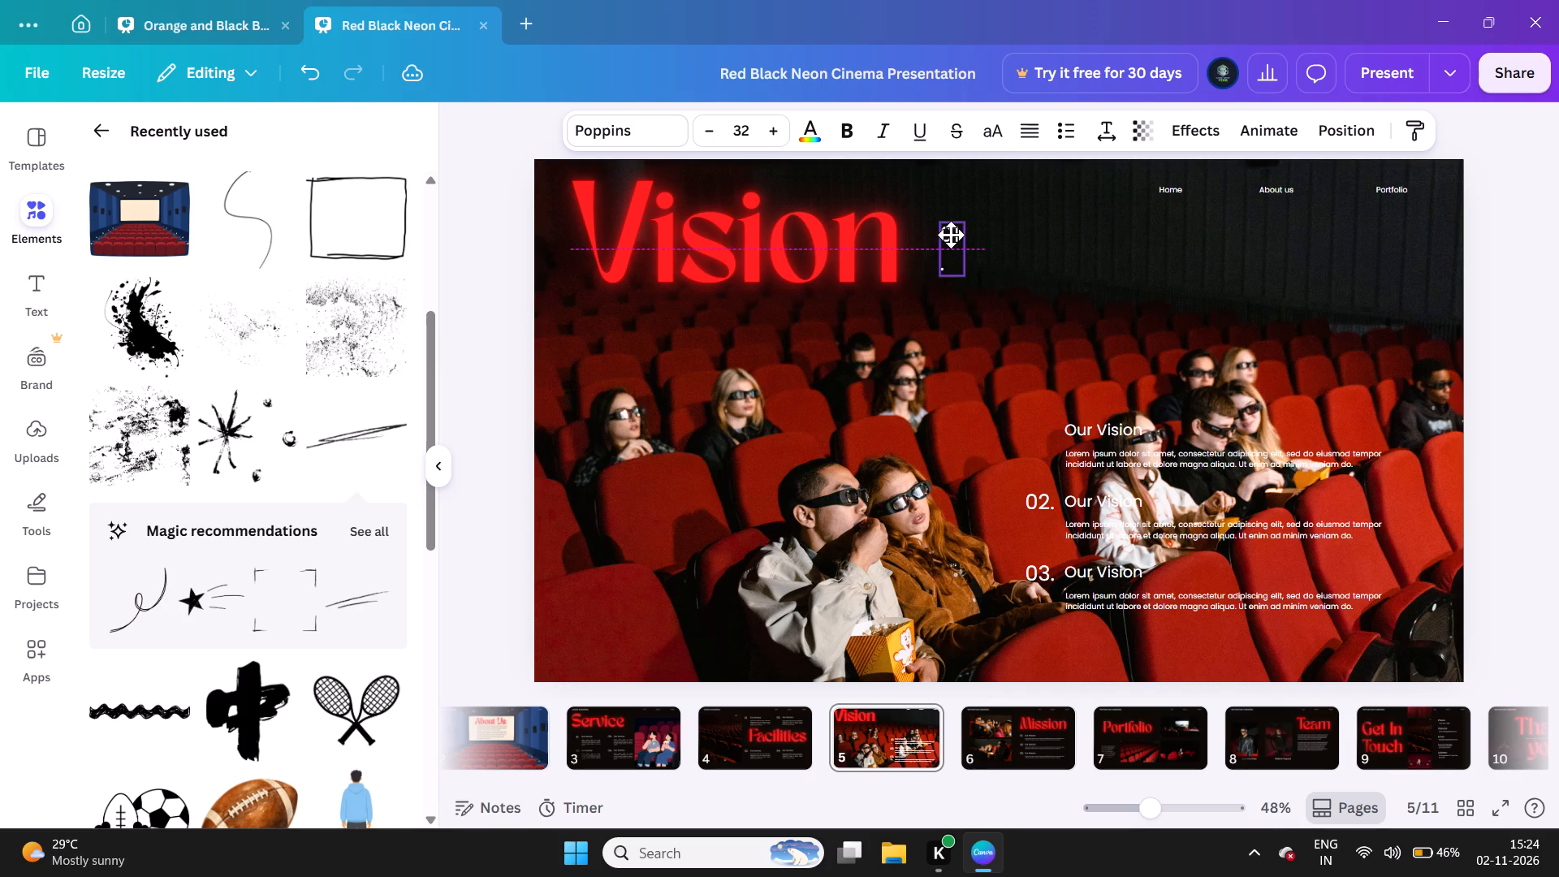
drag(951, 235, 951, 232)
click(1060, 289)
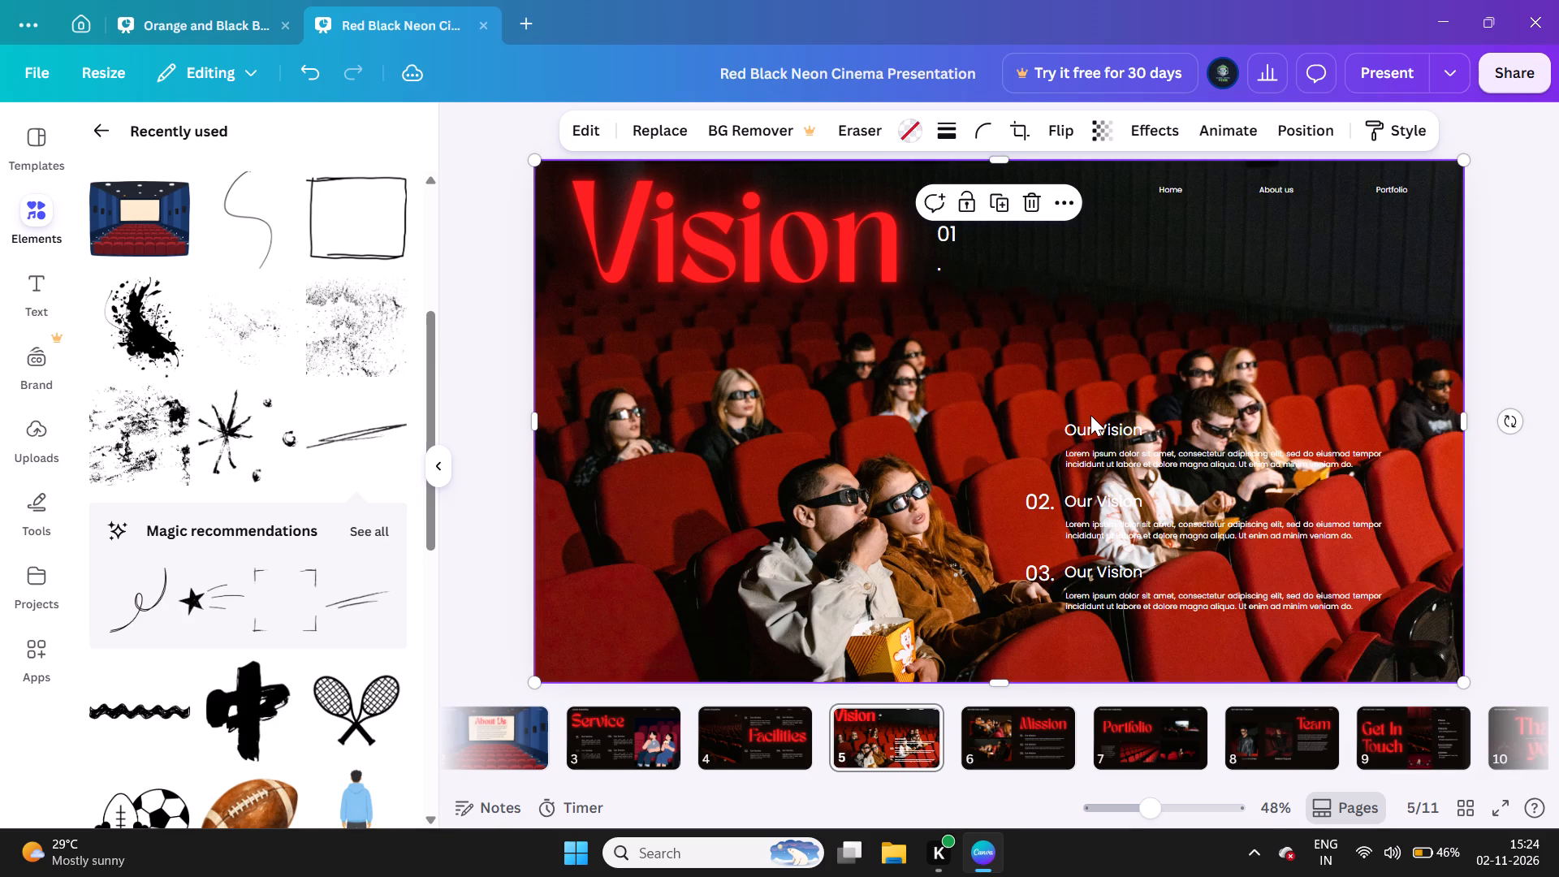
Move the first Our Vision title up beside the relocated 01 number, roughly level with it.
drag(1099, 438, 1047, 338)
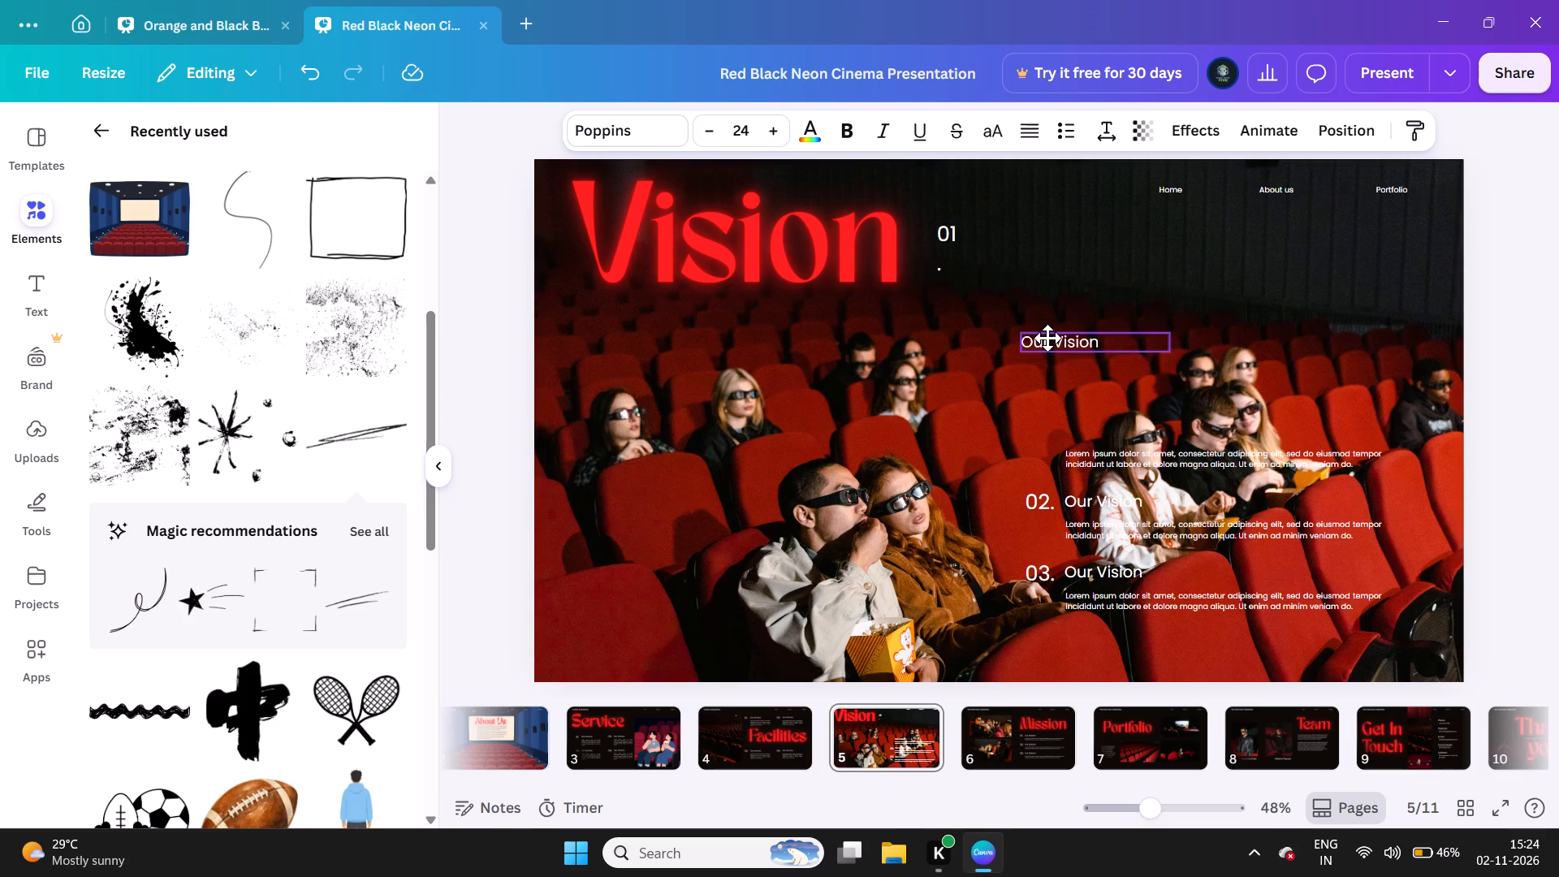
drag(1047, 338, 1008, 249)
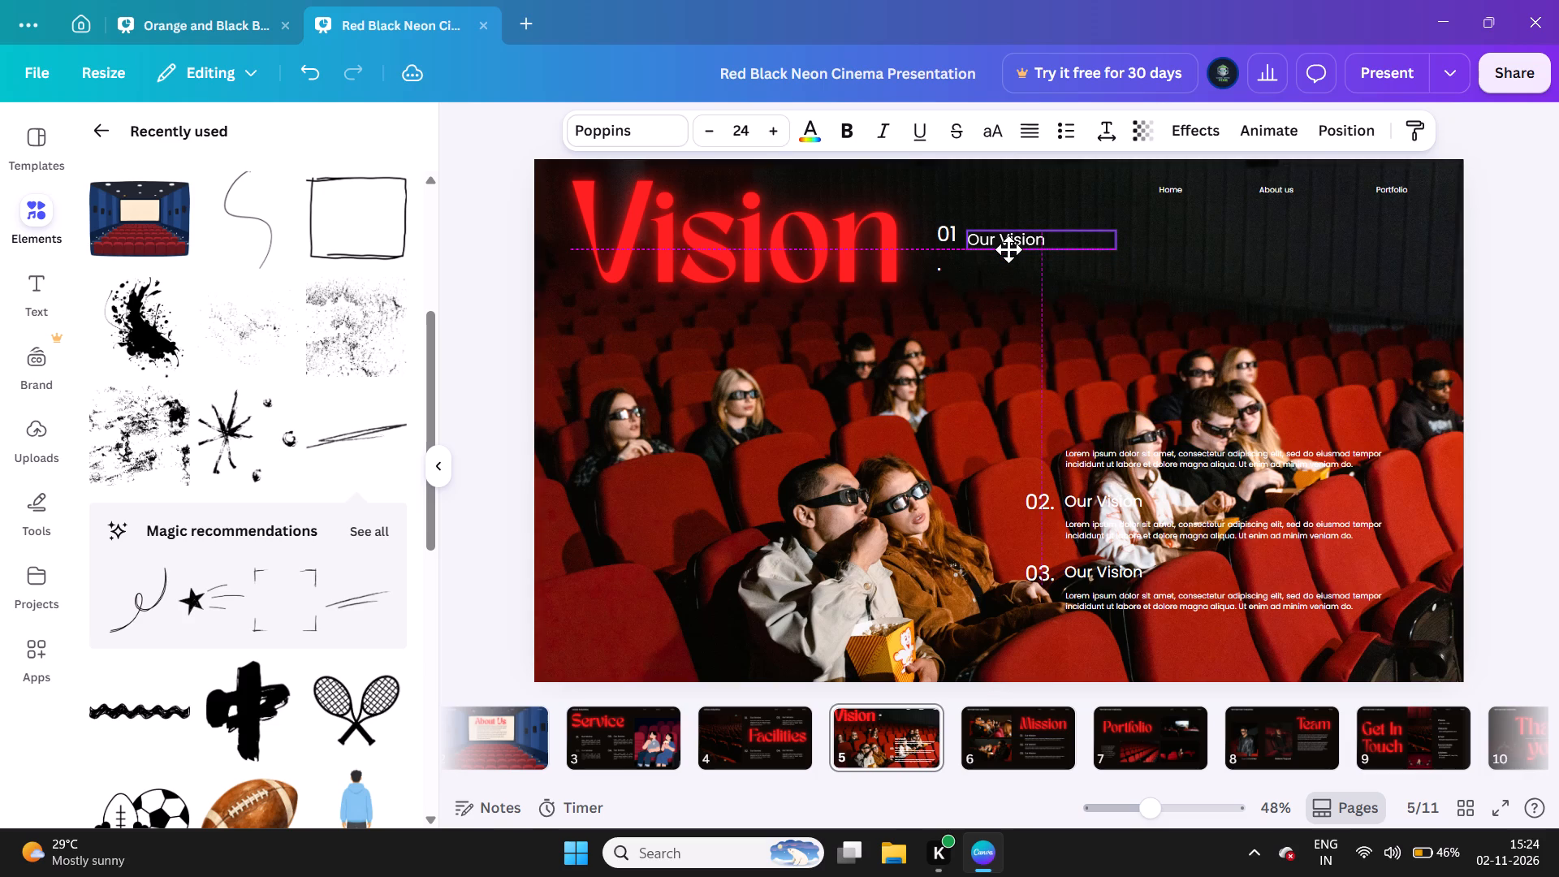
drag(1008, 249, 1008, 243)
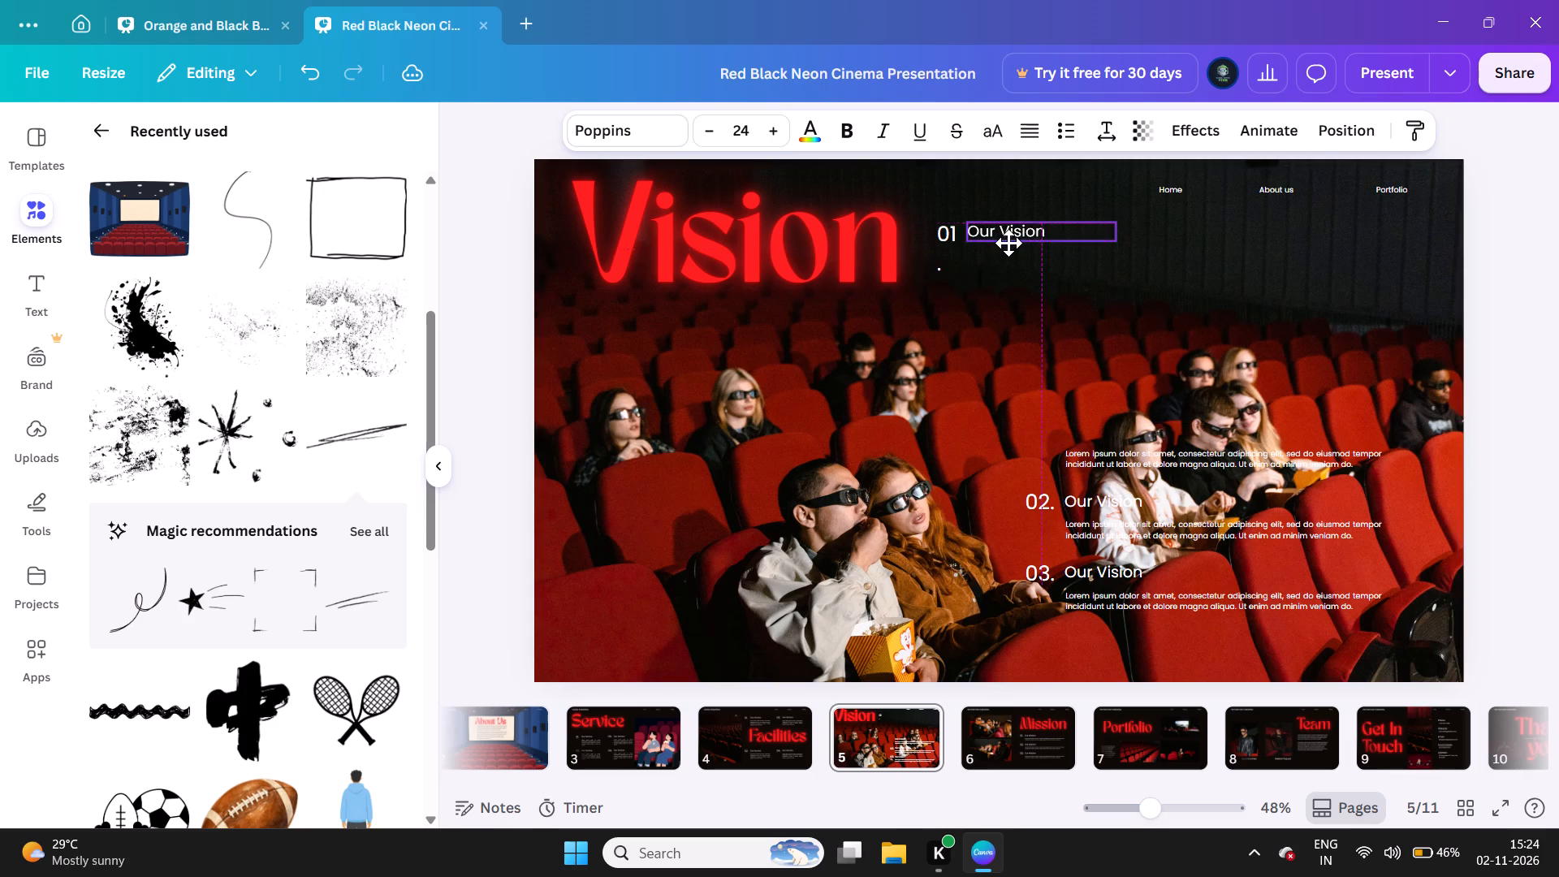
drag(1008, 243, 1008, 244)
click(1241, 296)
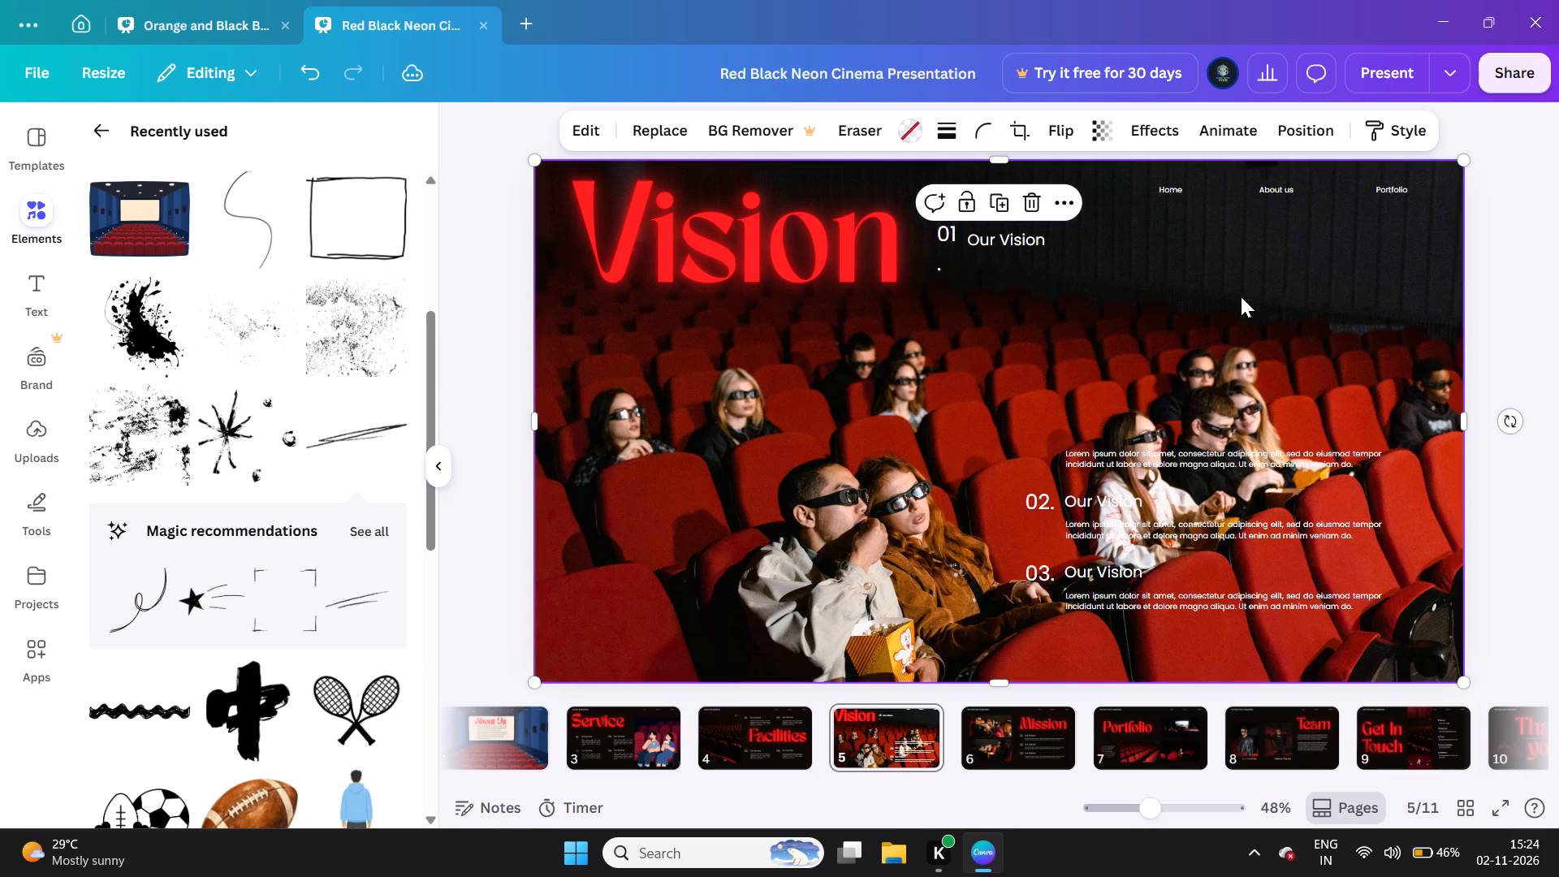
drag(1020, 245, 1019, 234)
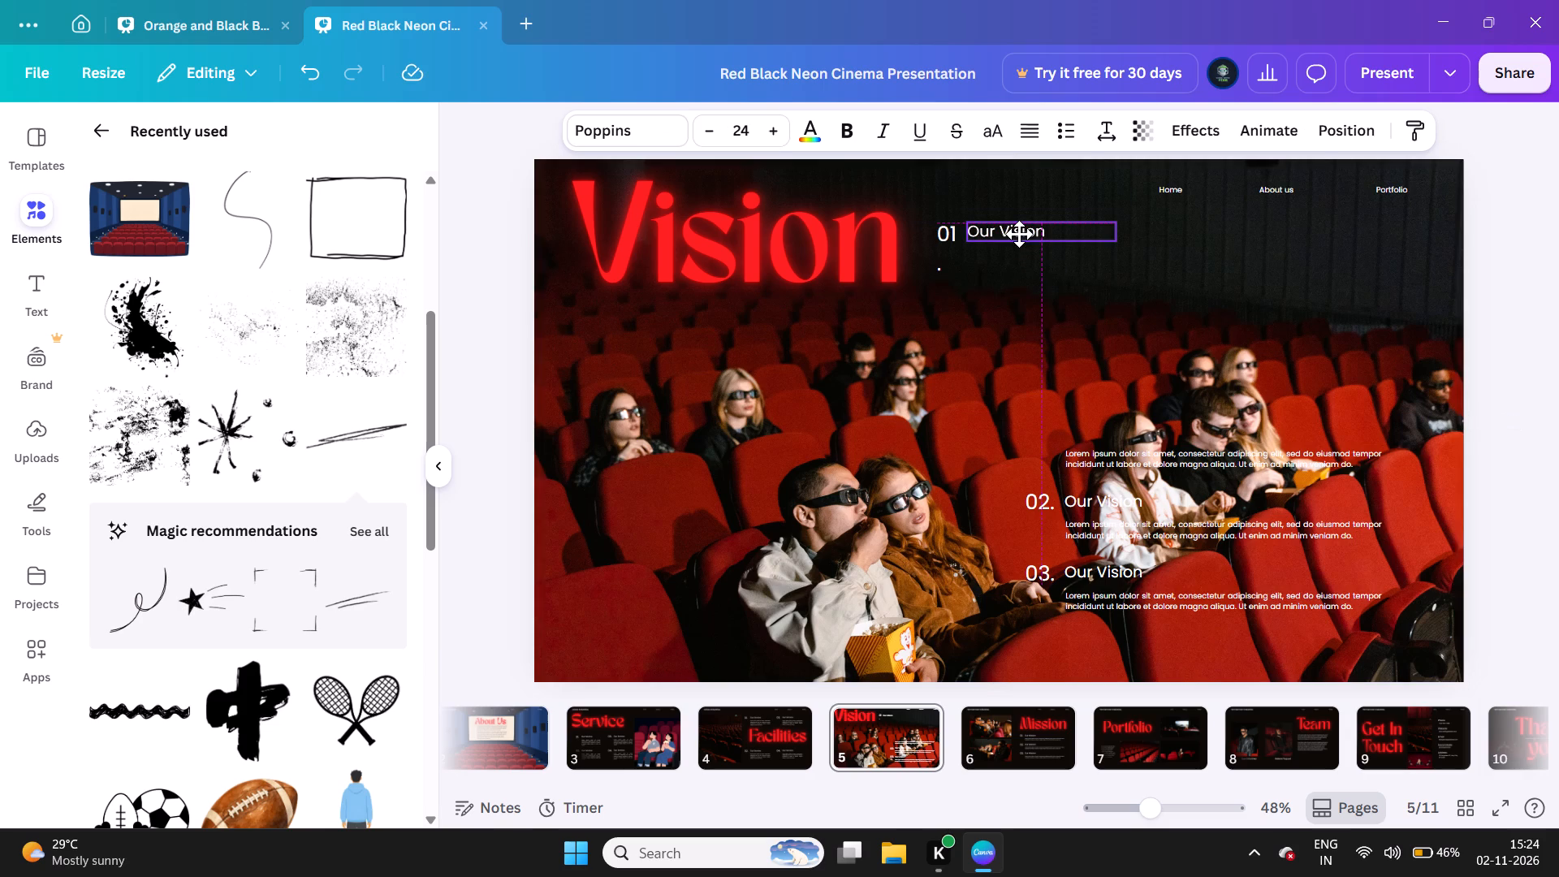
drag(1019, 234, 1017, 236)
click(1232, 231)
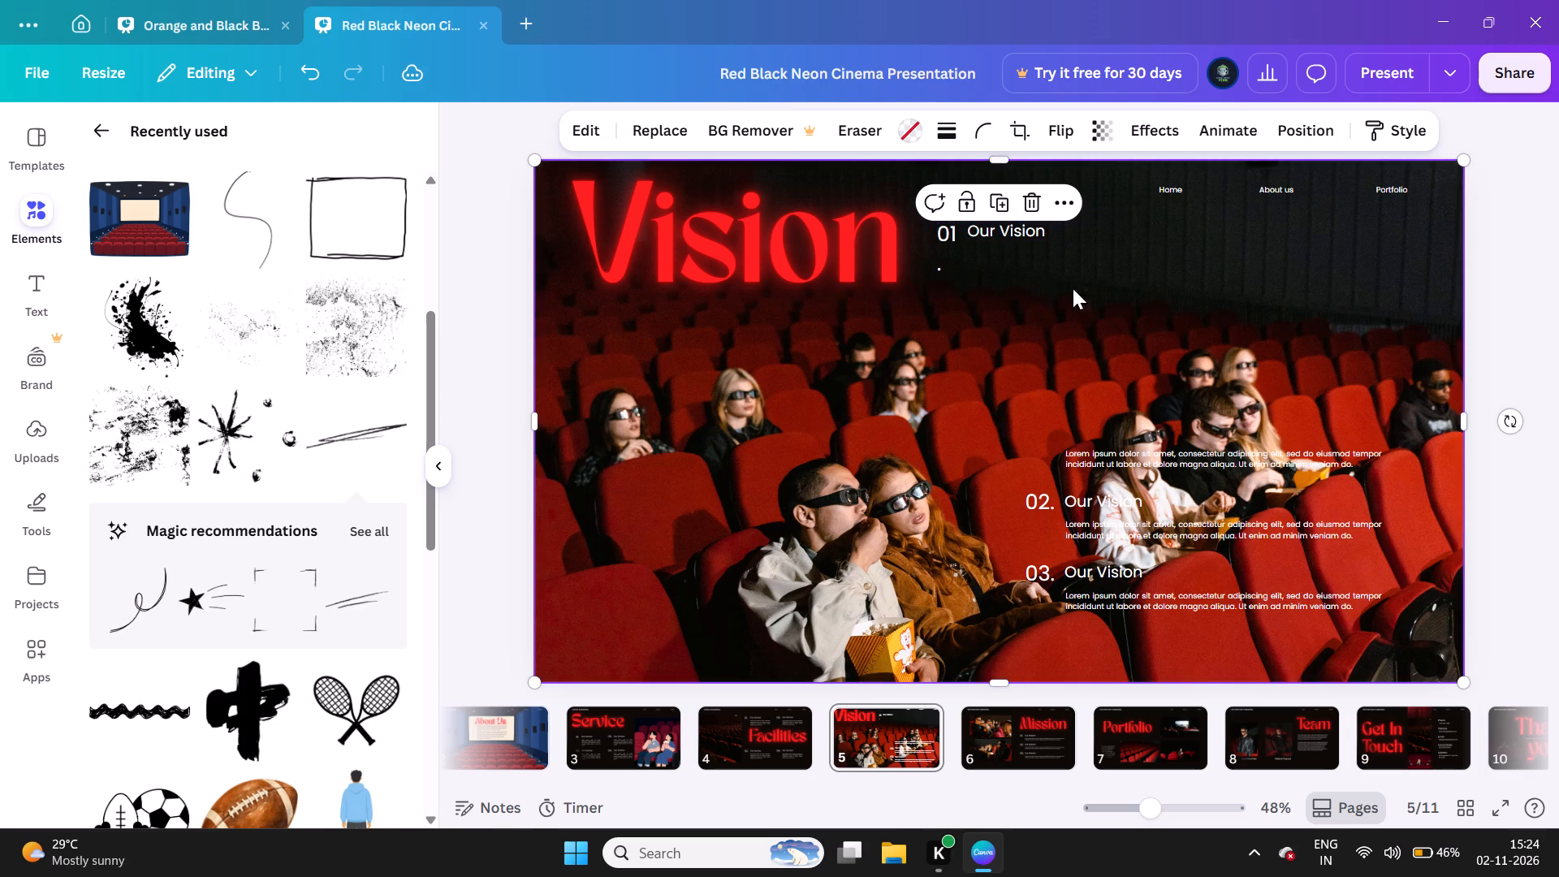
click(1073, 306)
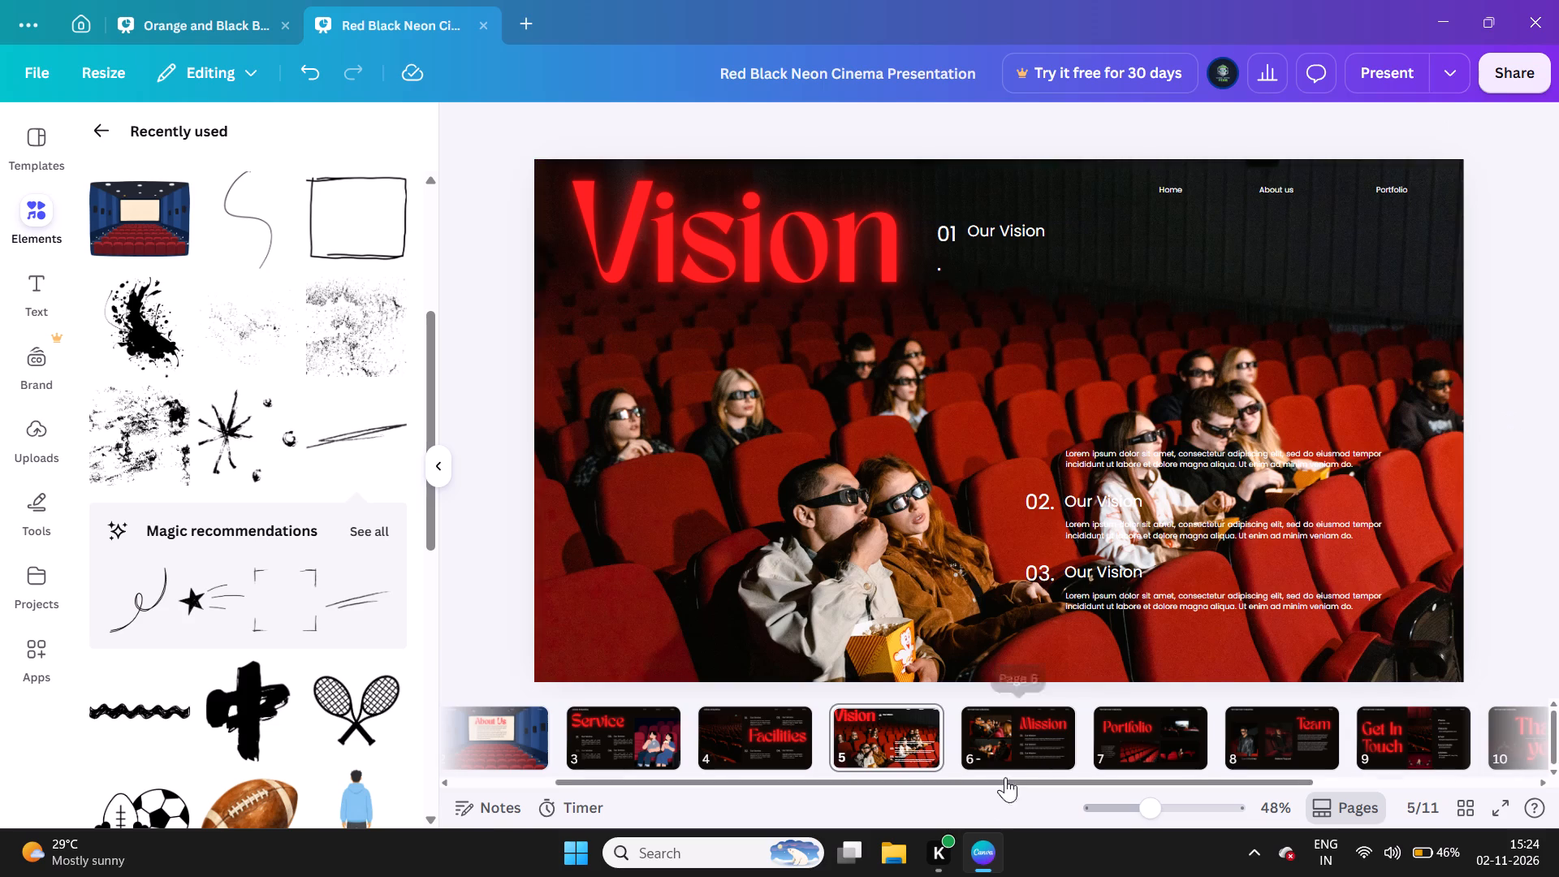
Open the Mission slide on page 6.
click(1025, 731)
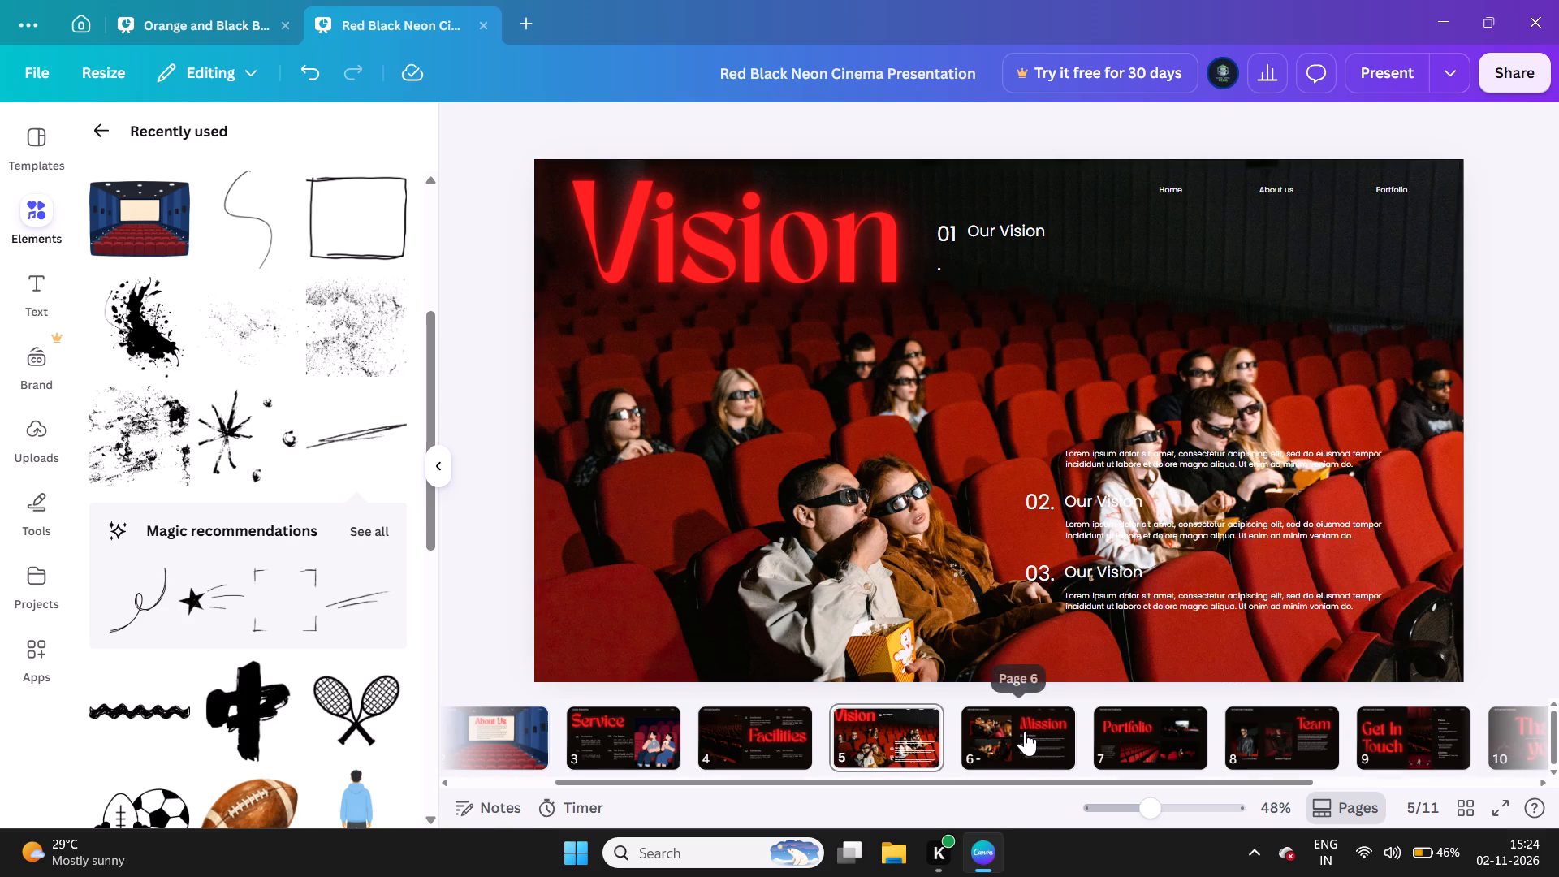
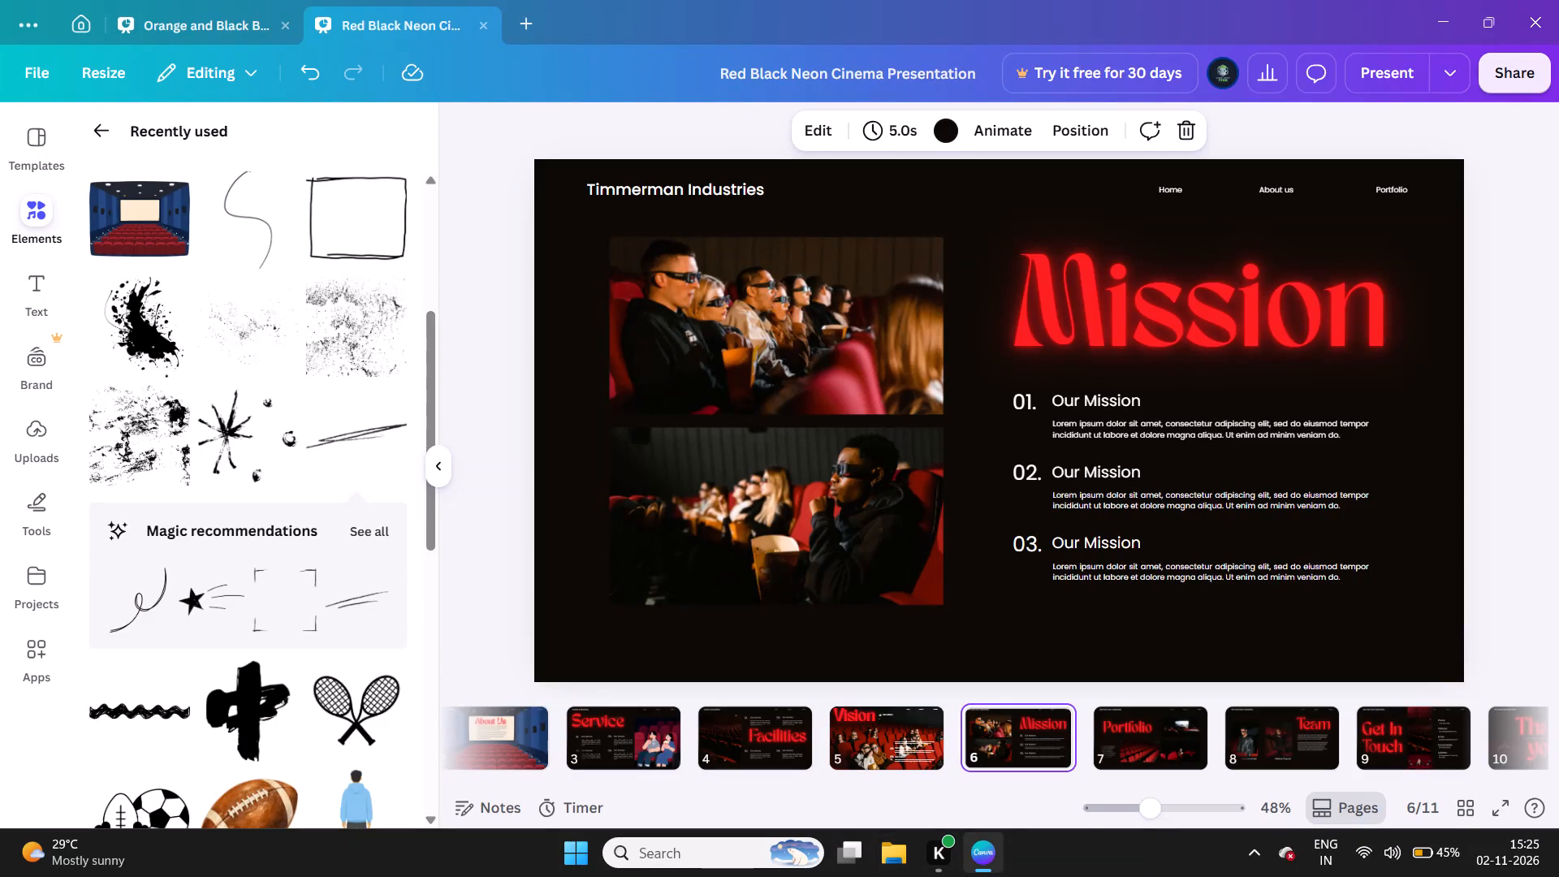
Open the Portfolio slide on page 7 and move its Portfolio heading up to just beneath the company name.
click(1124, 732)
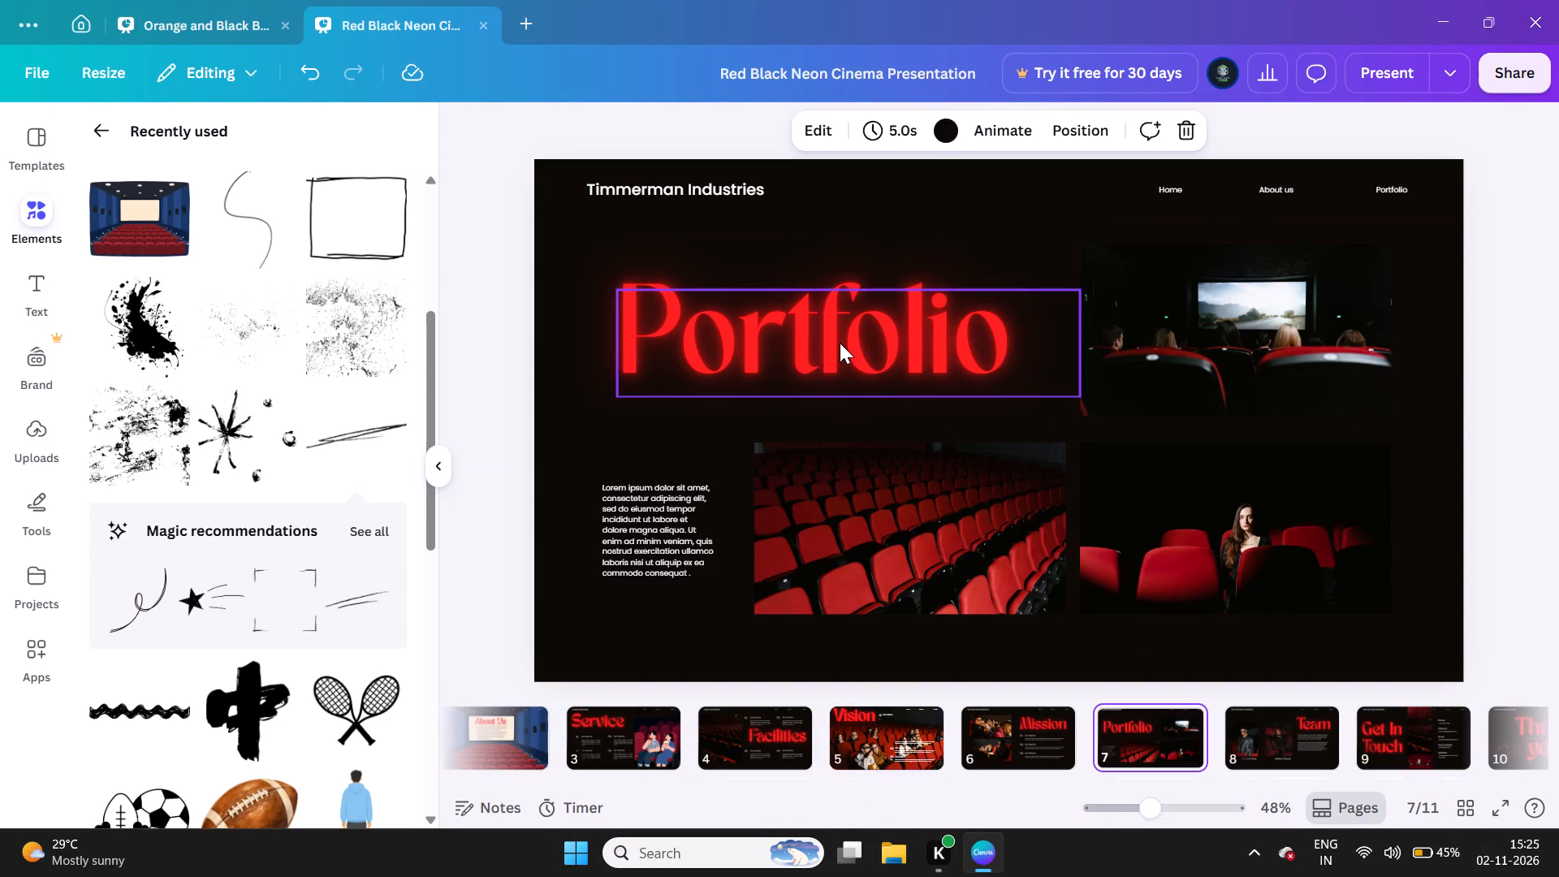
click(840, 343)
drag(840, 343, 811, 280)
click(496, 227)
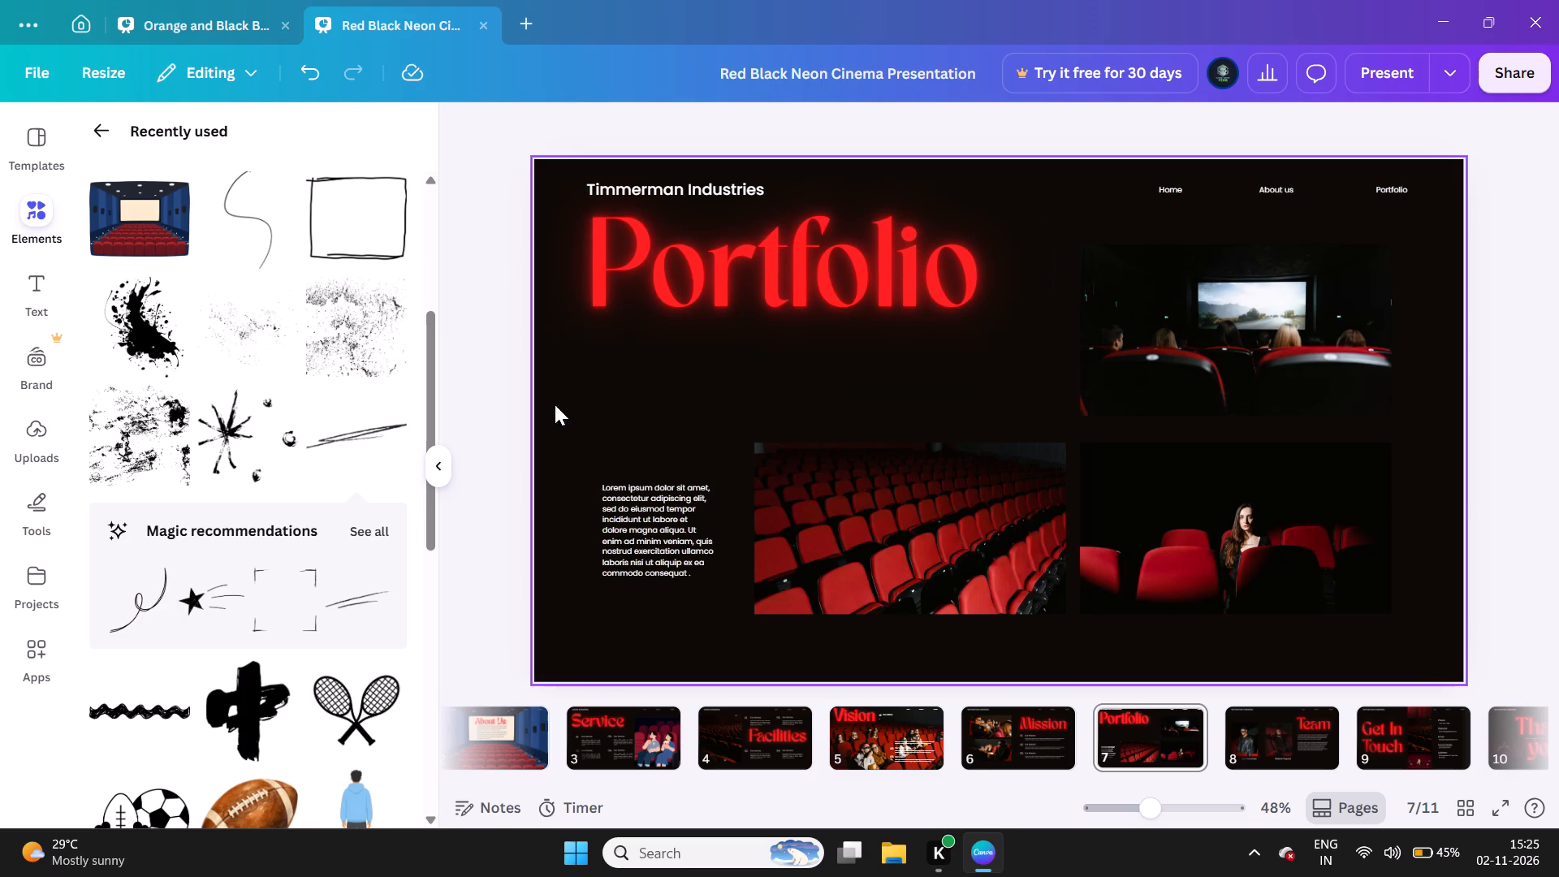
Move the lorem ipsum paragraph up so it sits directly beneath the Portfolio heading.
drag(625, 517, 628, 388)
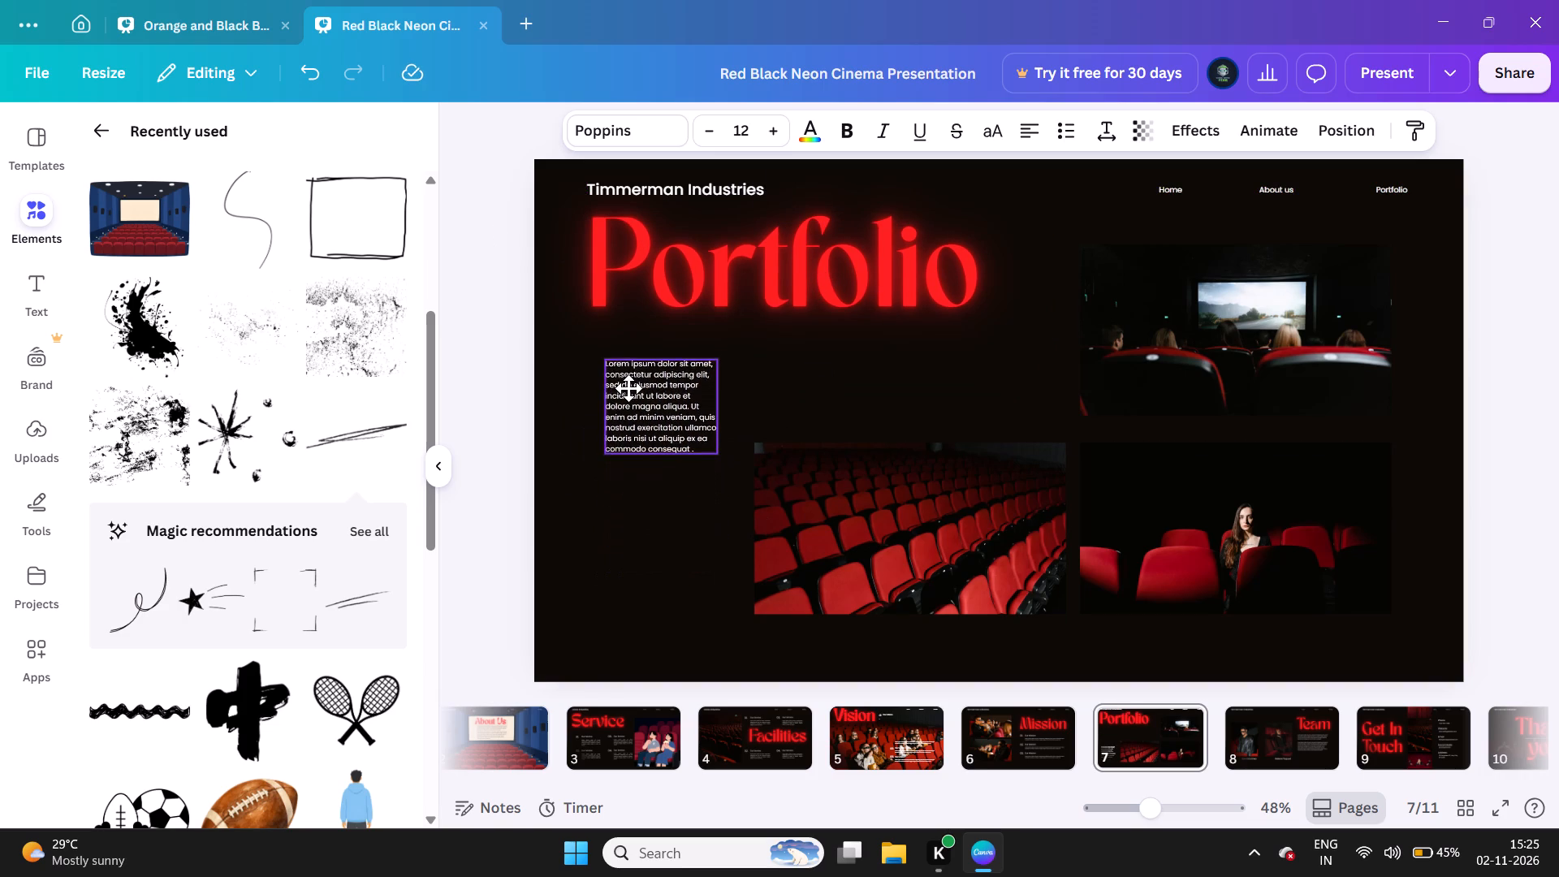
drag(628, 388, 633, 367)
click(499, 270)
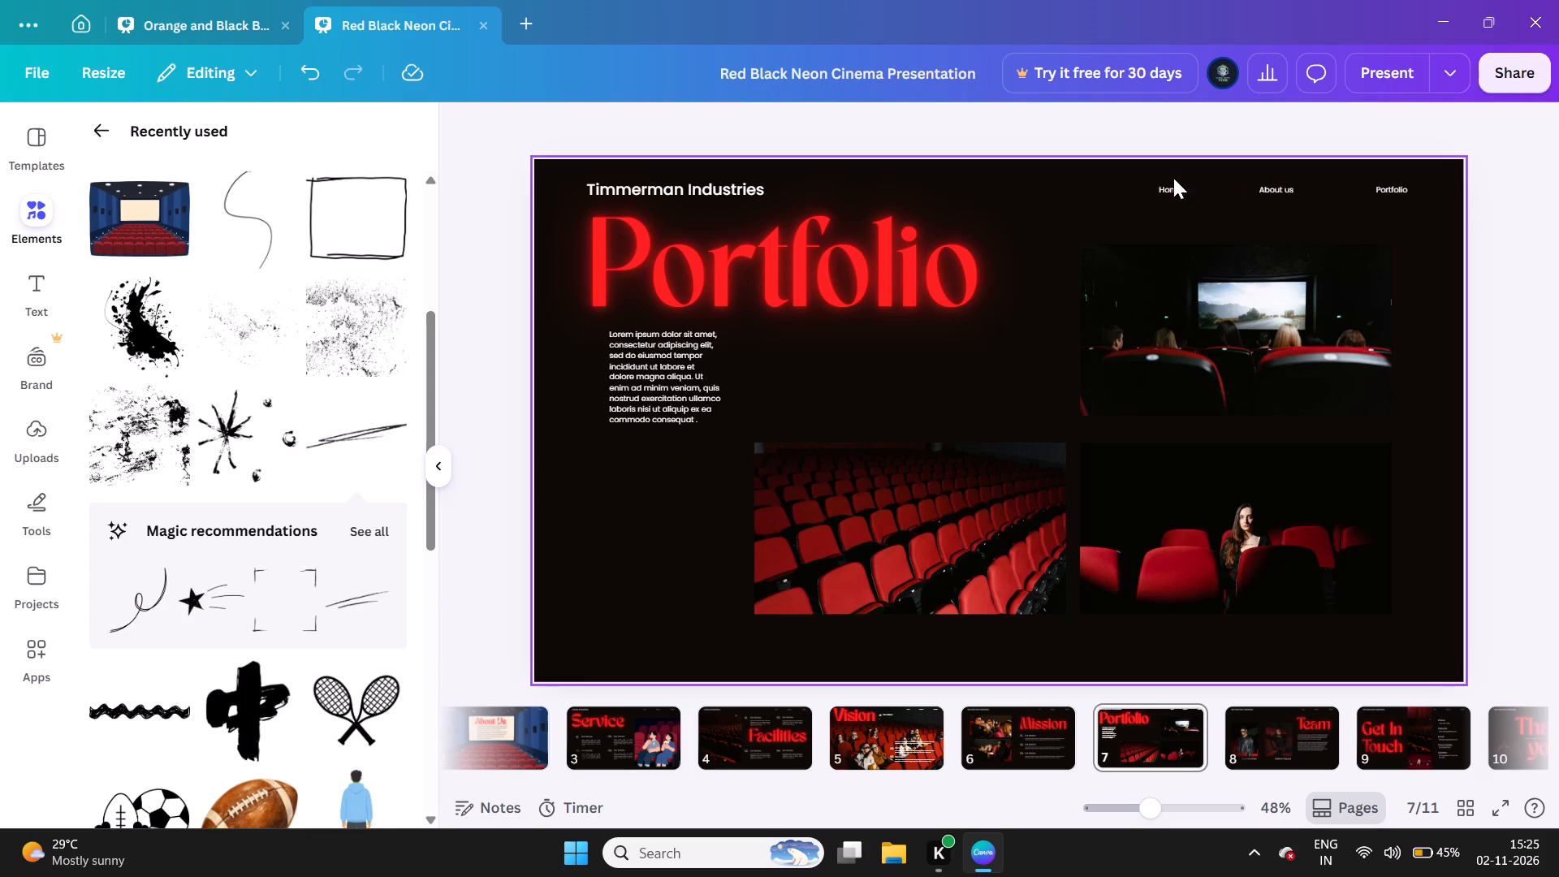
Shift the Home, About us and Portfolio navigation links leftward, grouping them more closely together above the cinema screen photo.
drag(1172, 184, 1133, 185)
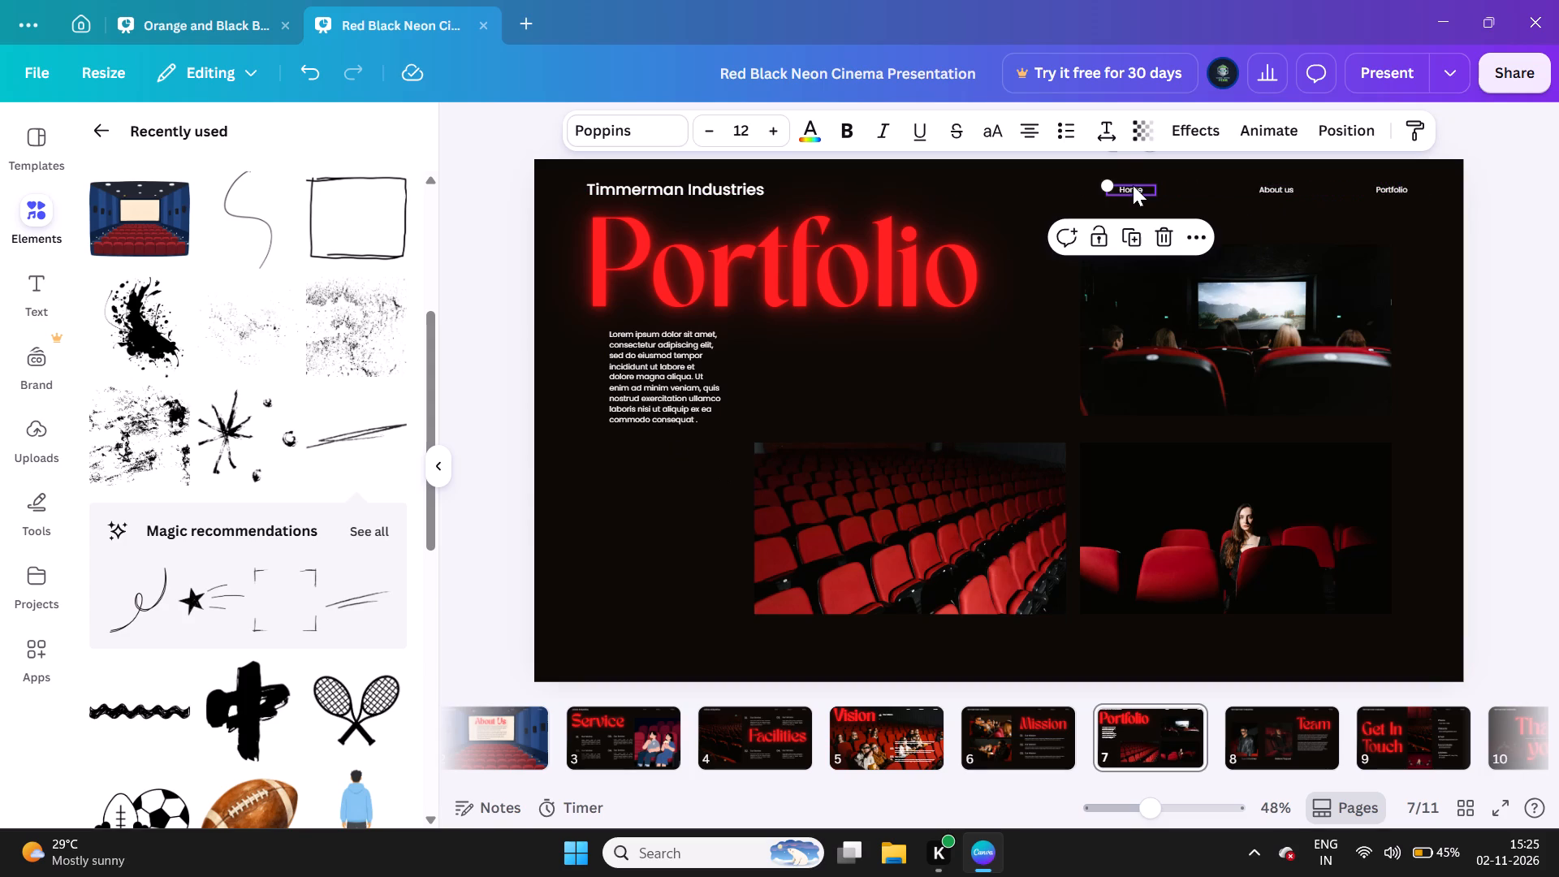
drag(1292, 183, 1271, 188)
drag(1271, 188, 1250, 188)
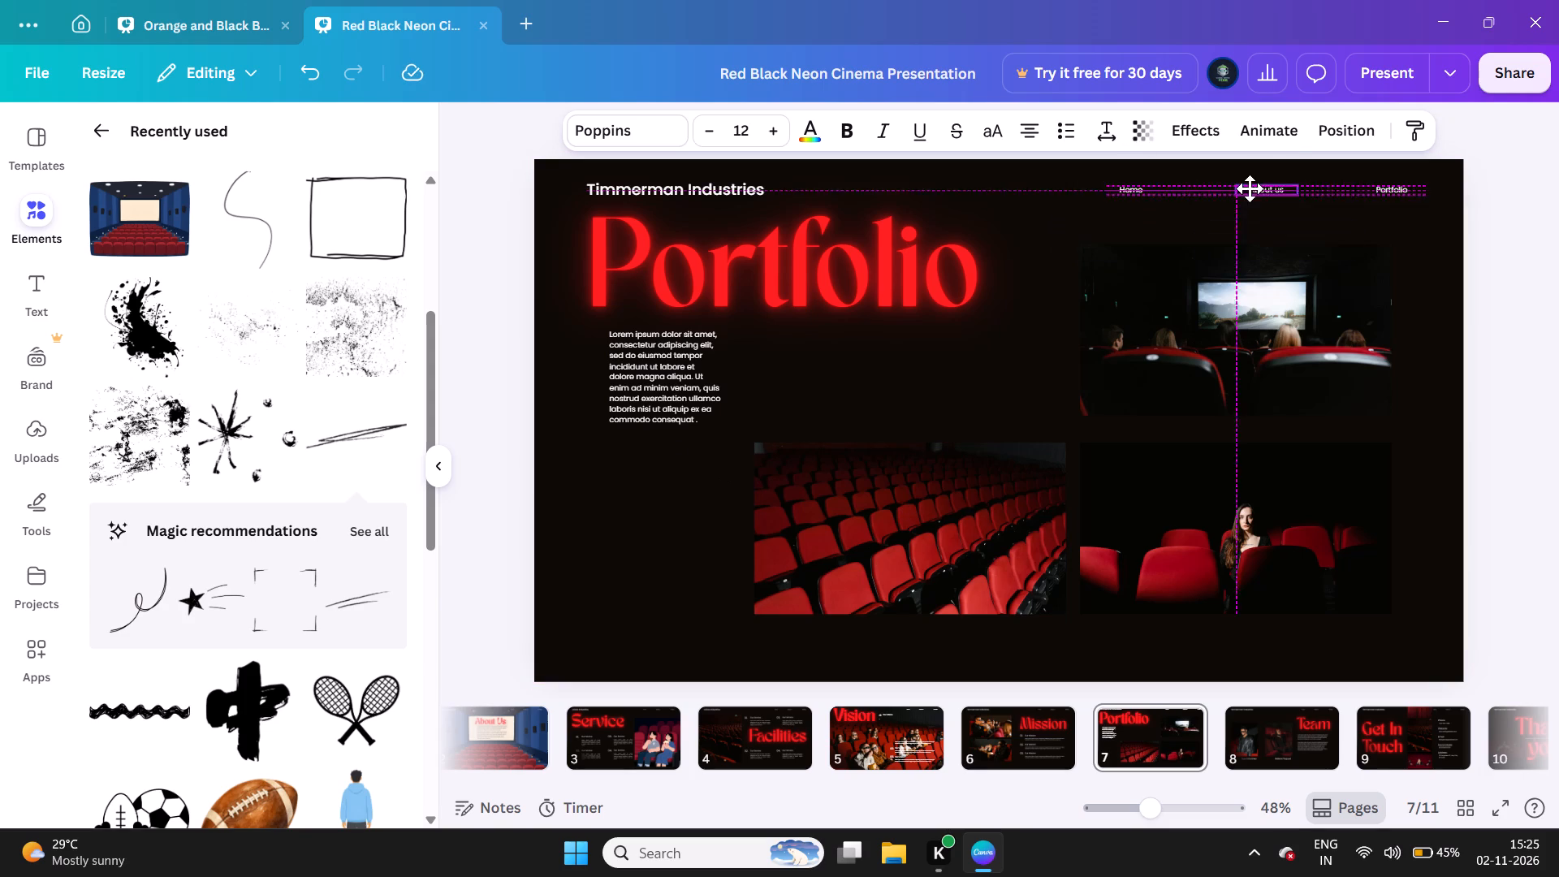
drag(1250, 188, 1211, 191)
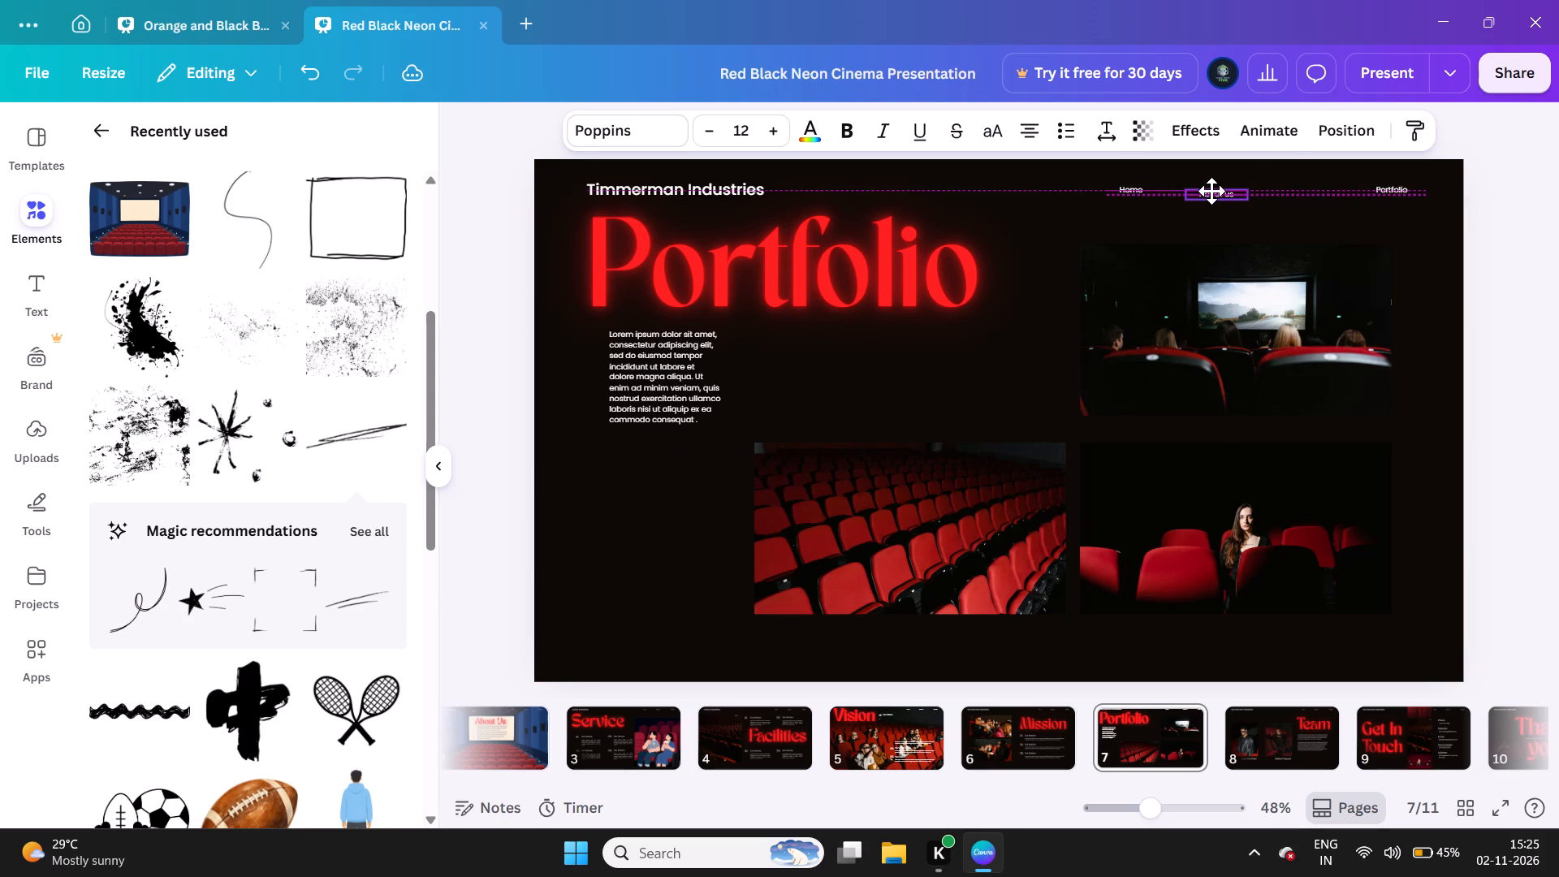
drag(1211, 191, 1212, 192)
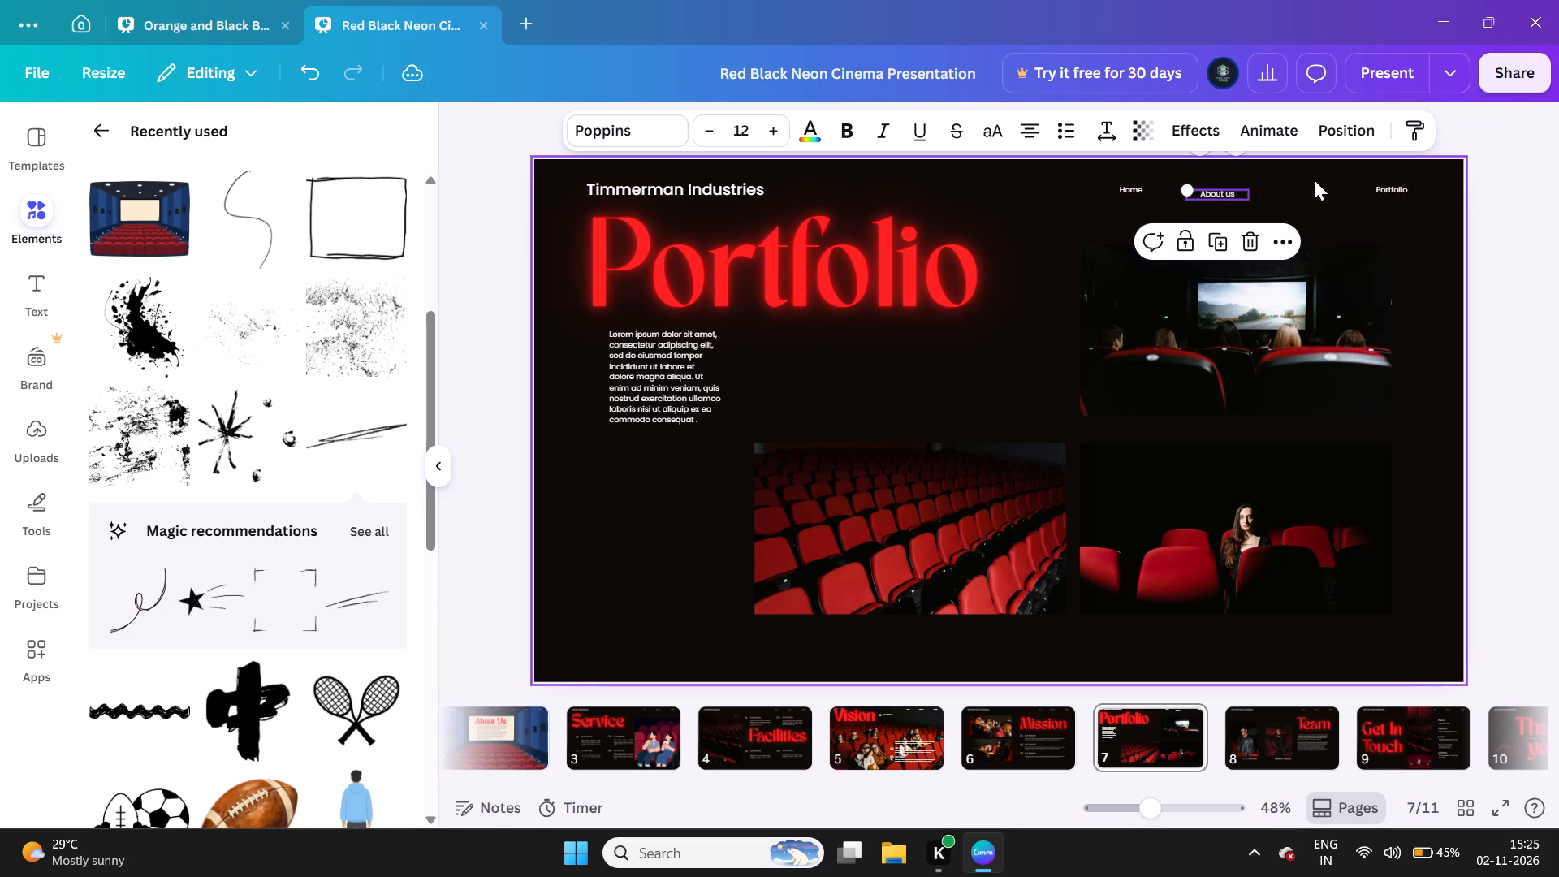
click(1314, 179)
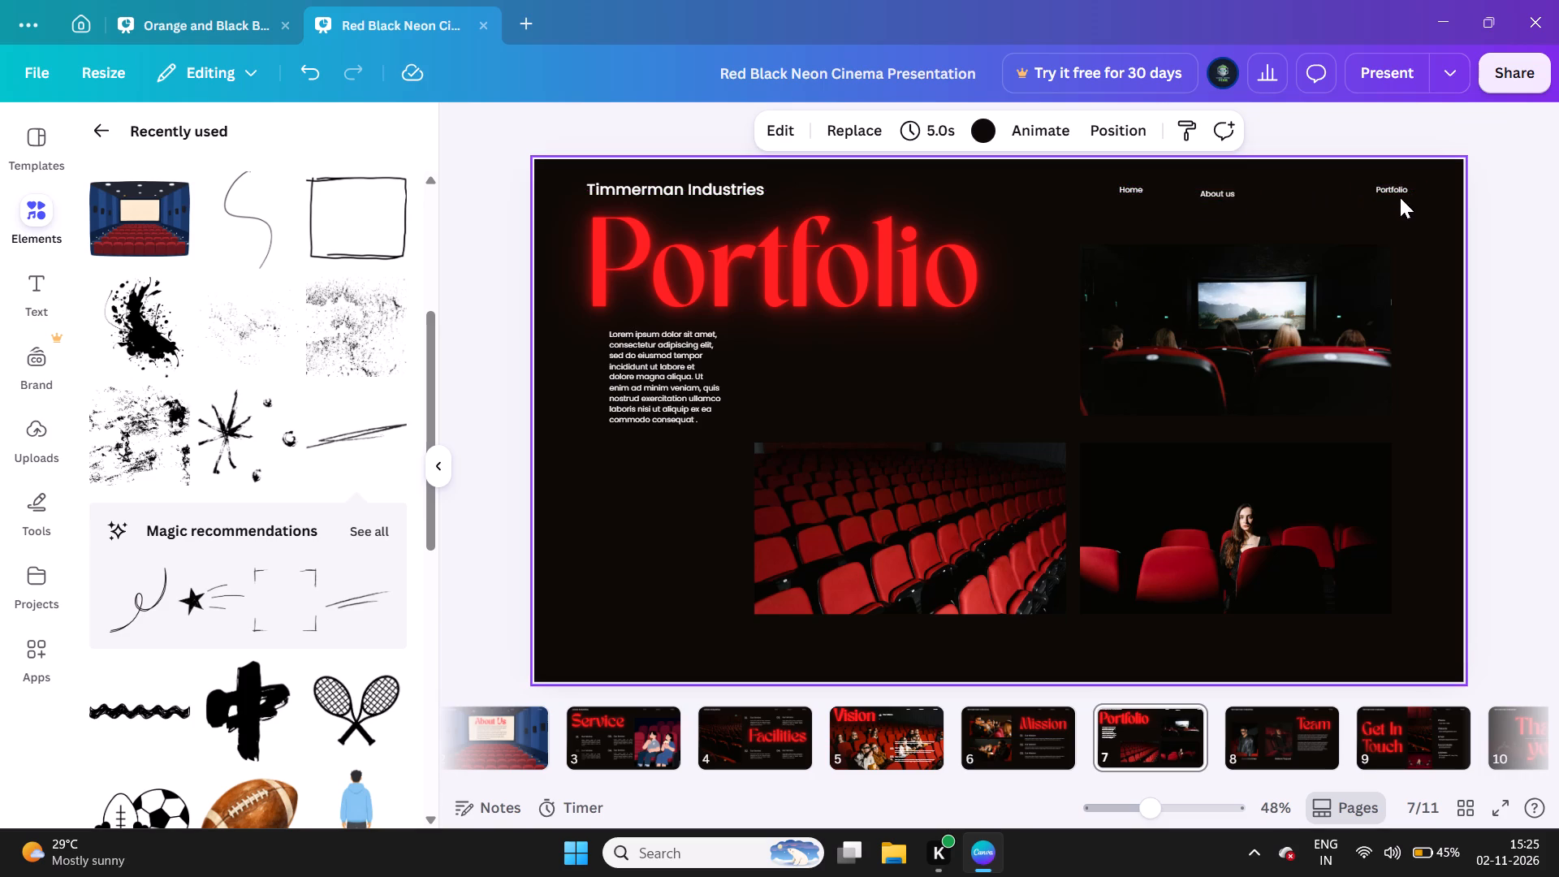
drag(1385, 184, 1276, 183)
click(1499, 171)
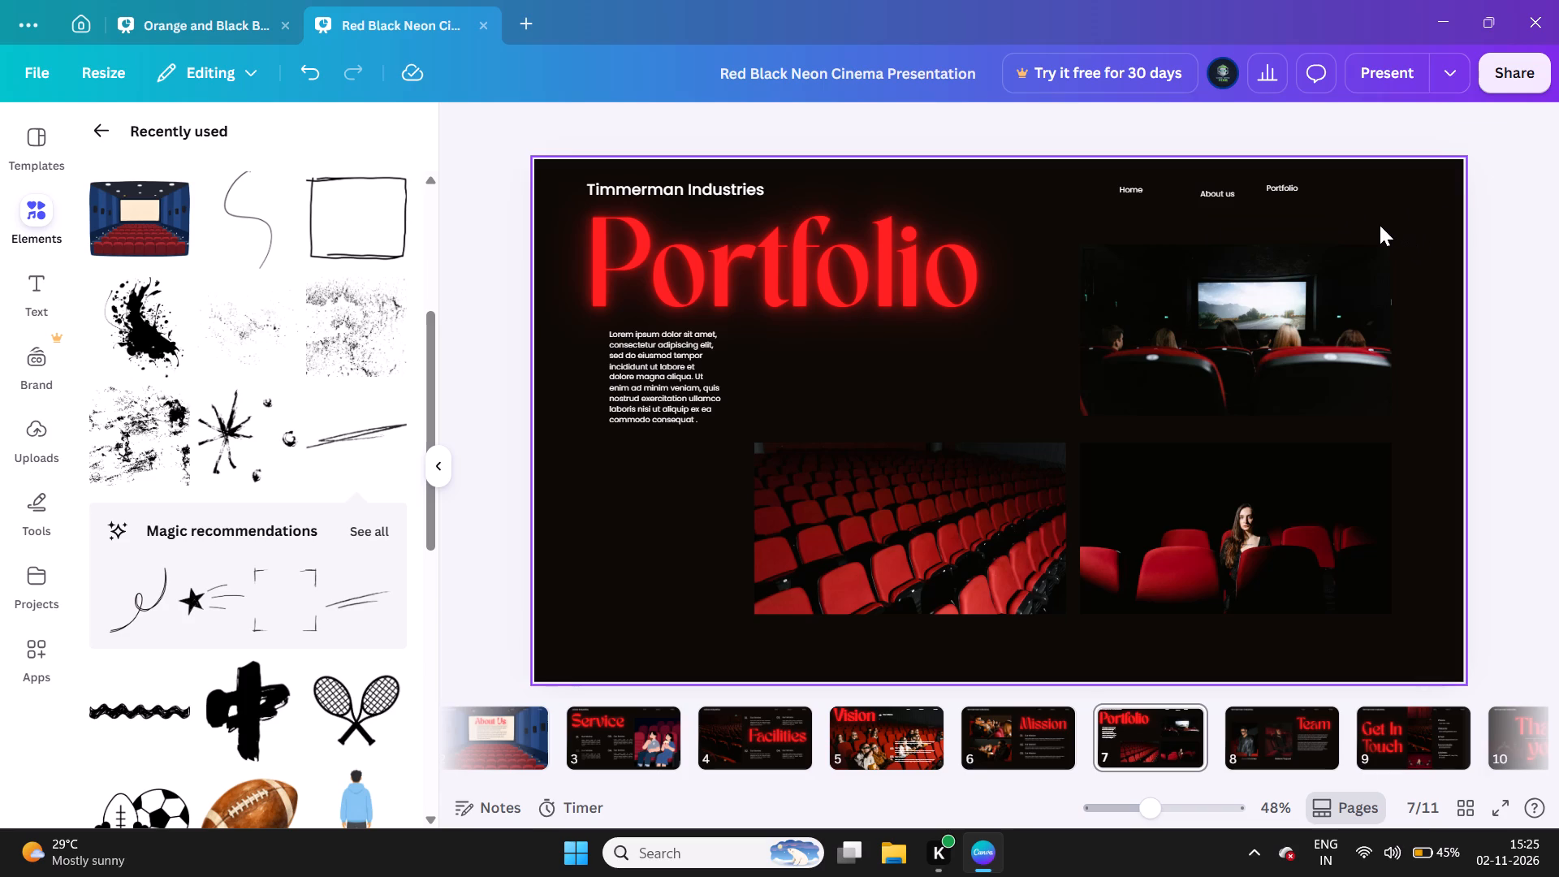
Replace Timmerman with avixex in the company name at the top of the Portfolio slide.
click(706, 191)
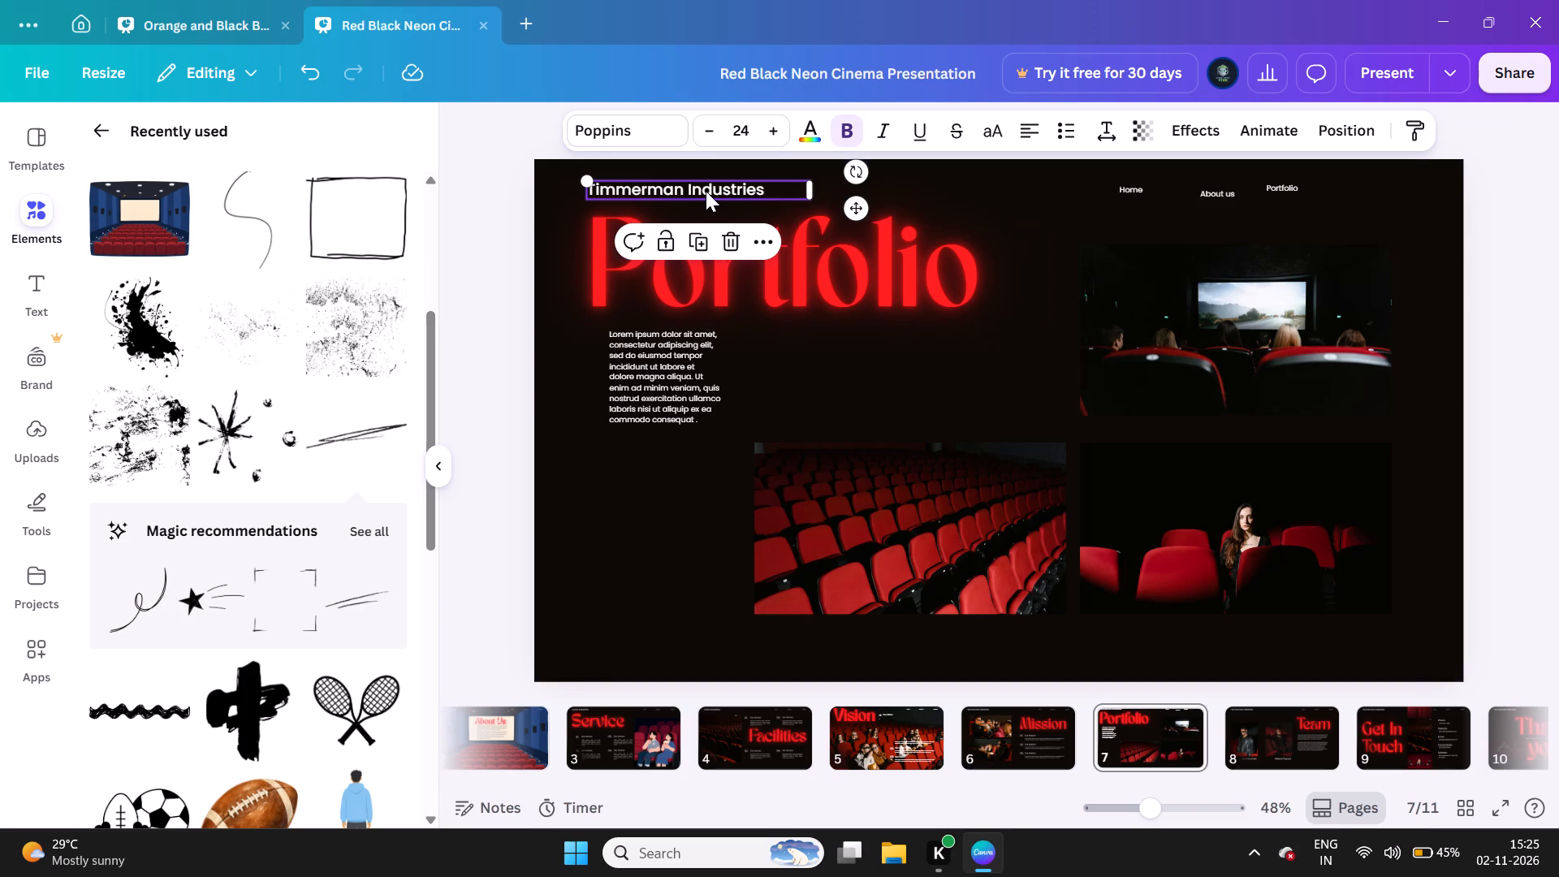
double_click(706, 191)
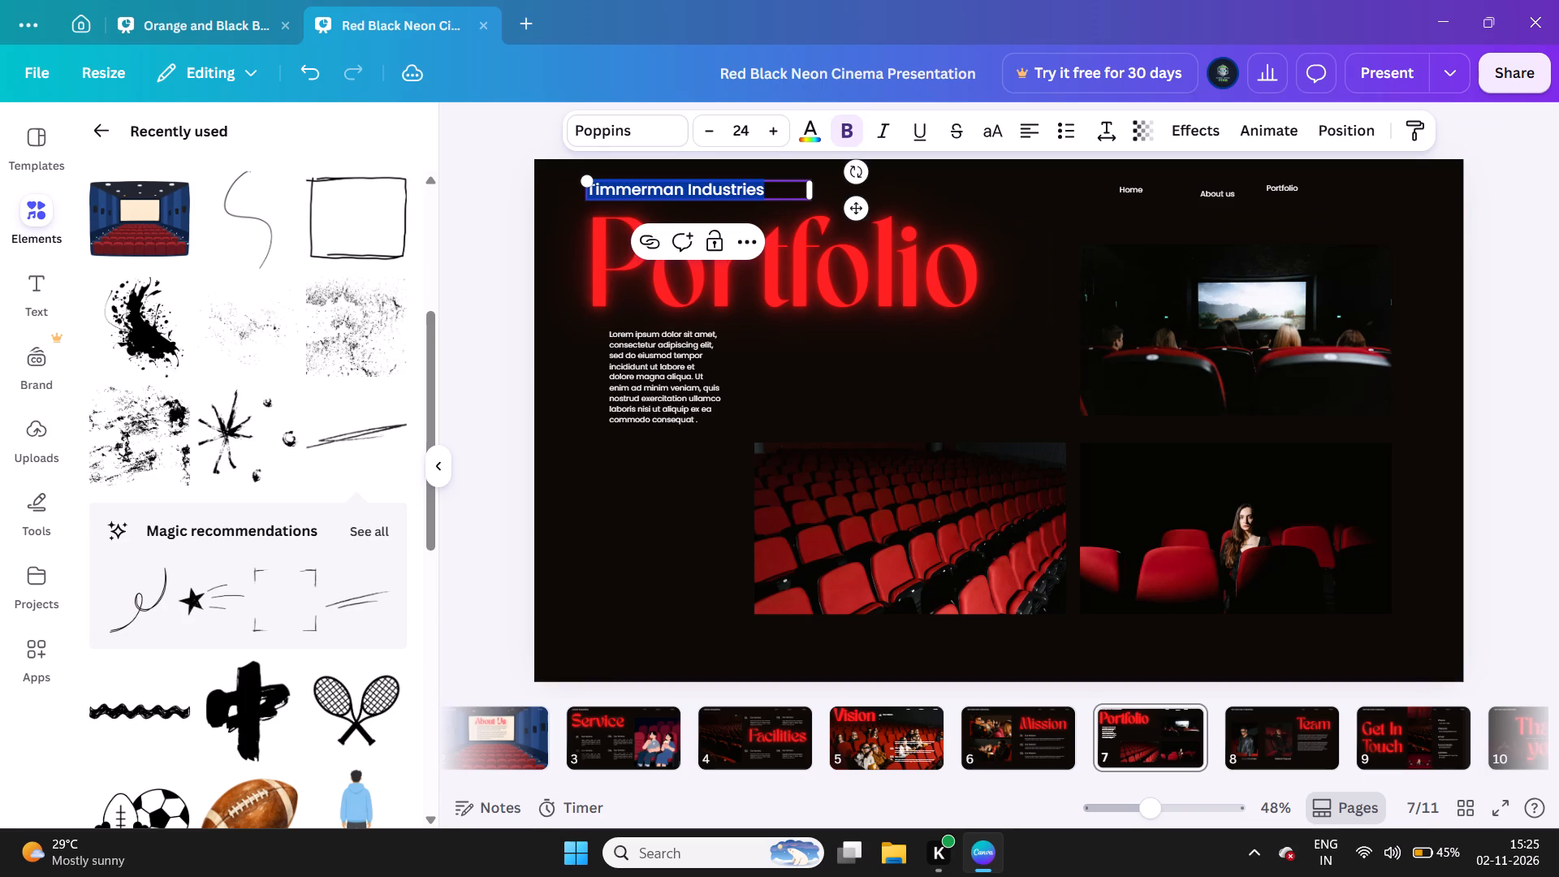
click(668, 184)
click(678, 190)
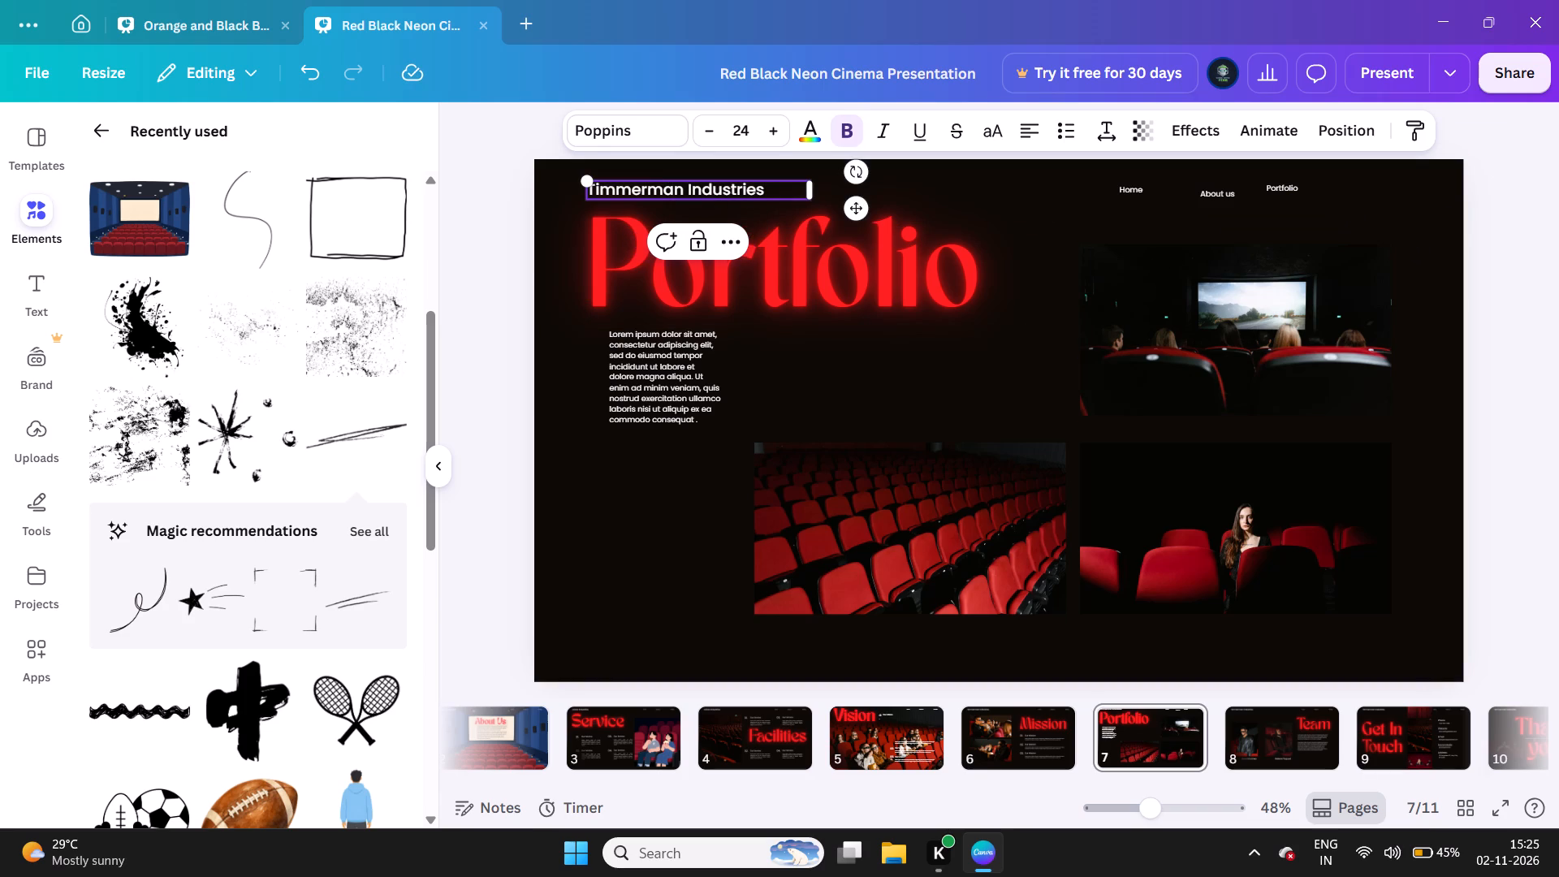
click(684, 190)
key(BackSpace)
key(BackSpace)
key(BackSpace)
key(BackSpace)
key(BackSpace)
key(BackSpace)
key(BackSpace)
key(BackSpace)
key(BackSpace)
key(BackSpace)
key(BackSpace)
key(BackSpace)
key(BackSpace)
key(BackSpace)
key(BackSpace)
key(BackSpace)
key(BackSpace)
key(BackSpace)
key(BackSpace)
key(BackSpace)
text(avixex)
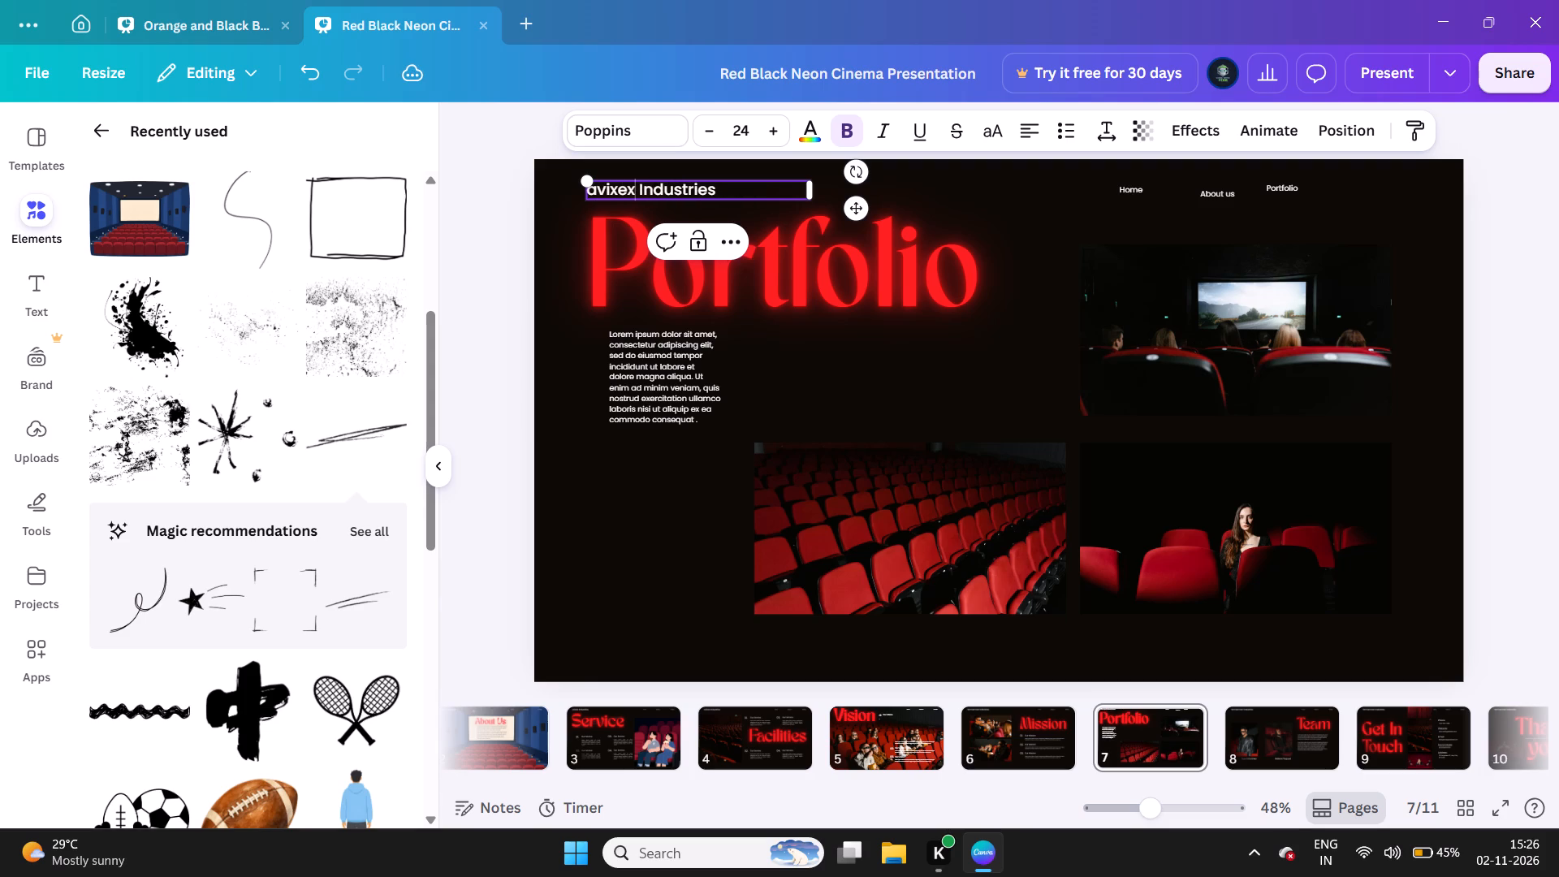
click(460, 143)
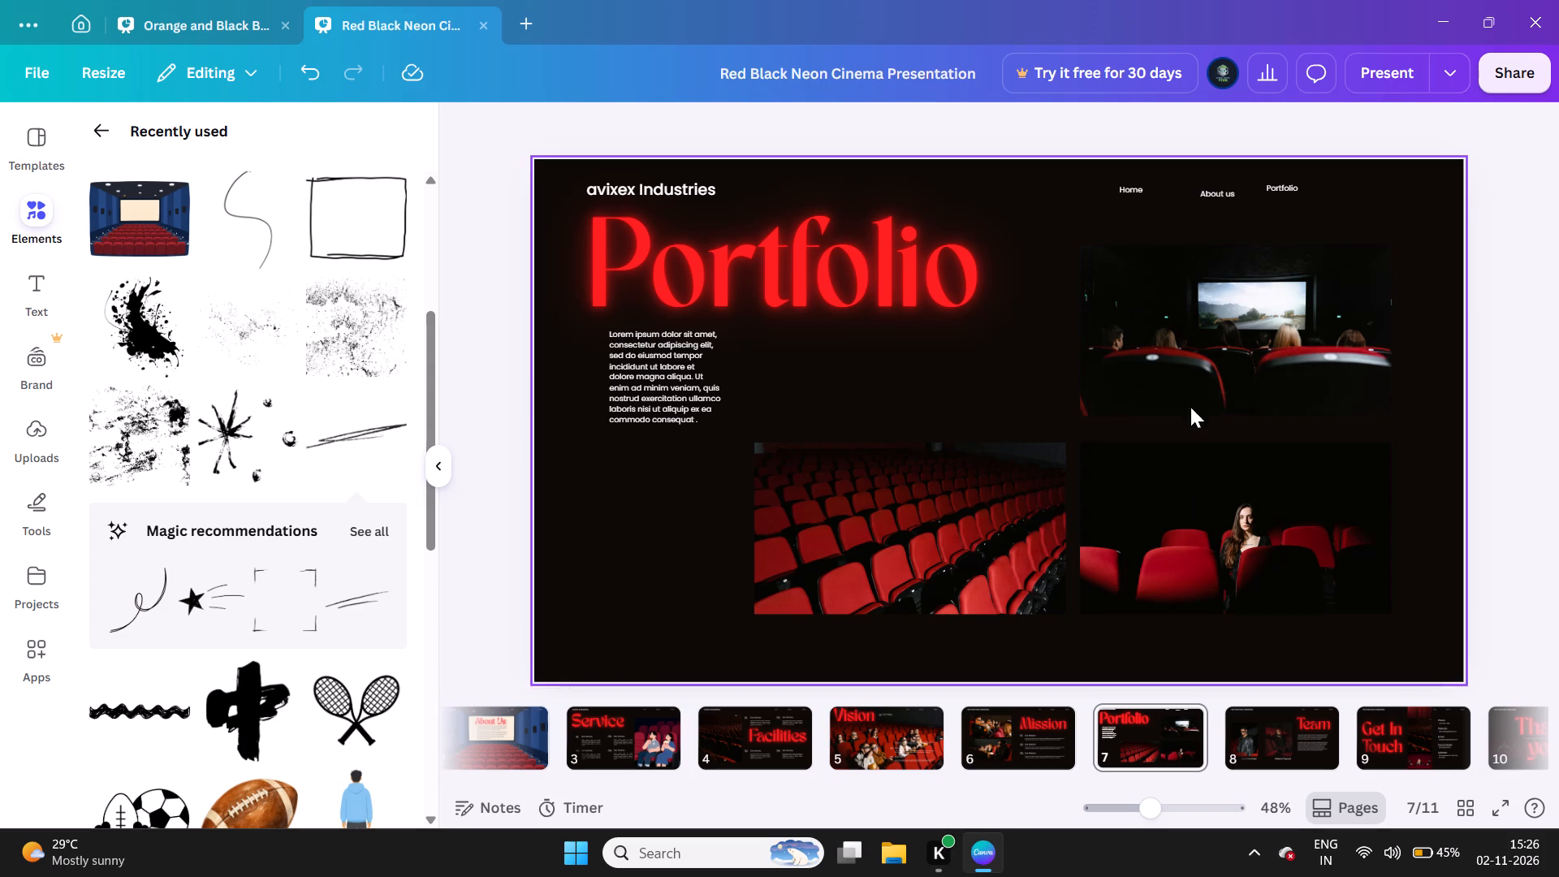
Move the red seats photo to the slide's left side, just beneath the Portfolio heading and behind the paragraph.
drag(1026, 521, 834, 282)
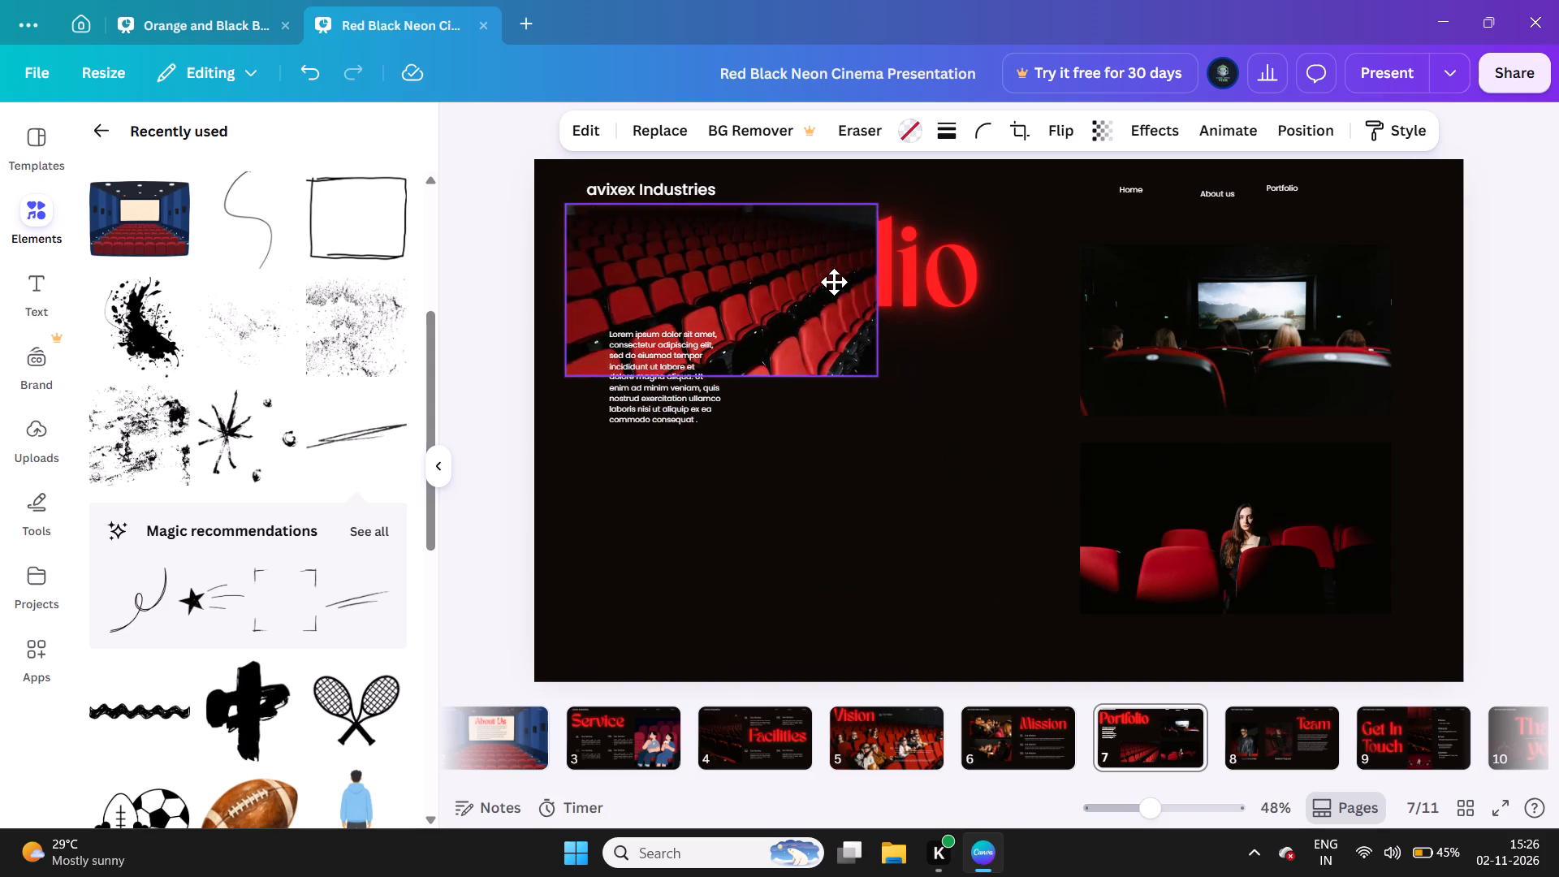
drag(834, 282, 815, 414)
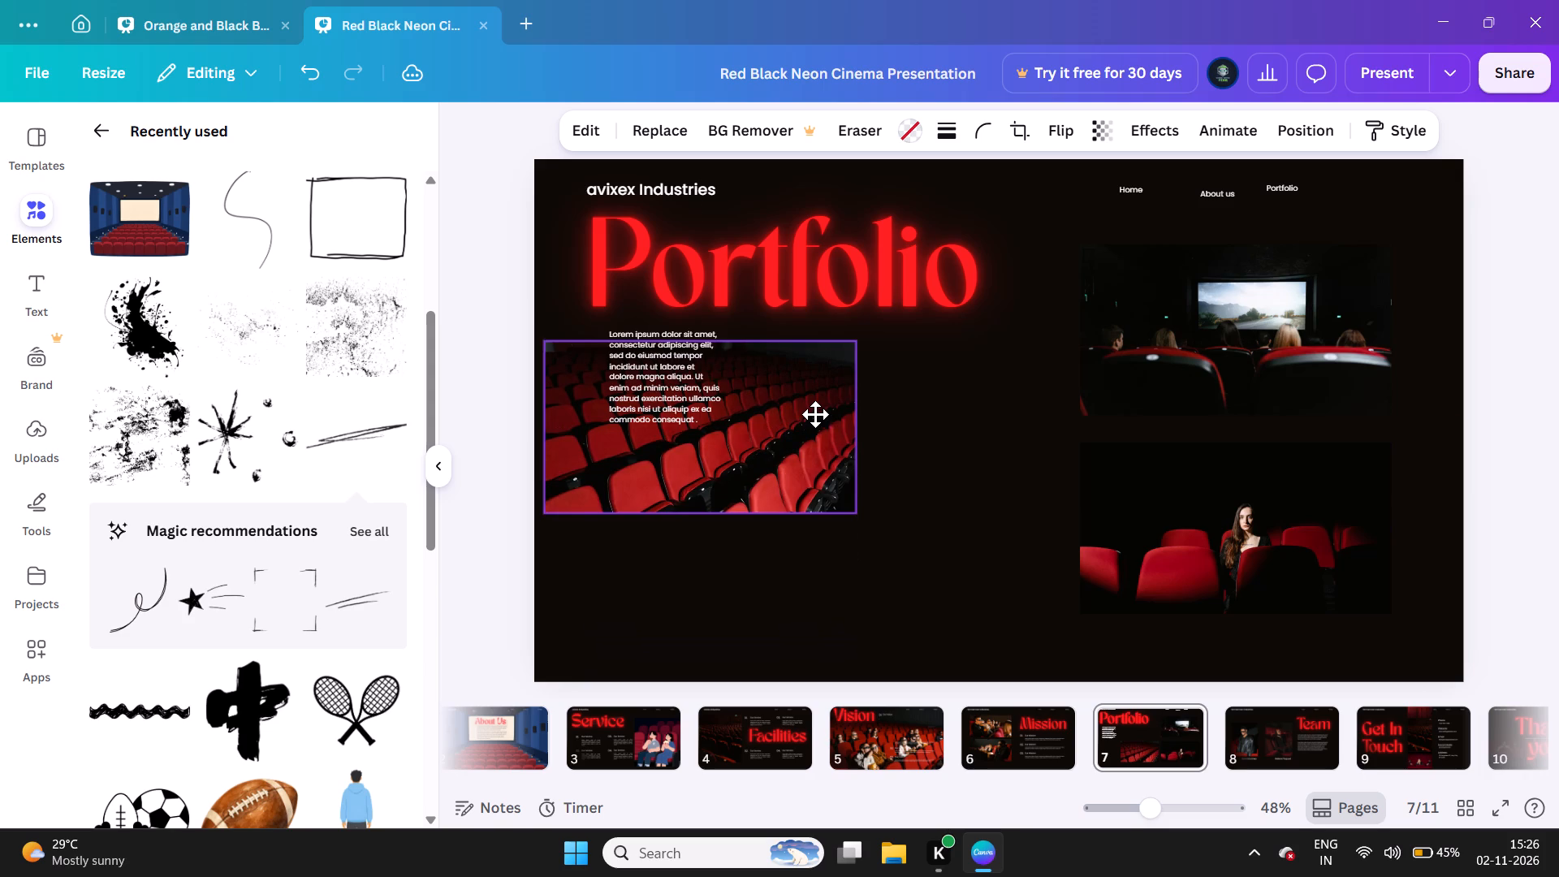
drag(815, 414, 815, 404)
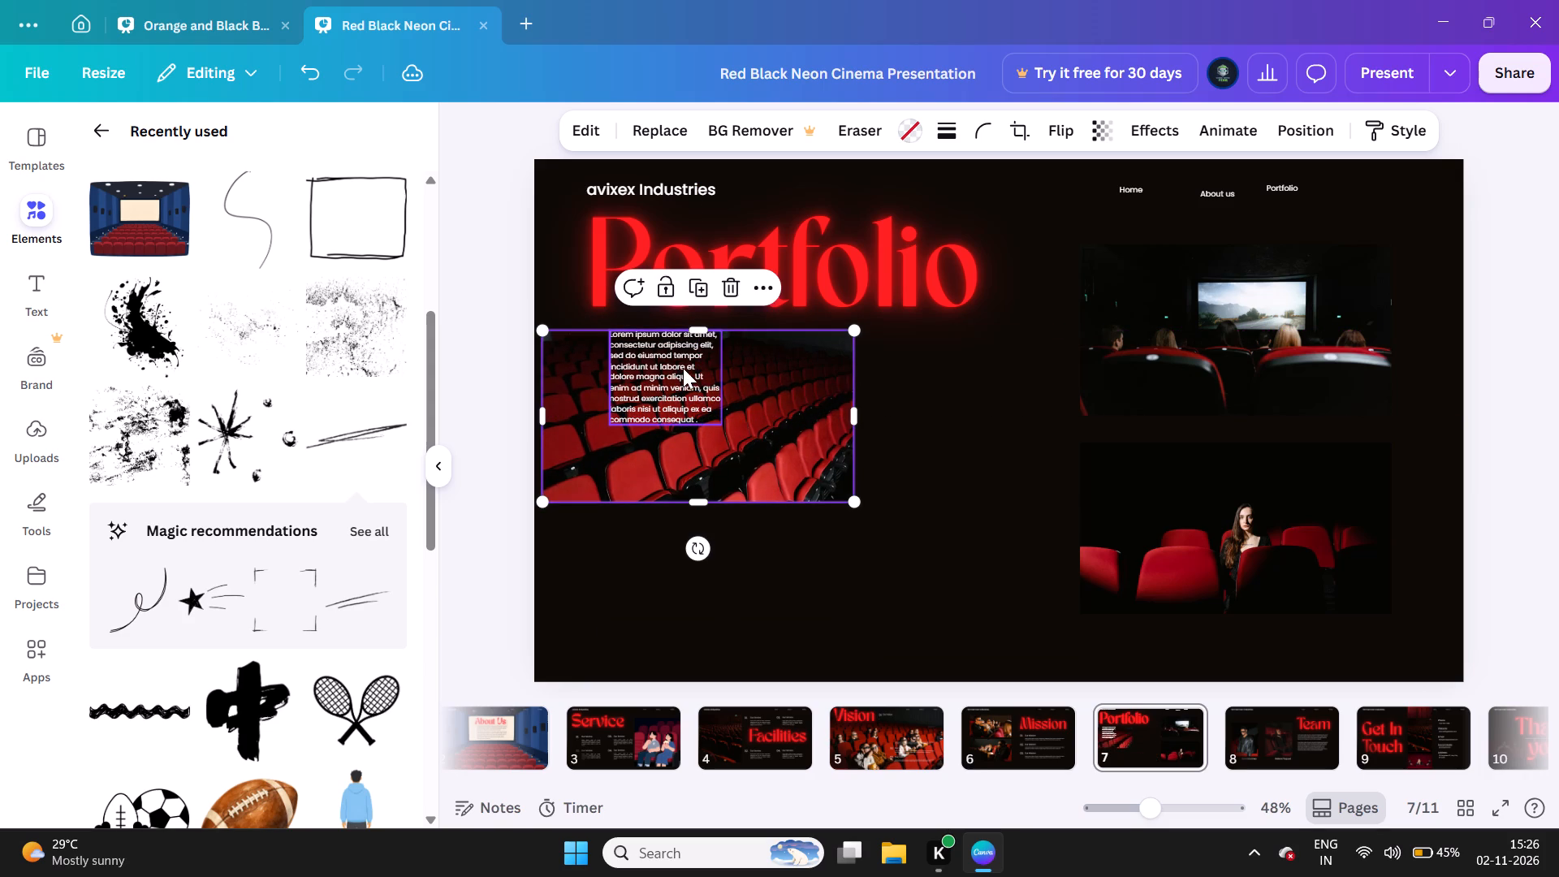
Nudge the paragraph down so it lies fully within the red seats photo.
drag(683, 368, 676, 382)
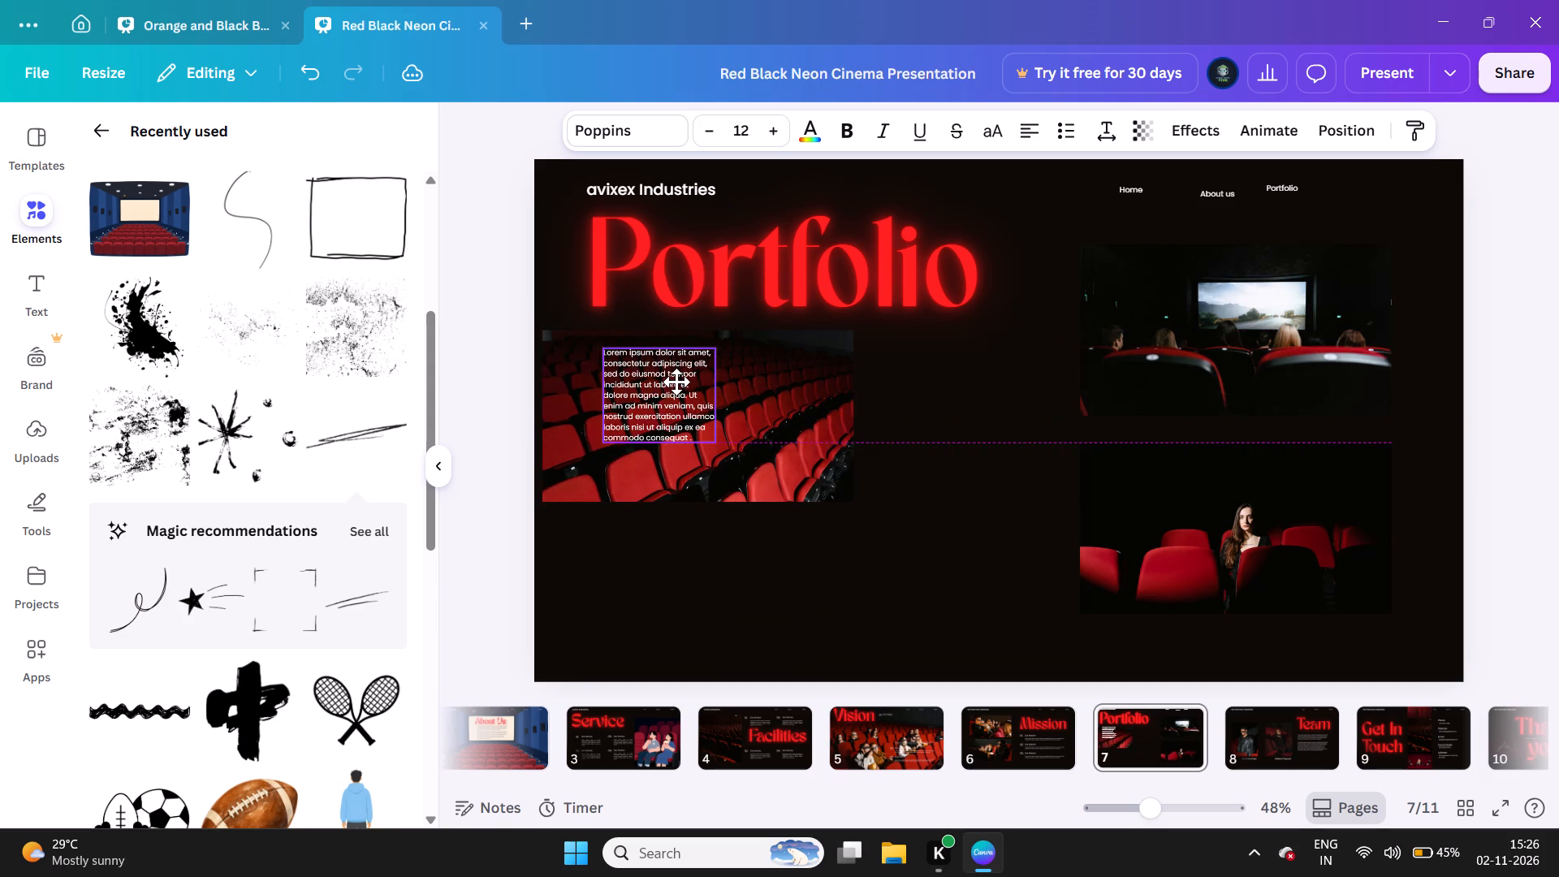
drag(676, 382, 676, 385)
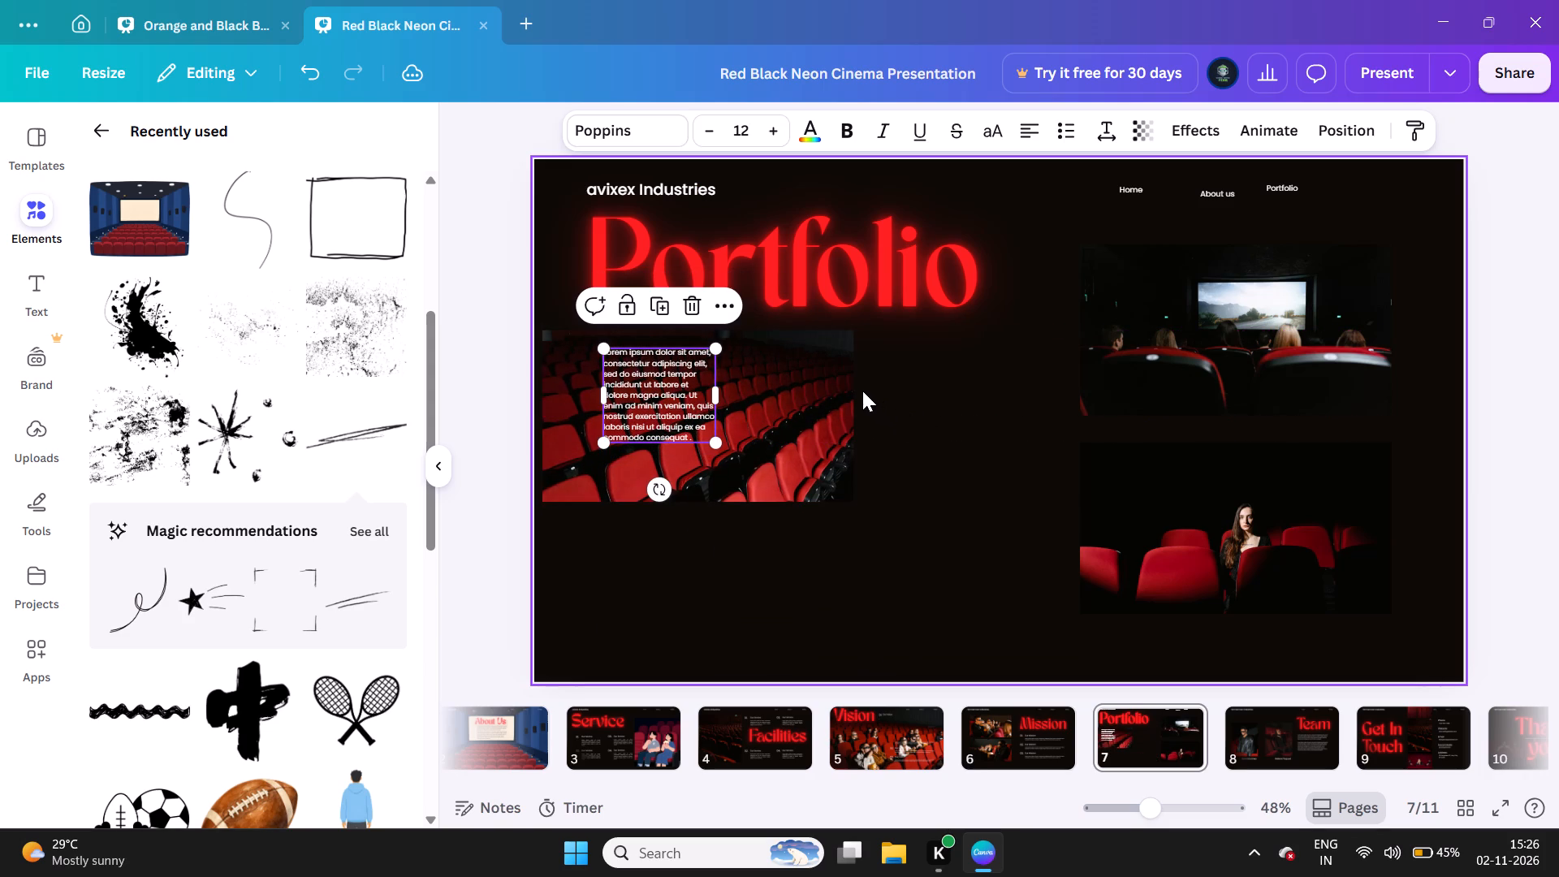
Reposition the cinema screen photo slightly higher, beneath the navigation links on the slide's right side.
drag(1236, 351, 1023, 392)
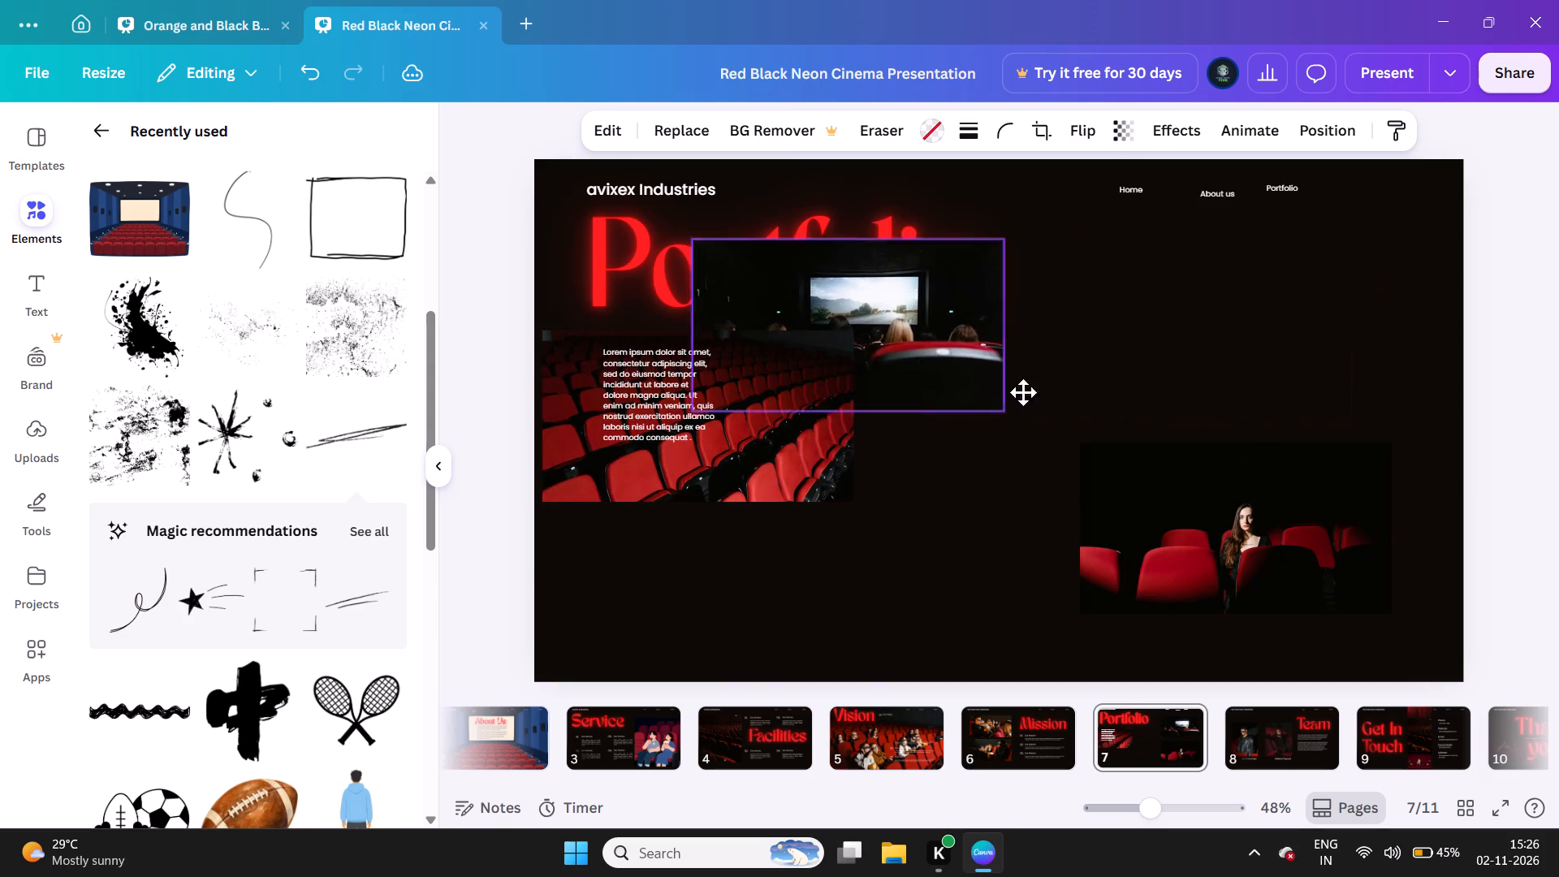
drag(1023, 392, 1229, 335)
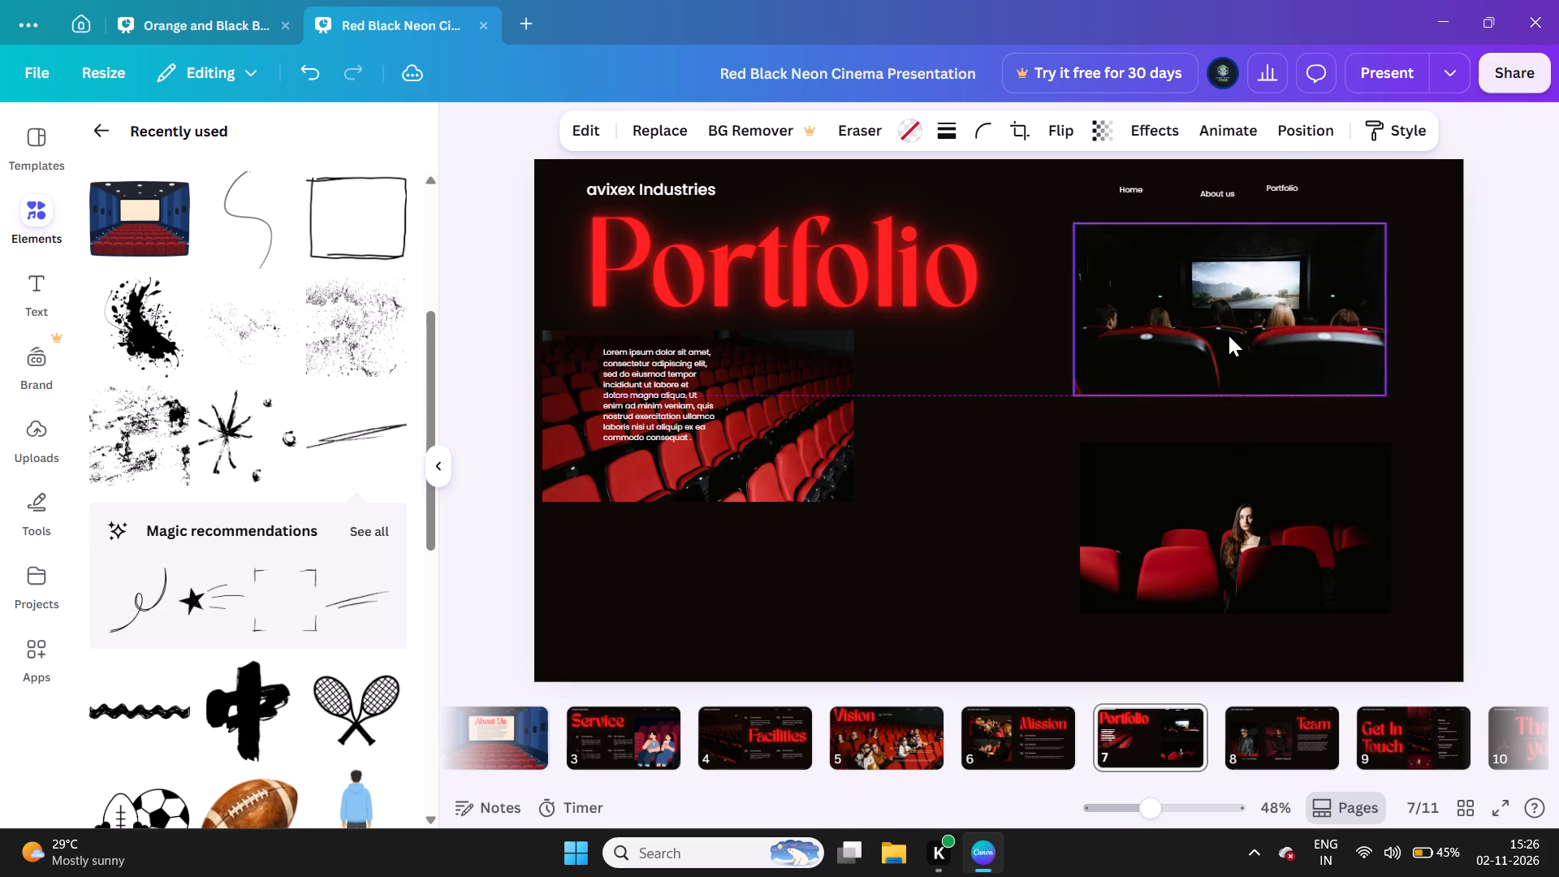
click(980, 392)
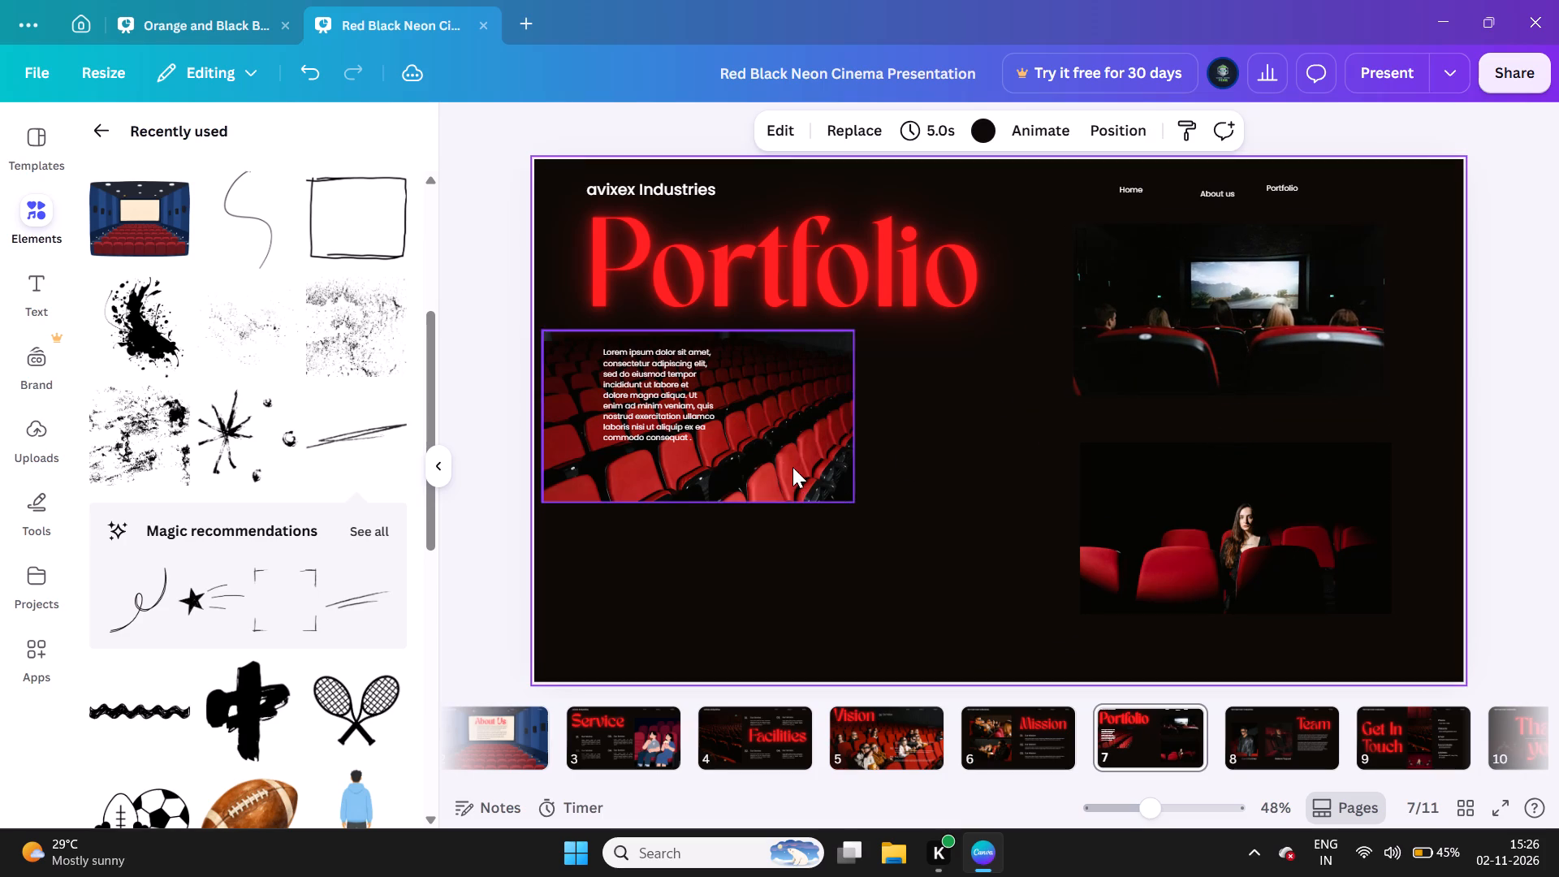
Enlarge the red seats photo and extend its bottom edge to fill the area from the heading nearly to the slide's bottom.
click(792, 467)
drag(859, 502, 975, 670)
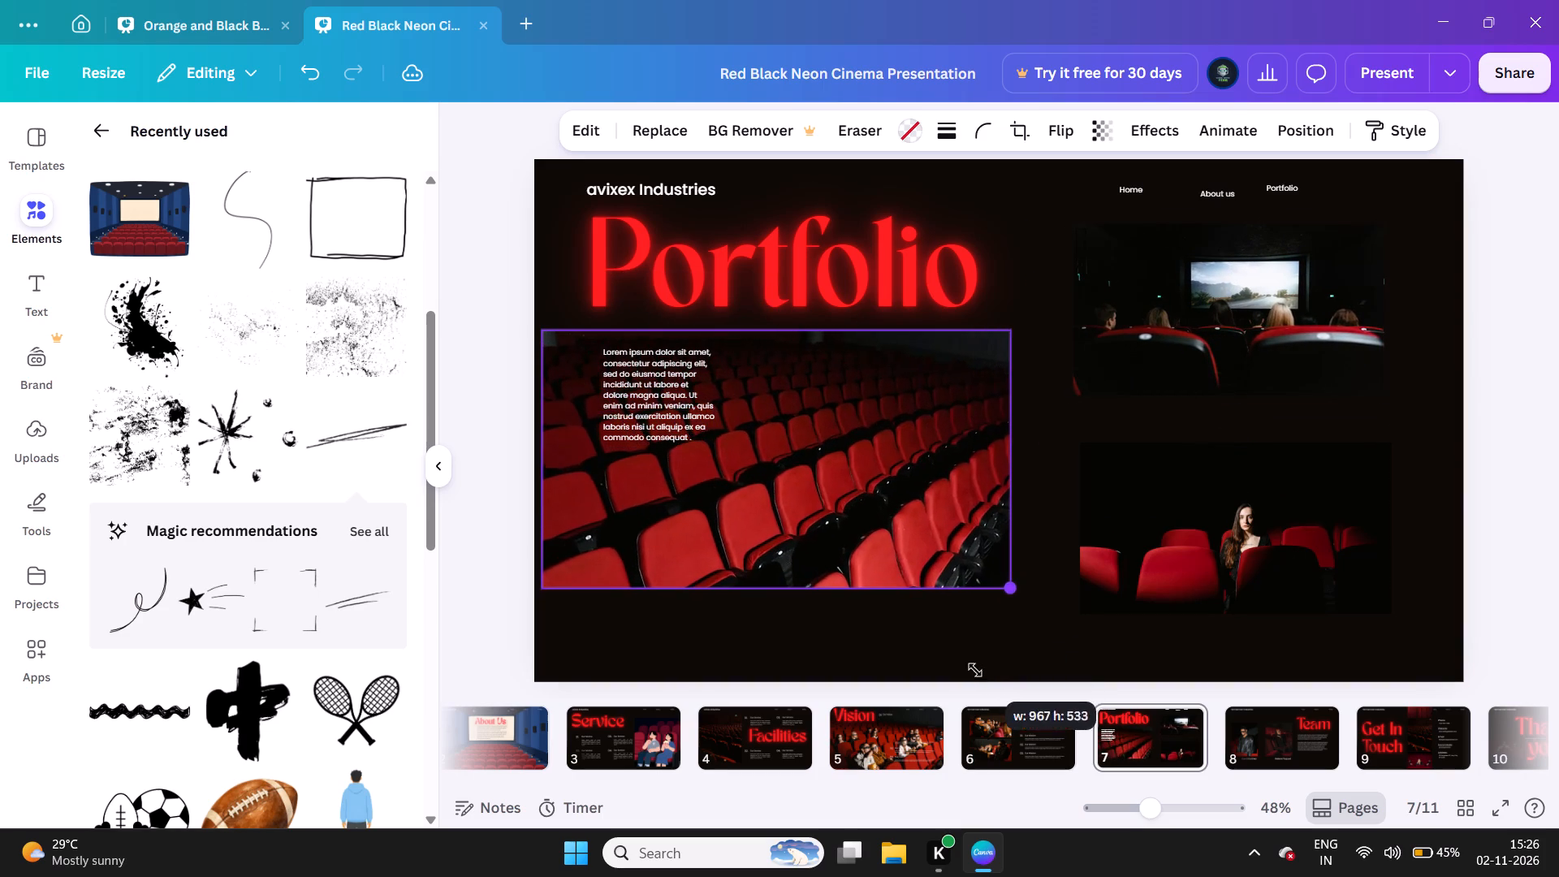
drag(975, 670, 994, 682)
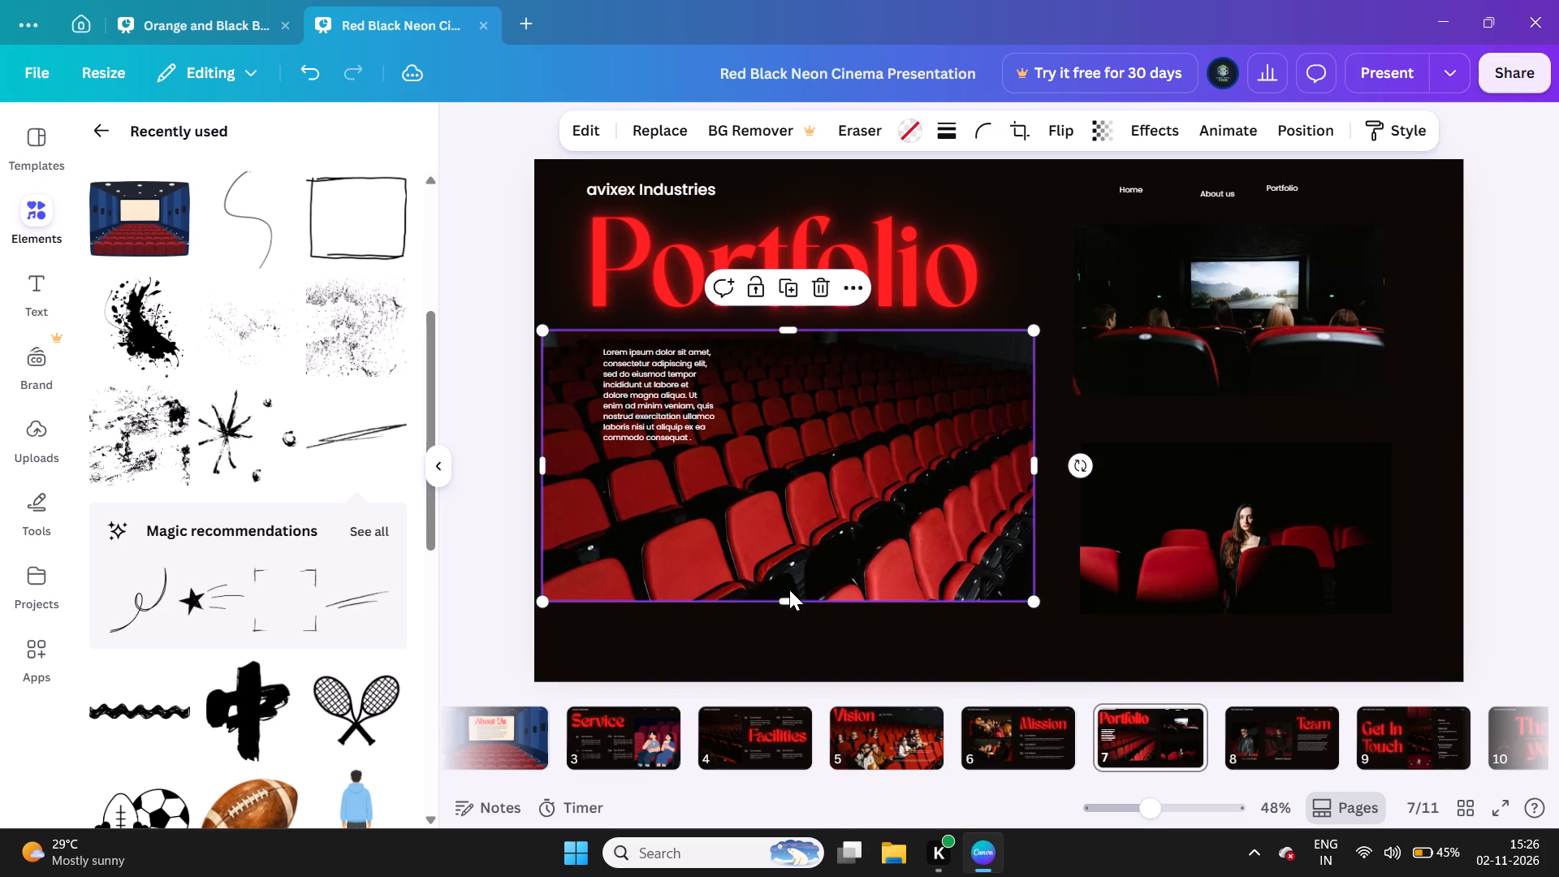
drag(775, 597, 779, 618)
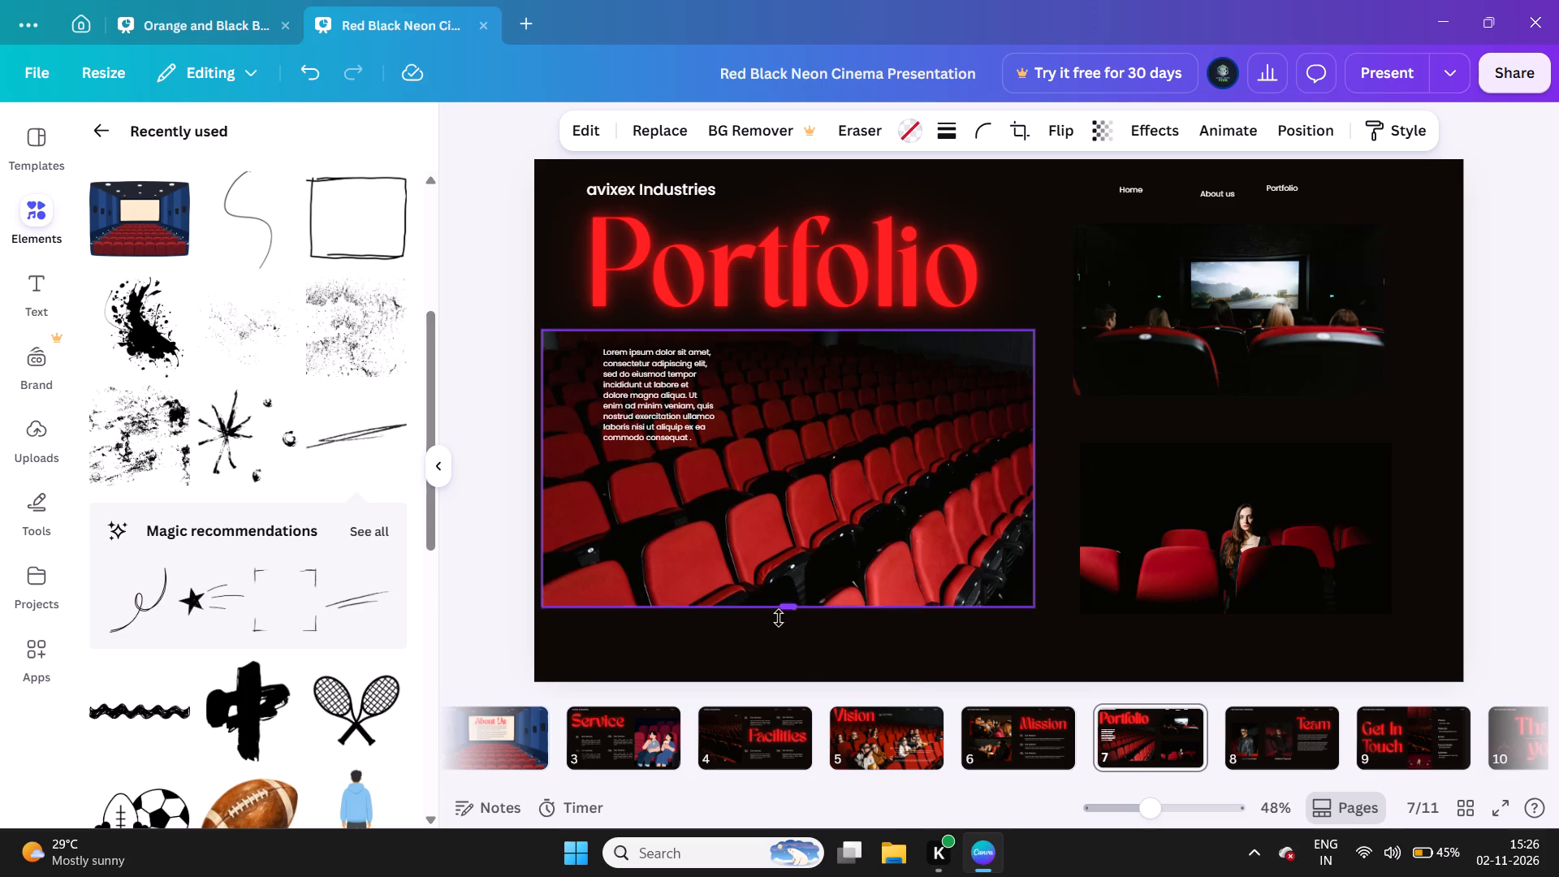
drag(779, 618, 778, 658)
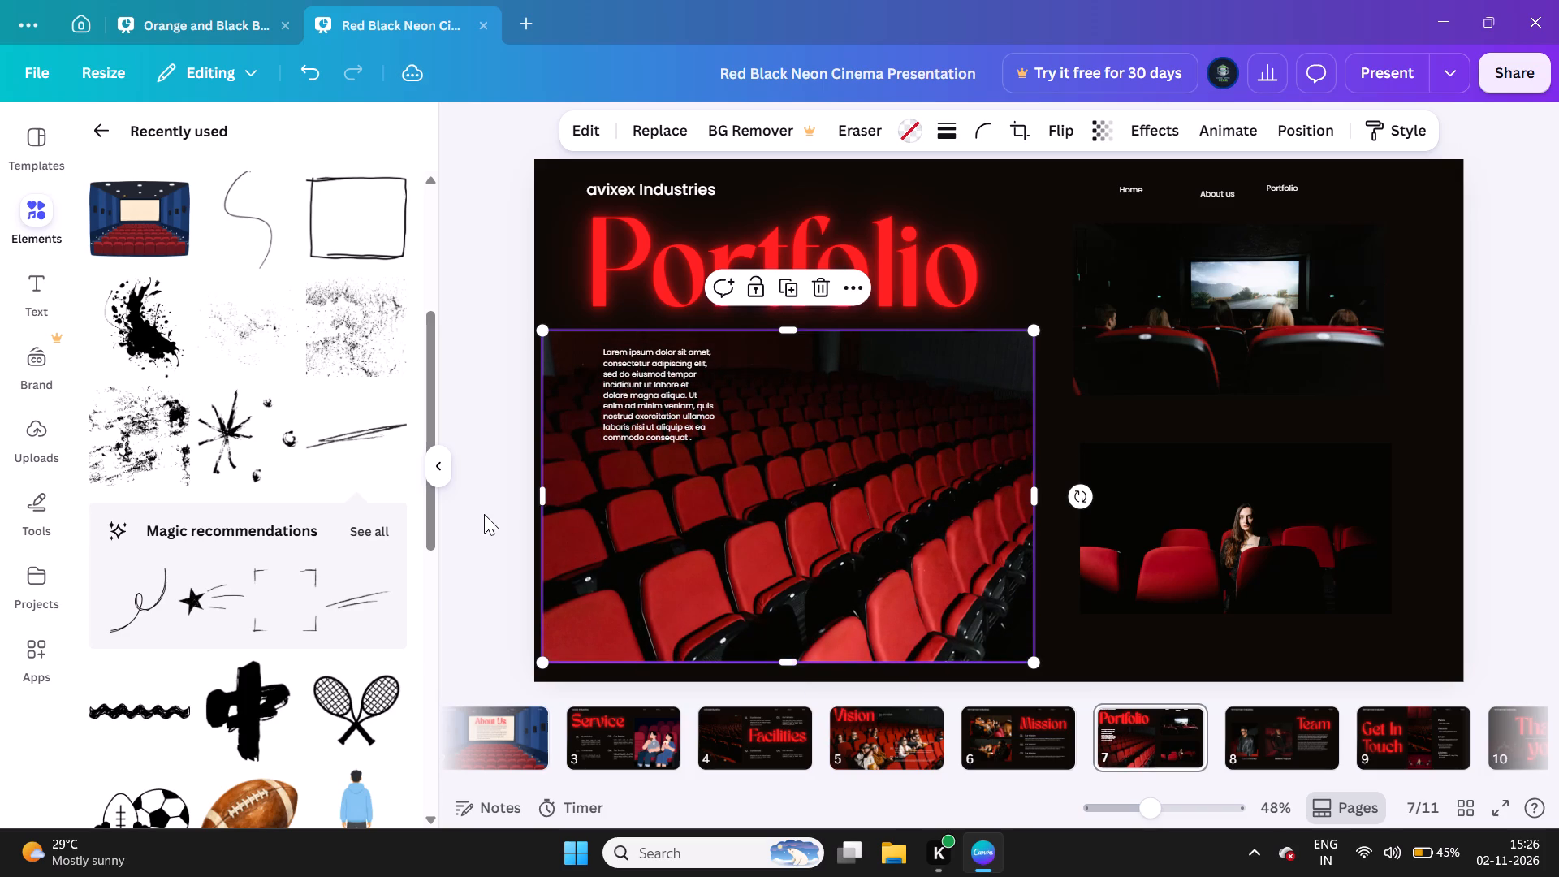
click(472, 504)
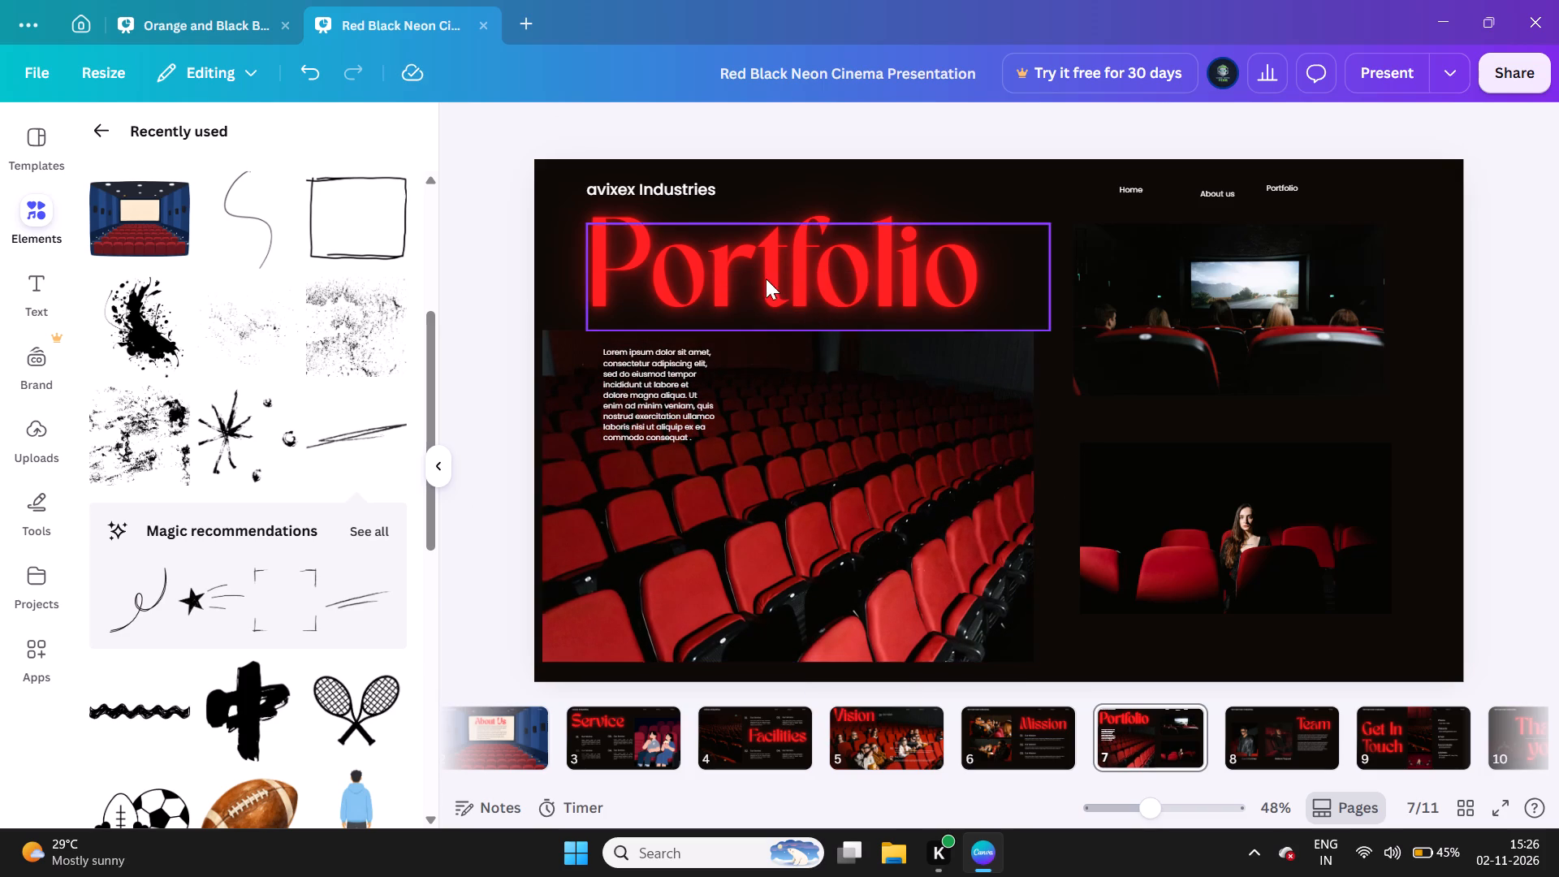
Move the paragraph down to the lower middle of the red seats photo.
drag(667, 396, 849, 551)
Shift the Portfolio heading slightly left, keeping it between the company name and the red seats photo.
drag(764, 290, 736, 425)
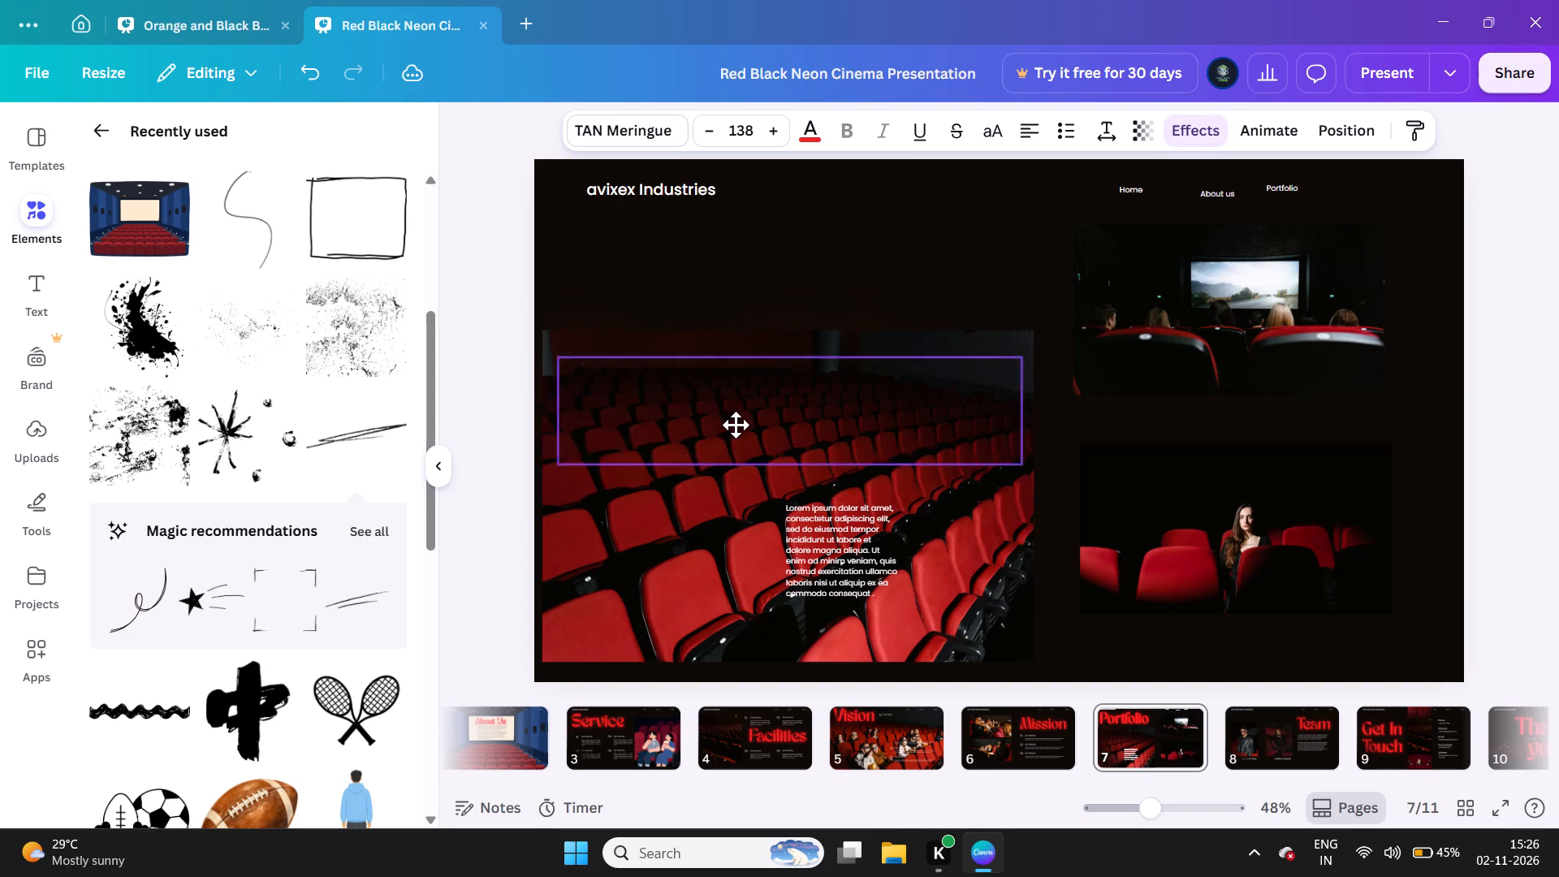
drag(736, 425, 732, 283)
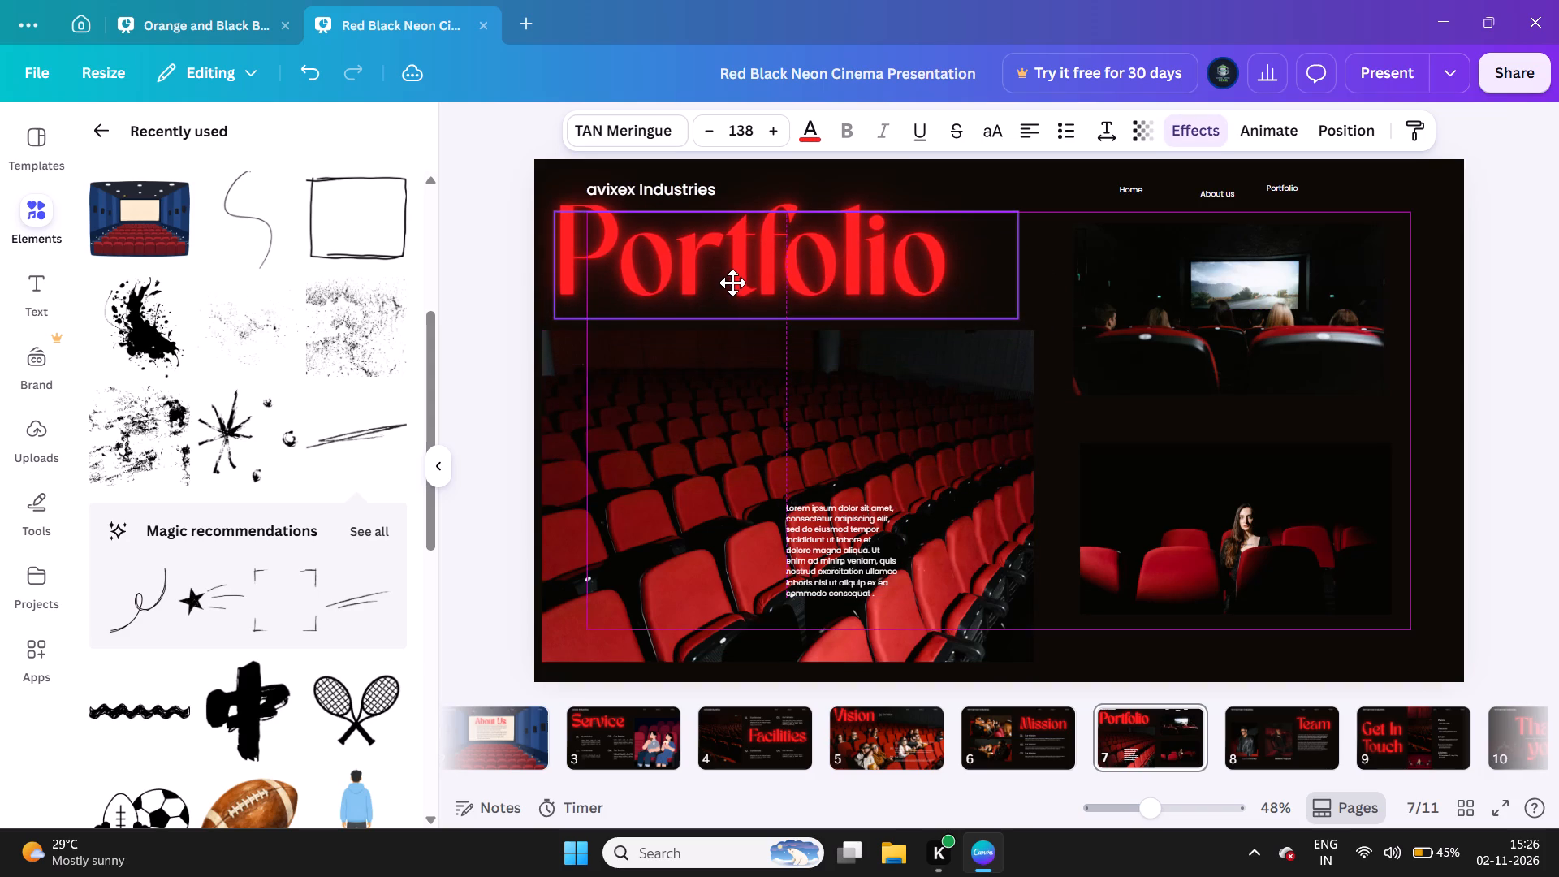
drag(732, 283, 732, 285)
Move the paragraph back to the upper-left area of the red seats photo.
drag(818, 549, 654, 420)
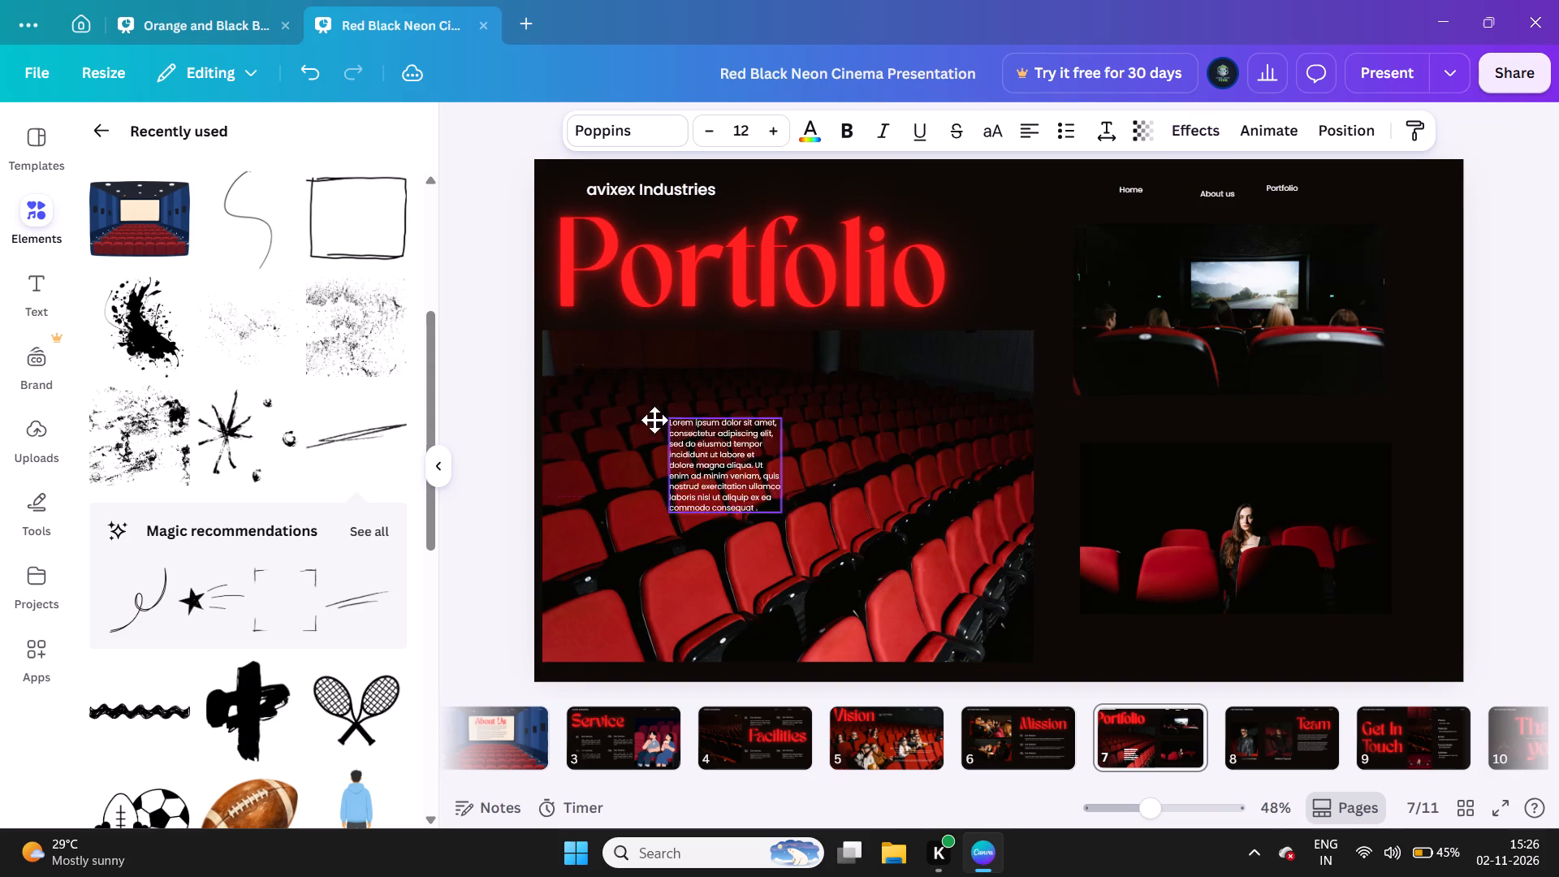
Move the paragraph to the upper-left corner of the red seats photo, left-aligned with the company name.
drag(654, 420, 623, 383)
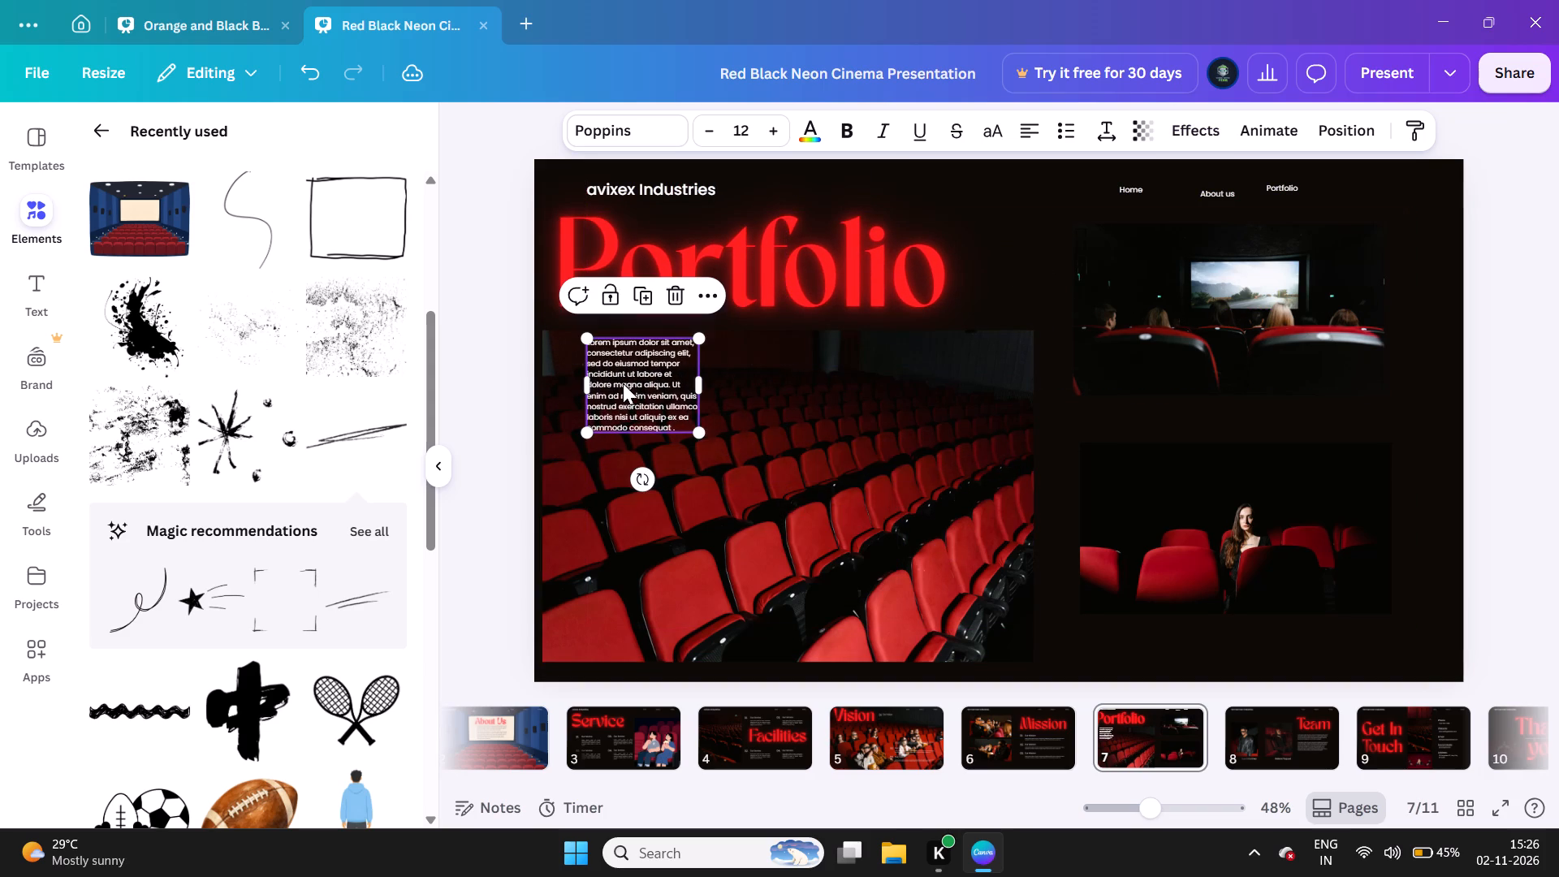
click(518, 371)
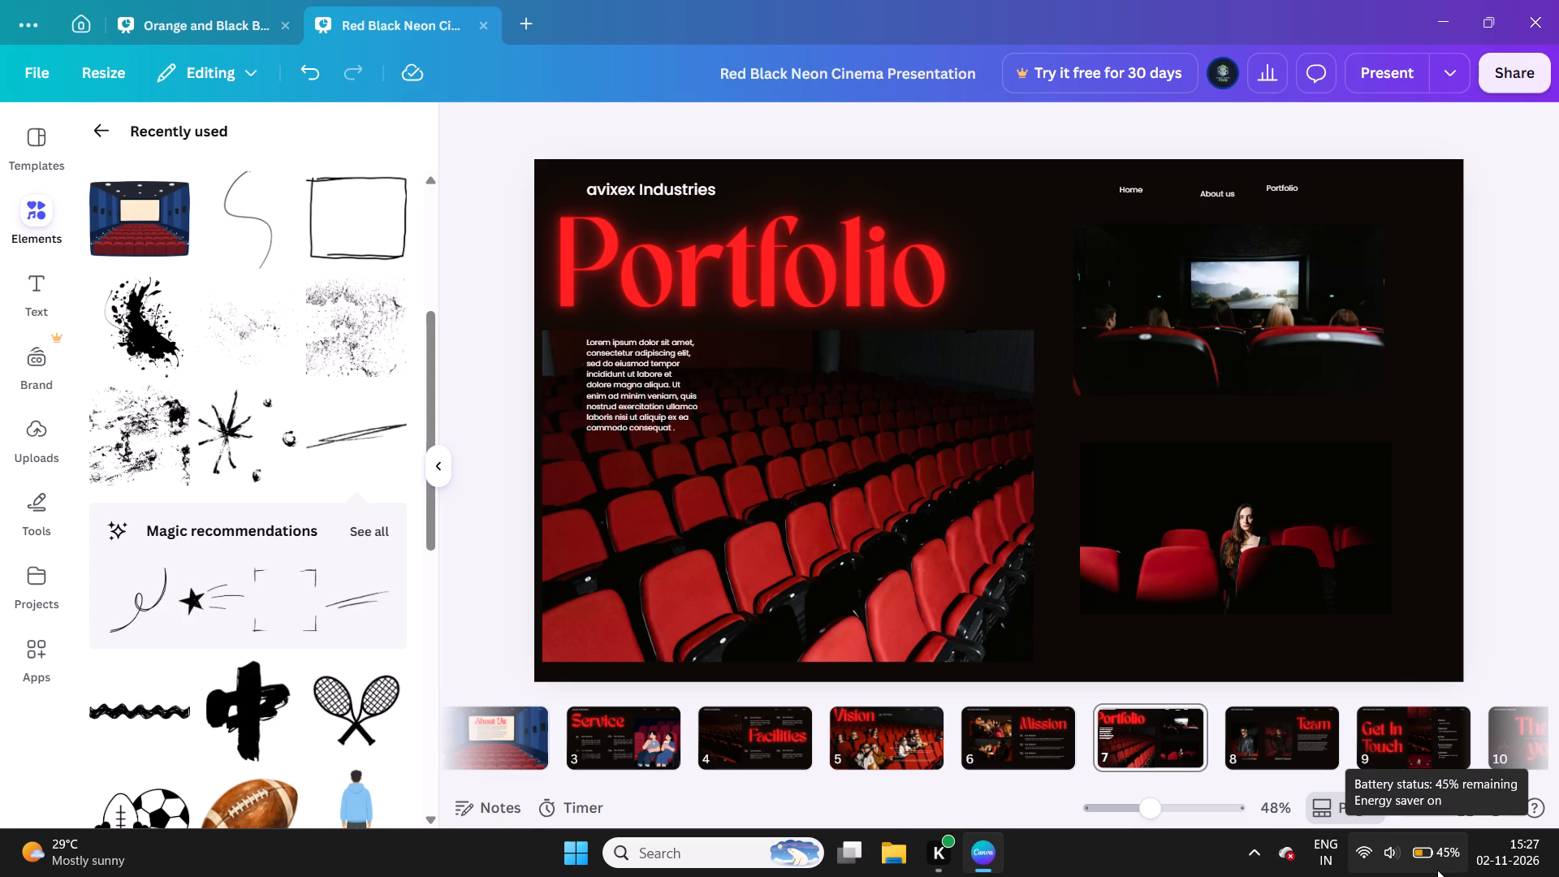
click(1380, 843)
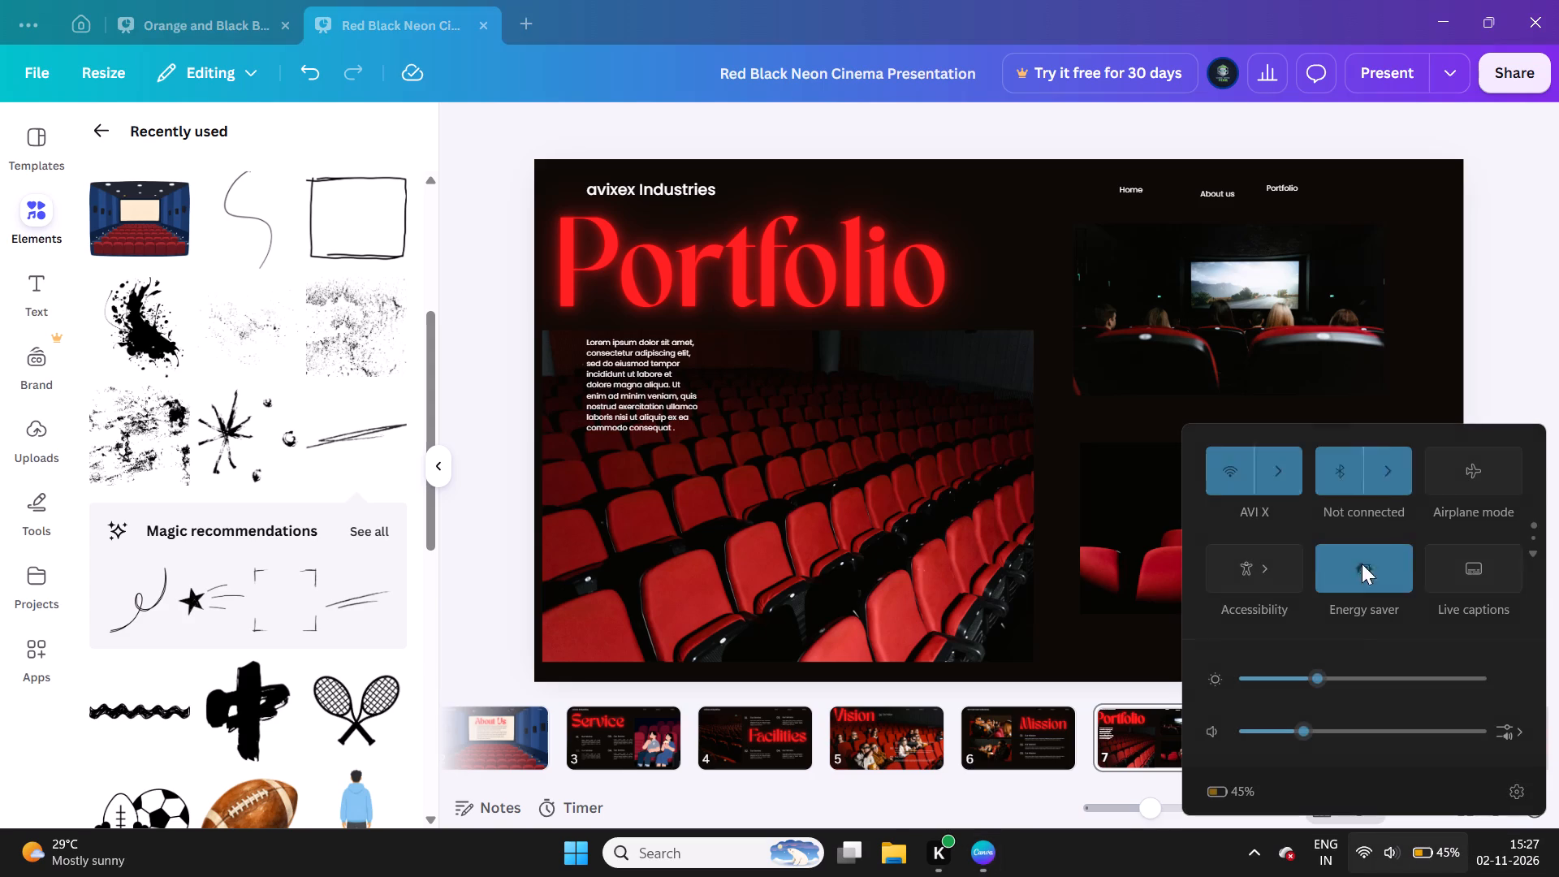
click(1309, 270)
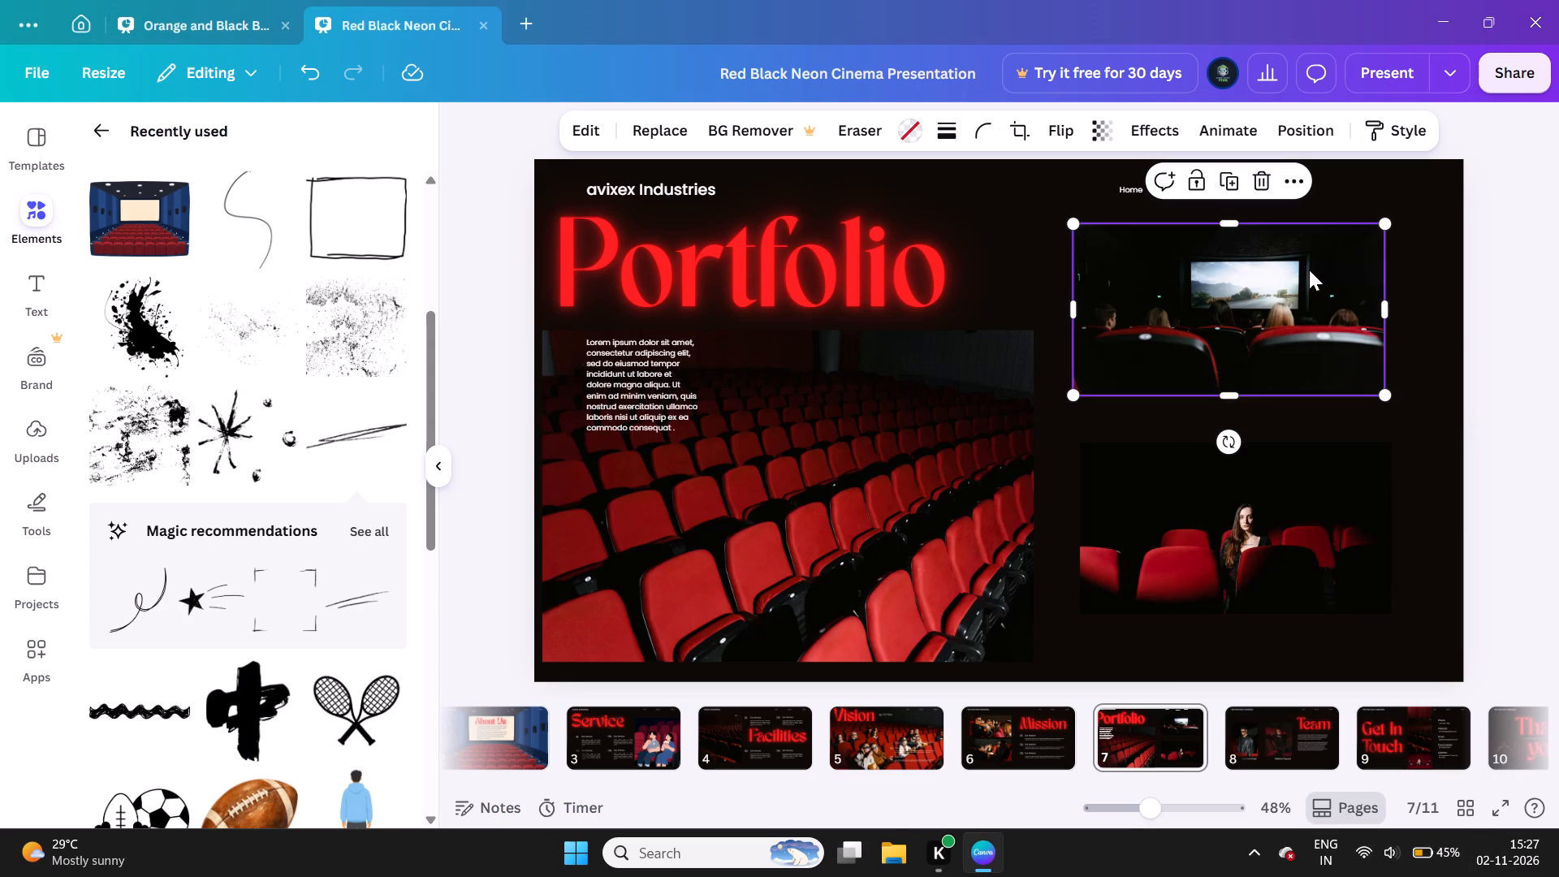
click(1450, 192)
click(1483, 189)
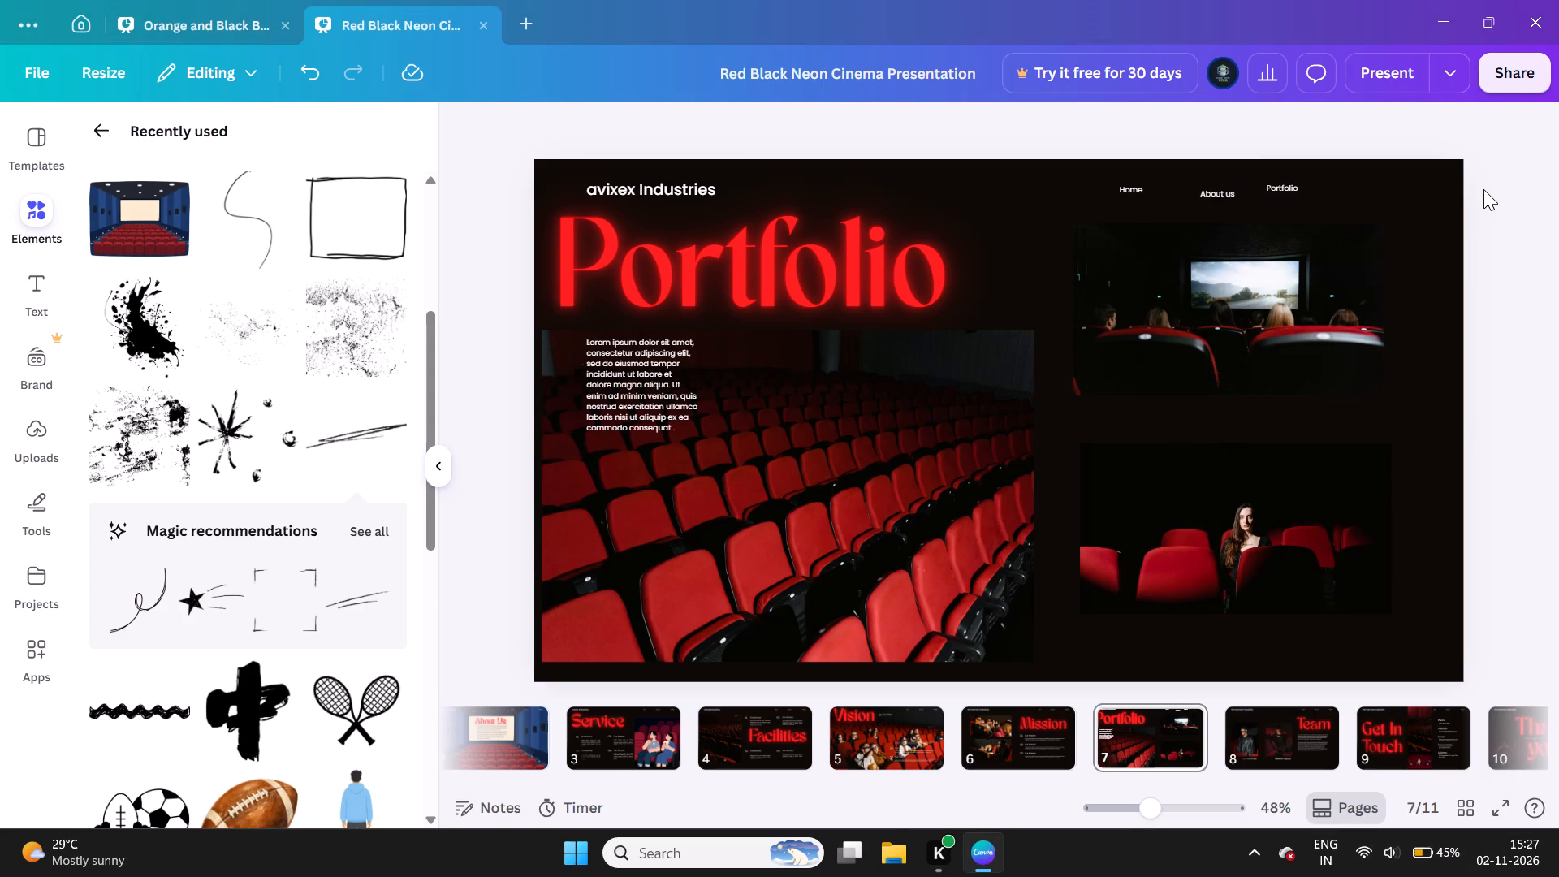
Shift the About us label slightly left and up, spacing it evenly between Home and Portfolio on the same line.
click(1210, 193)
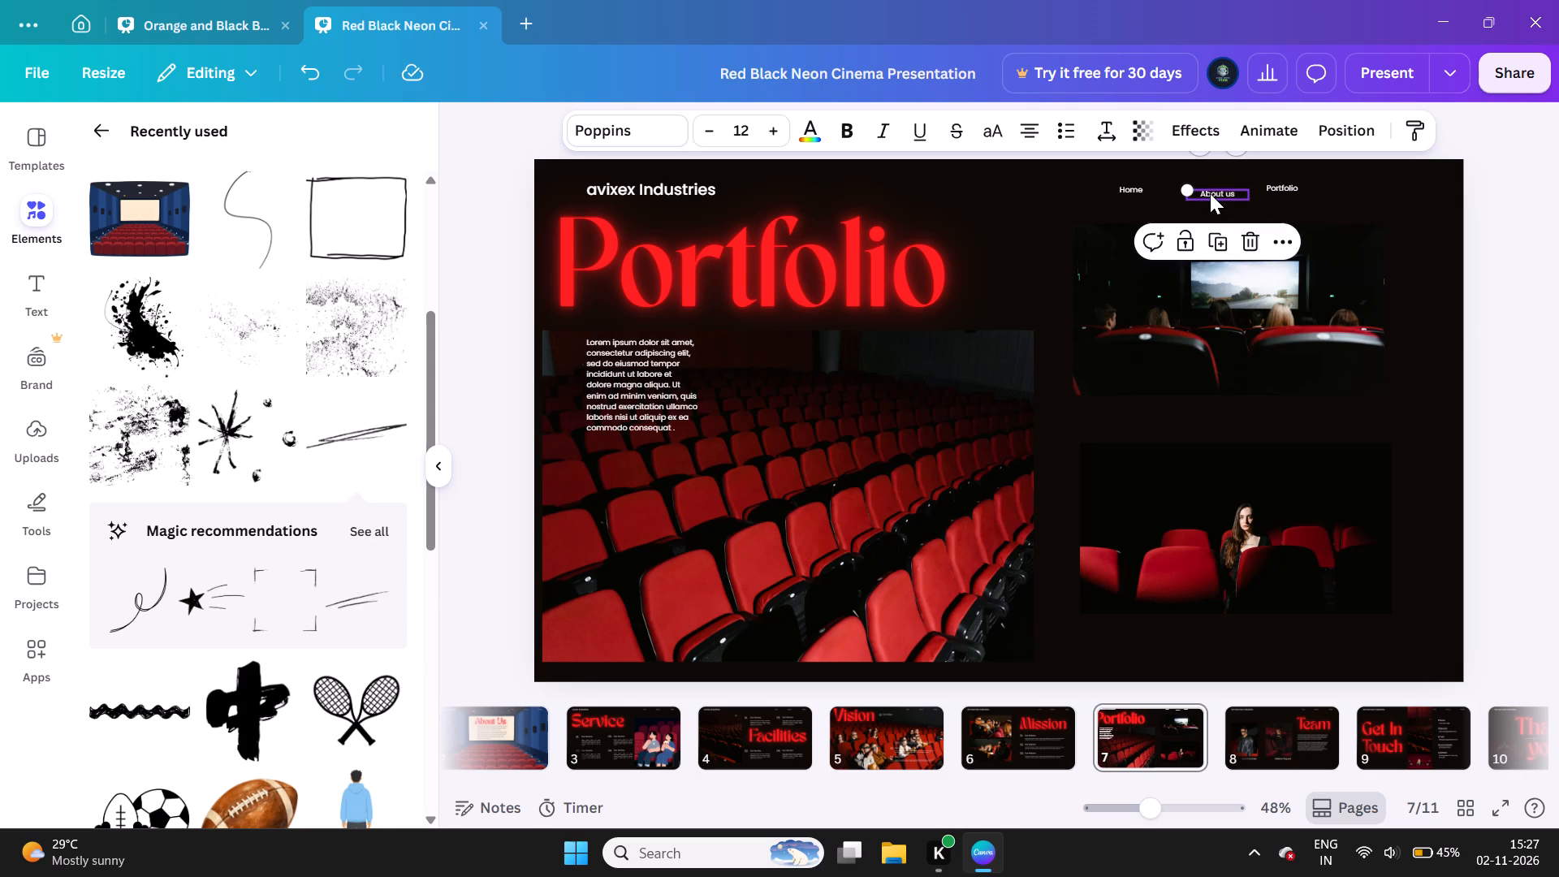
drag(1210, 193, 1203, 193)
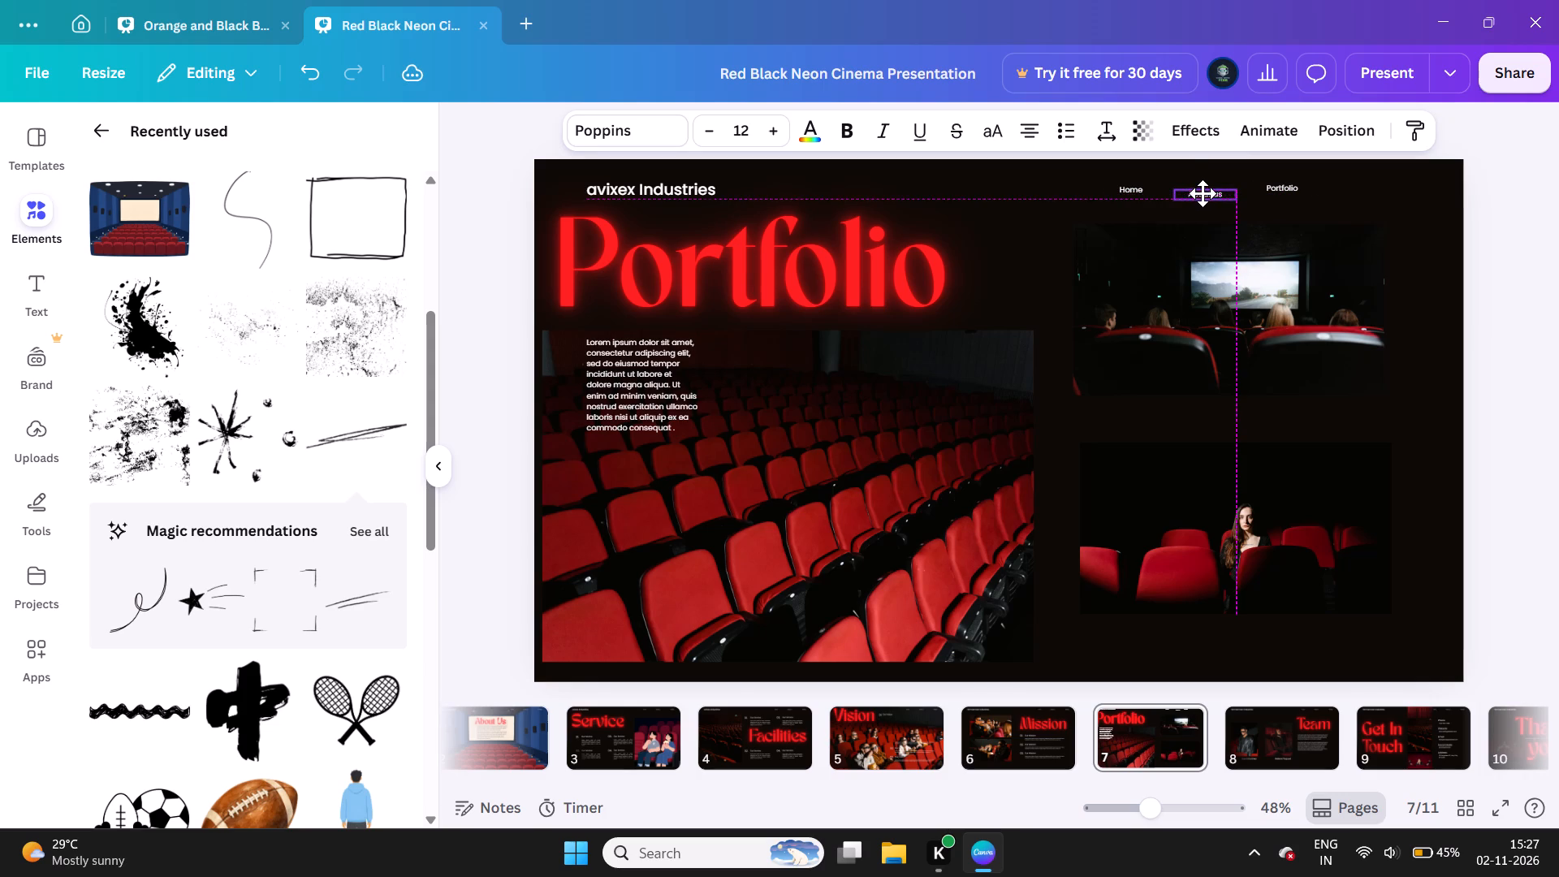
drag(1203, 193, 1203, 187)
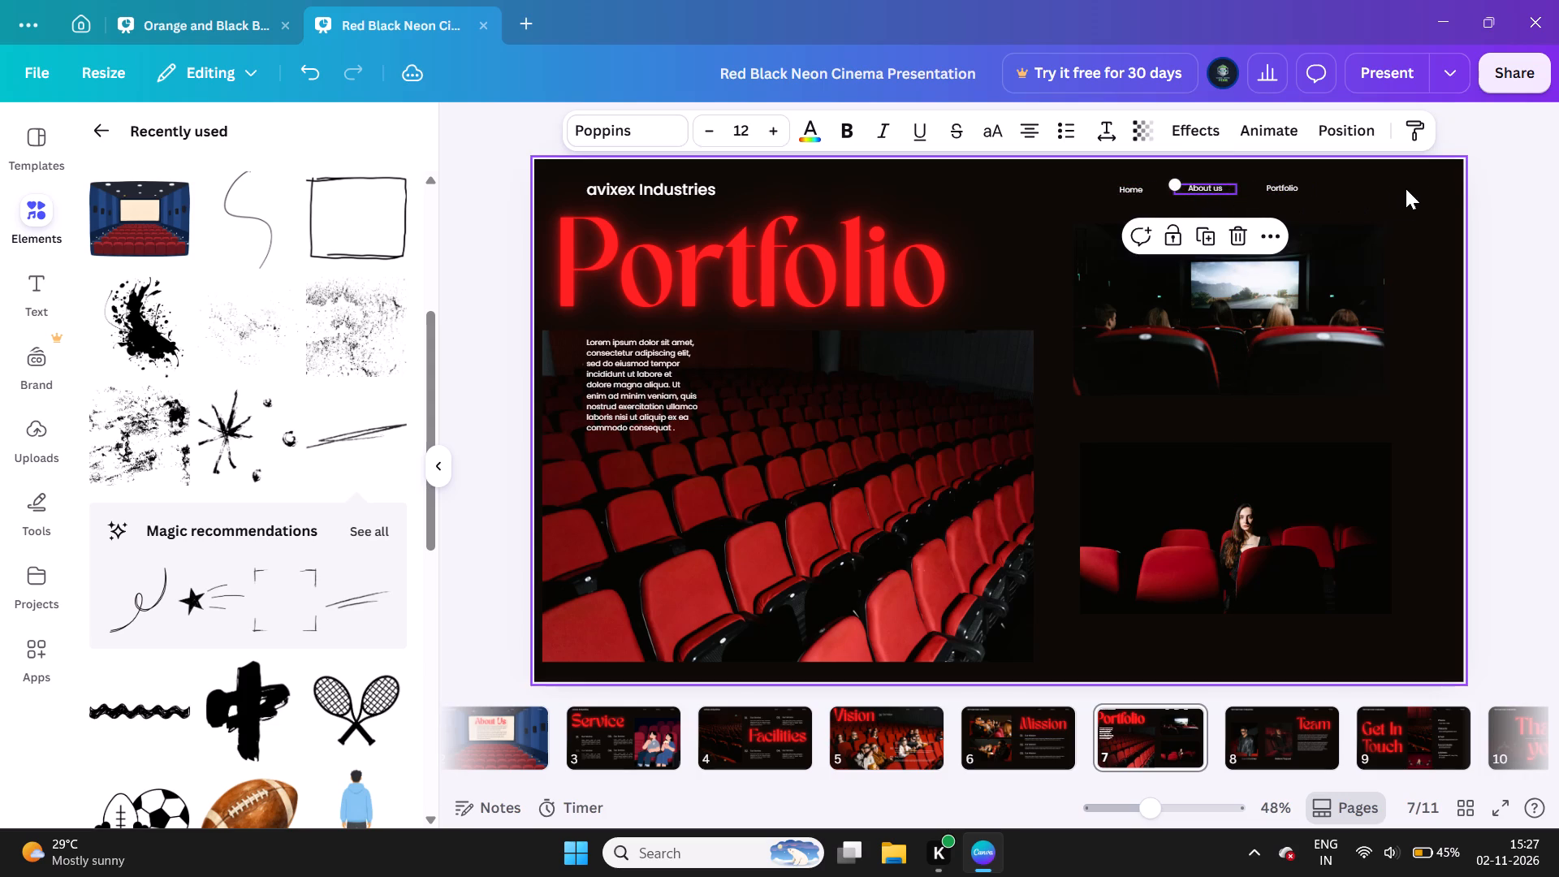
click(1500, 165)
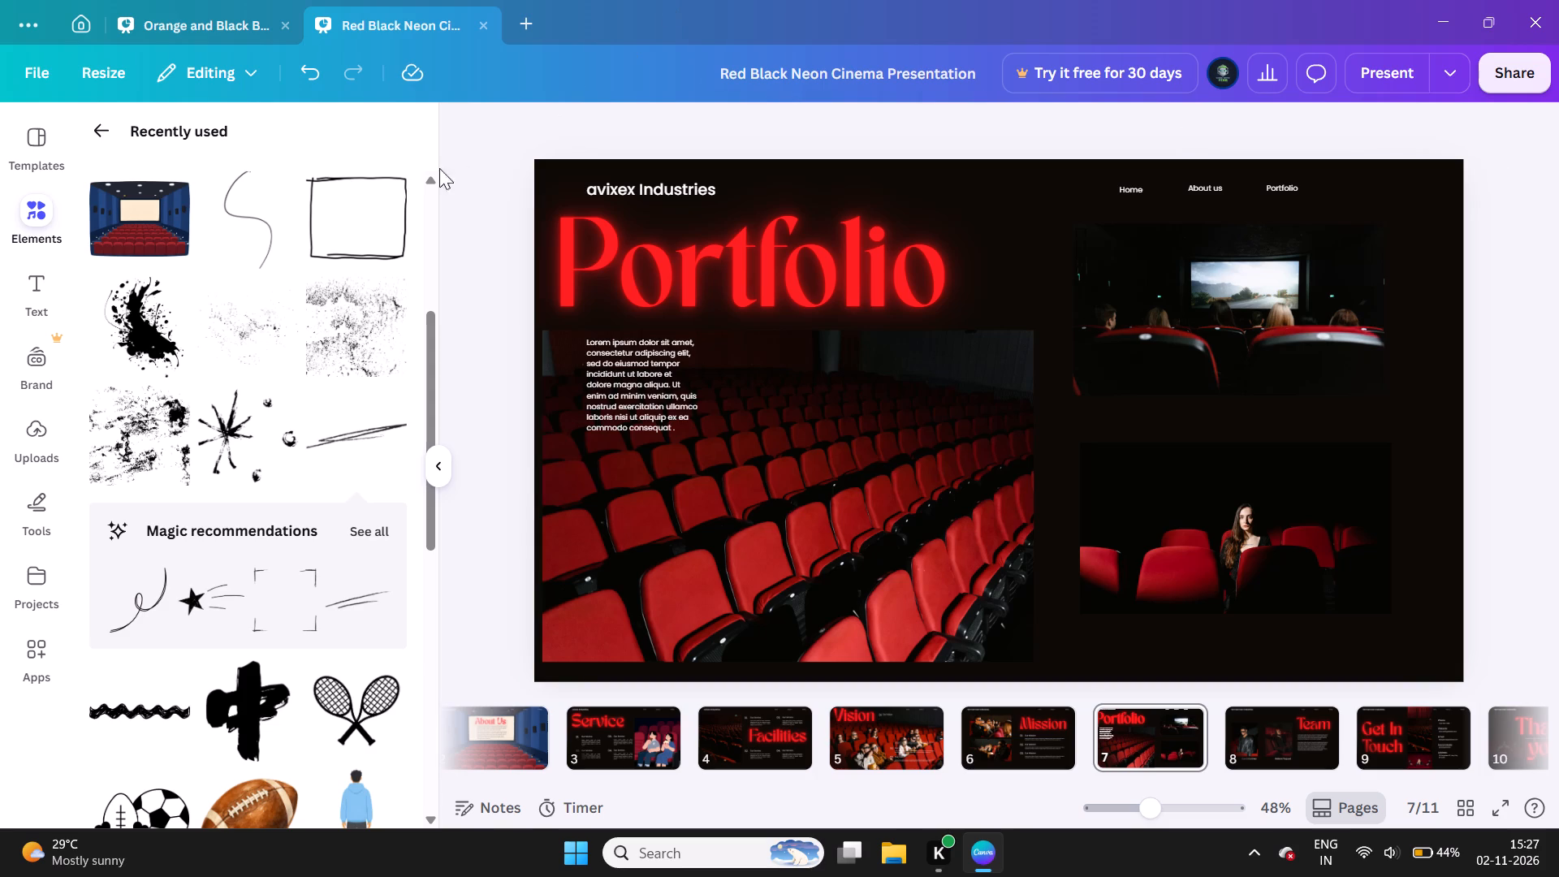
Add the hand-drawn rectangular outline from the recently used elements and move it over the left part of the red seats photo.
click(387, 208)
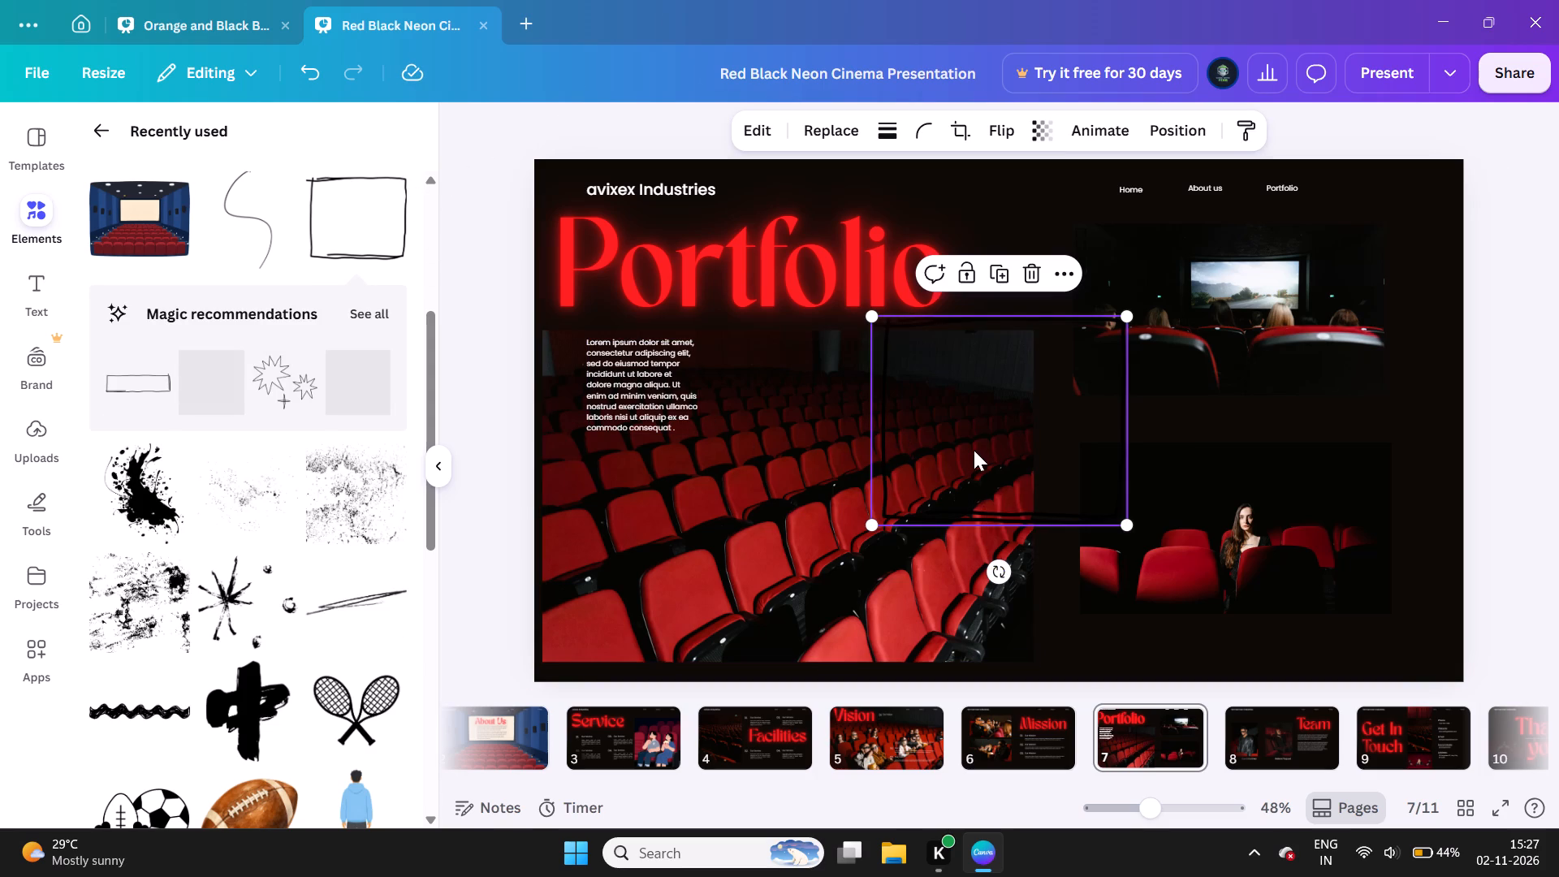
click(962, 434)
drag(962, 434, 555, 428)
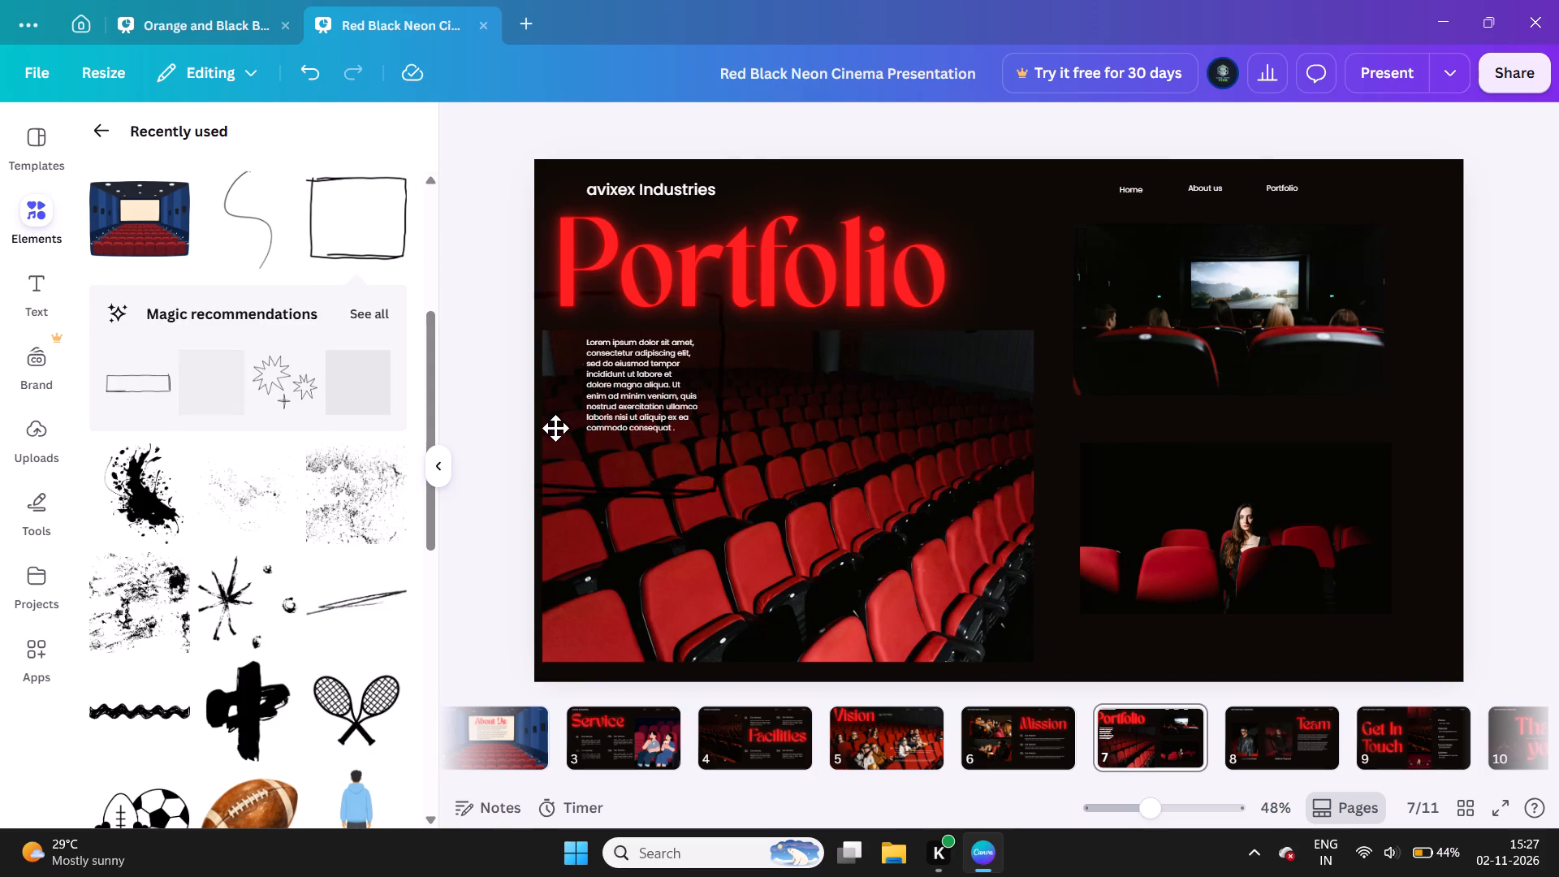
Shrink the hand-drawn black rectangle and position it around the paragraph on the red seats photo.
drag(555, 428, 627, 447)
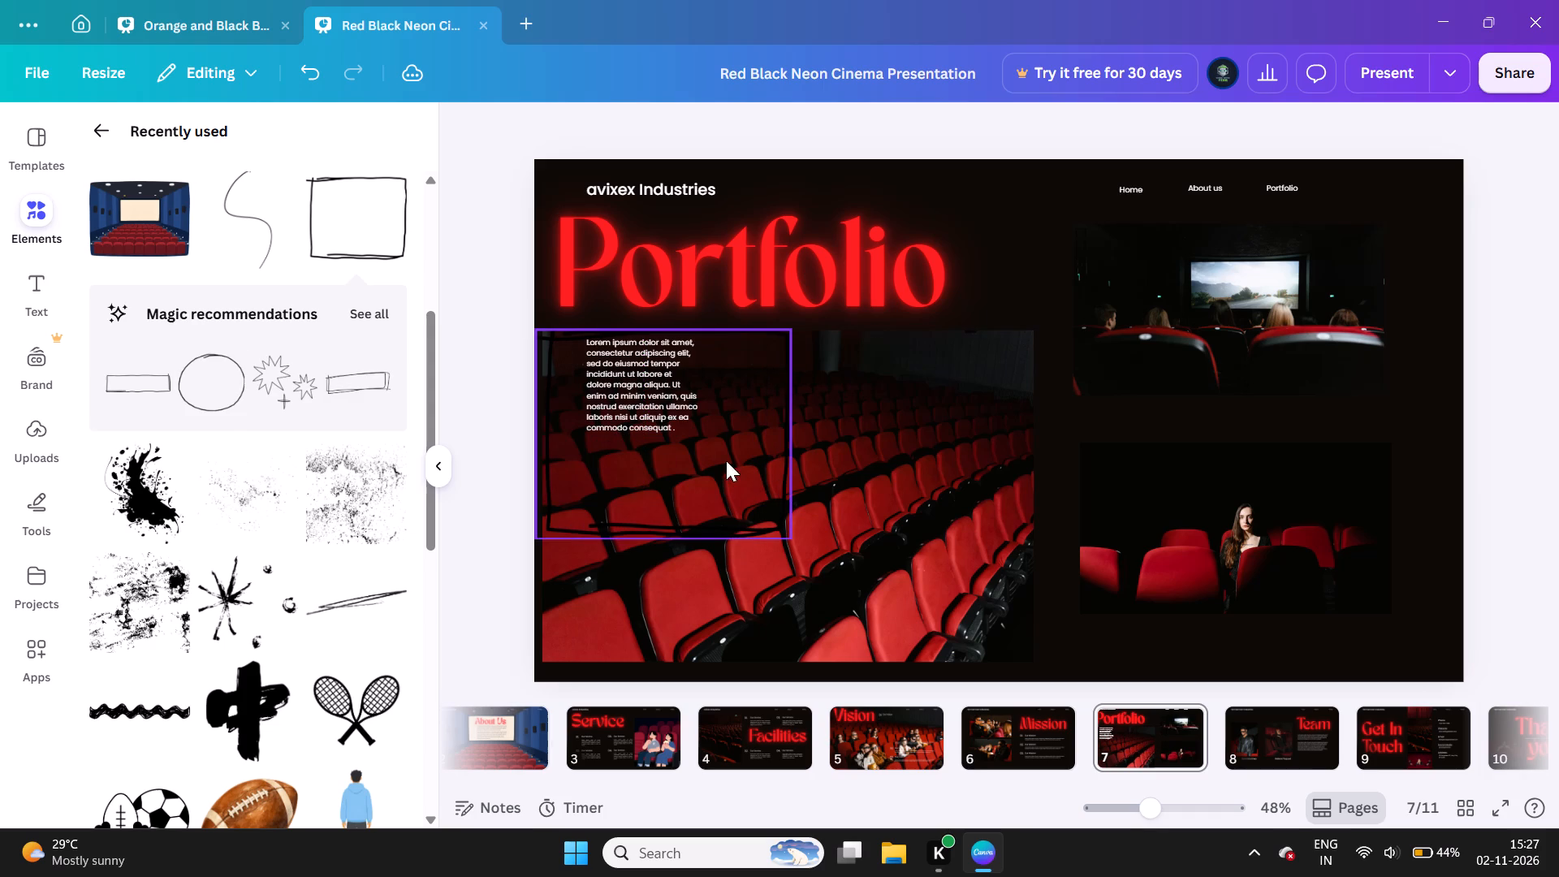
click(761, 523)
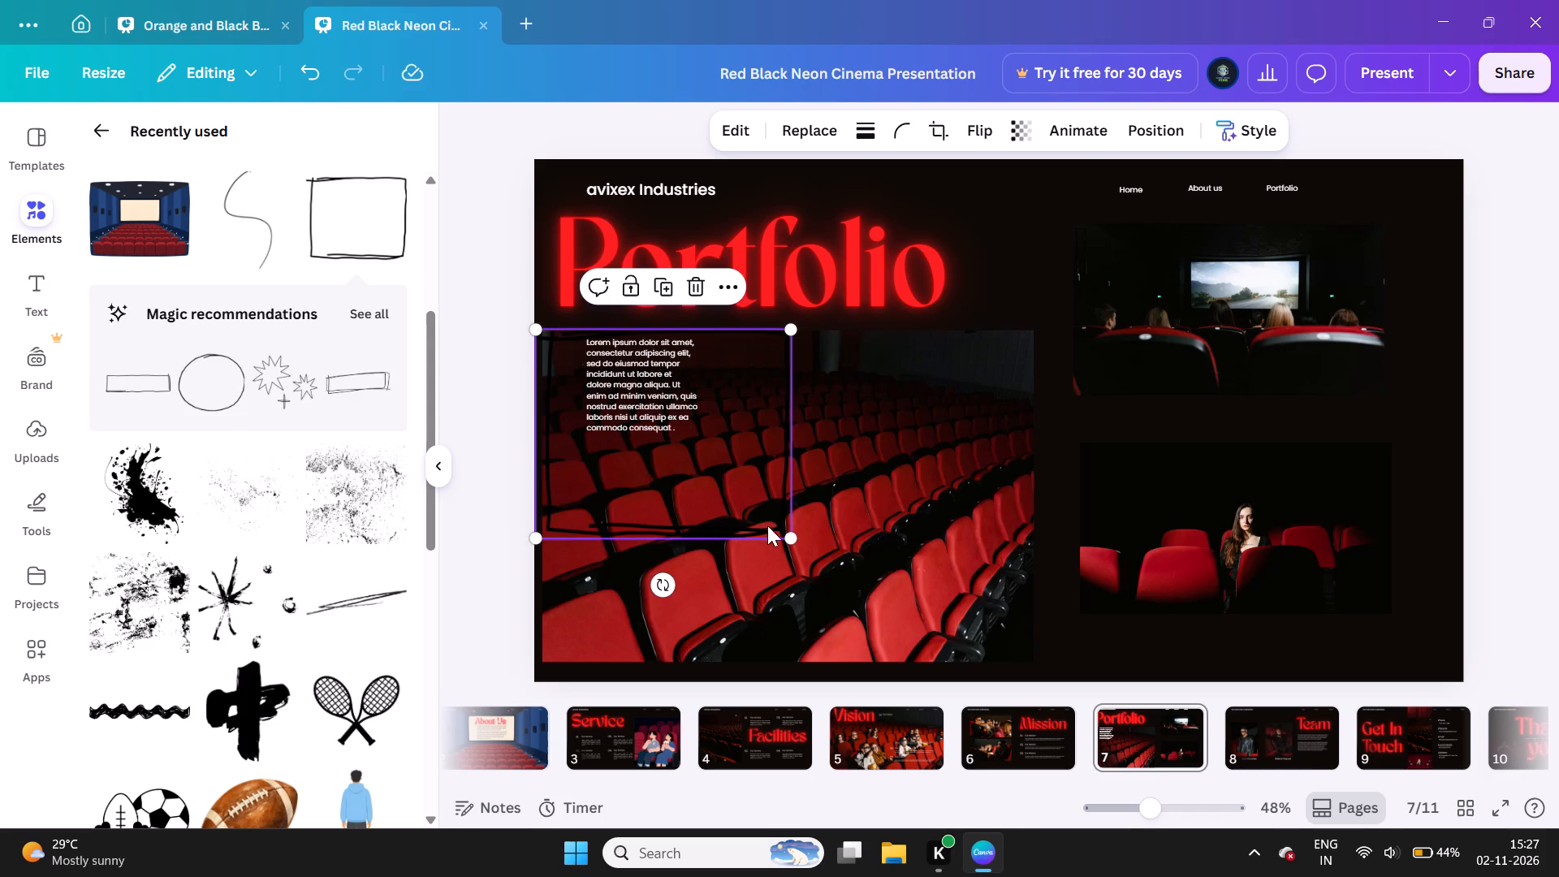
drag(790, 535, 725, 447)
click(650, 421)
drag(658, 438, 679, 429)
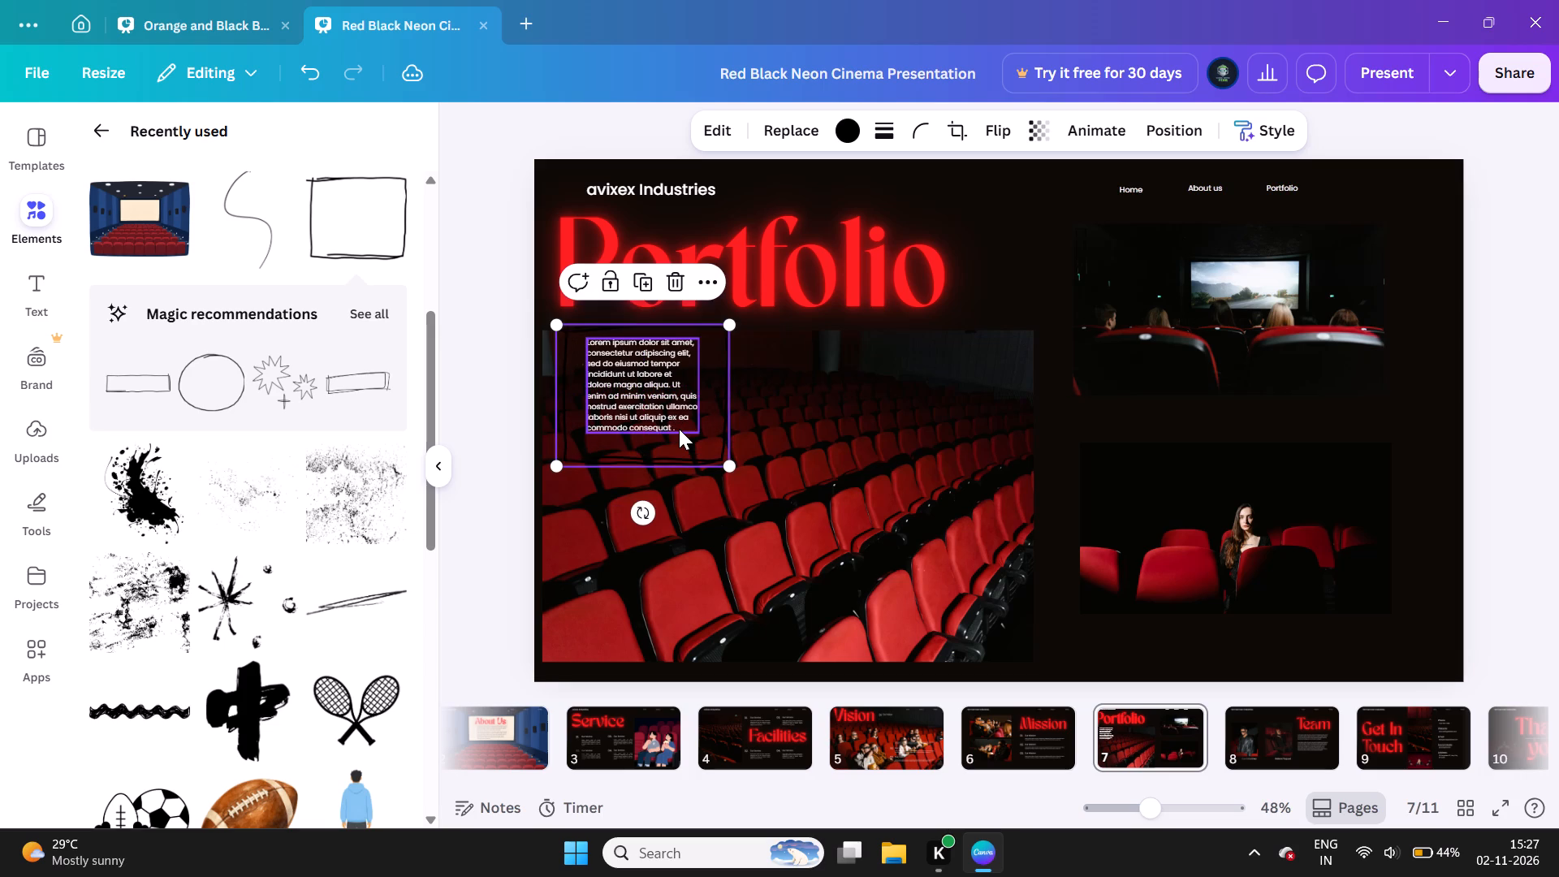
click(494, 408)
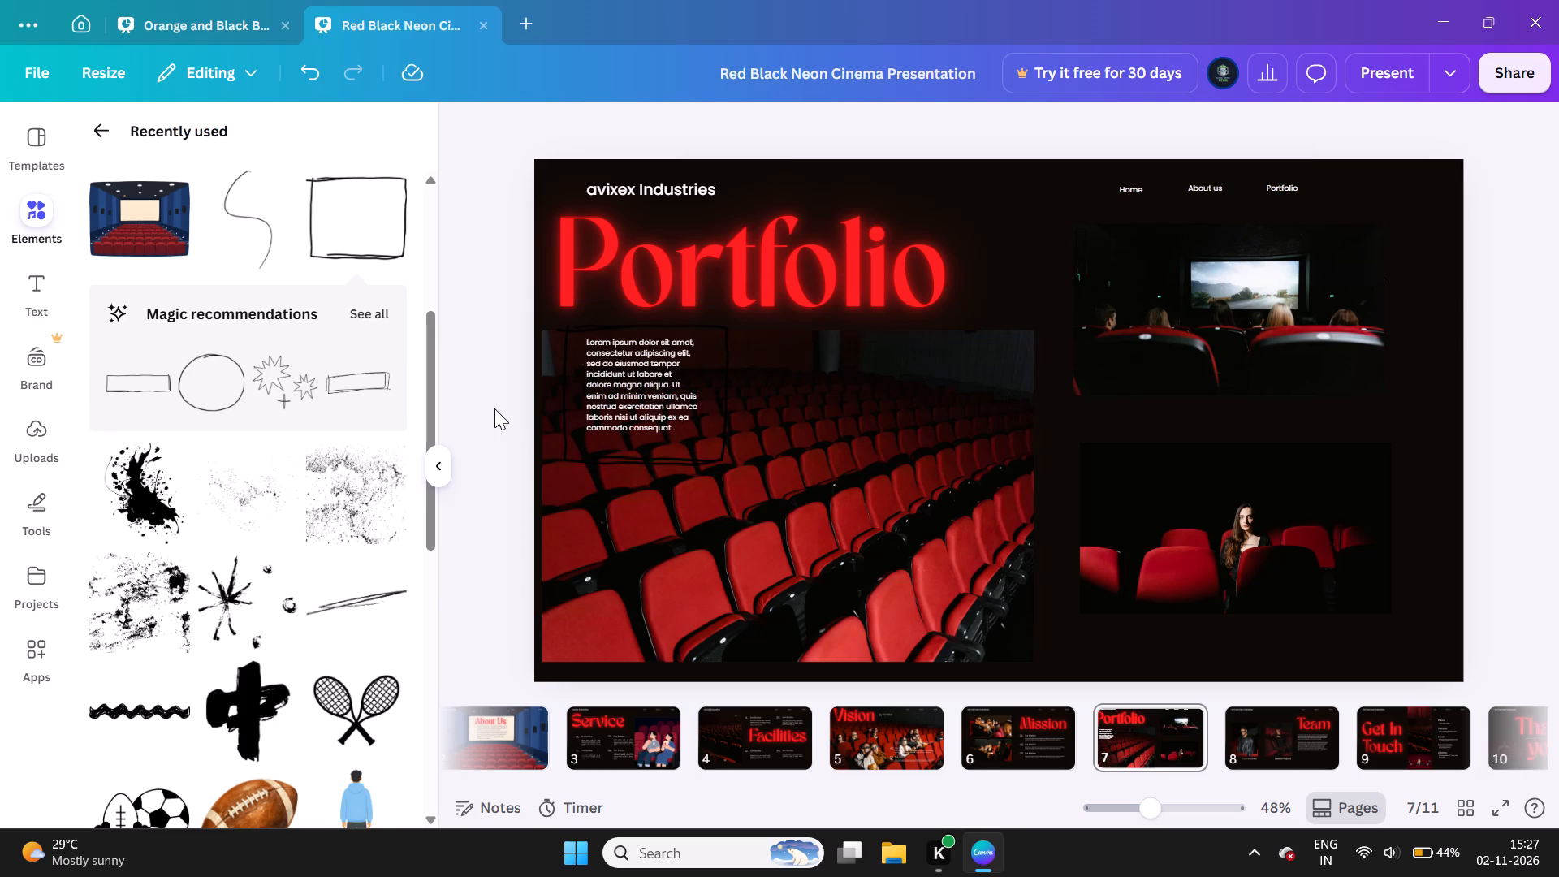
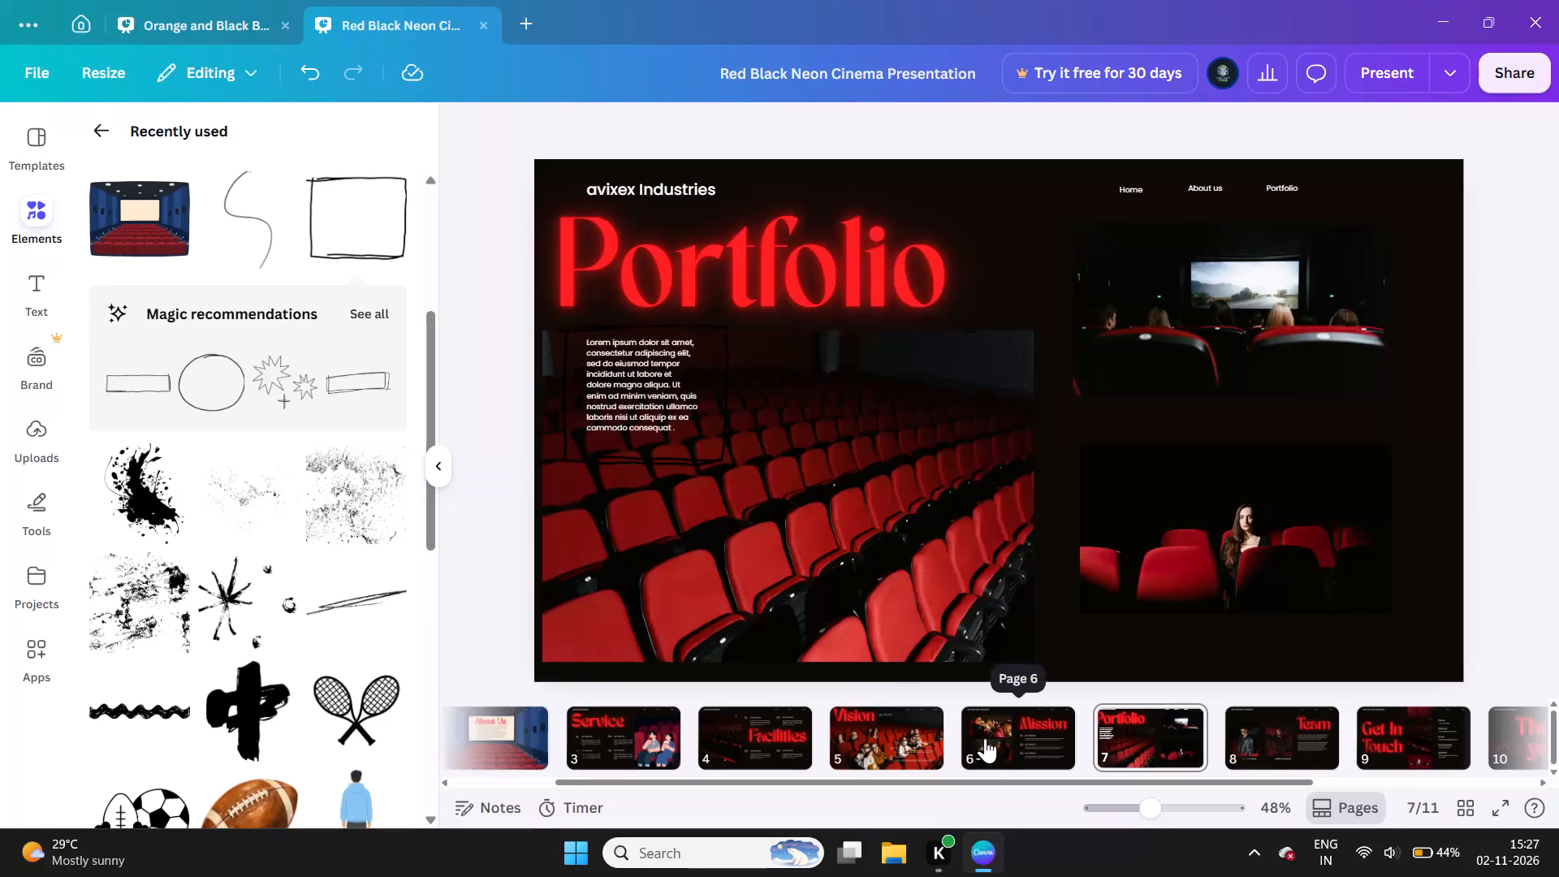
Open the Team slide on page 8.
click(1264, 735)
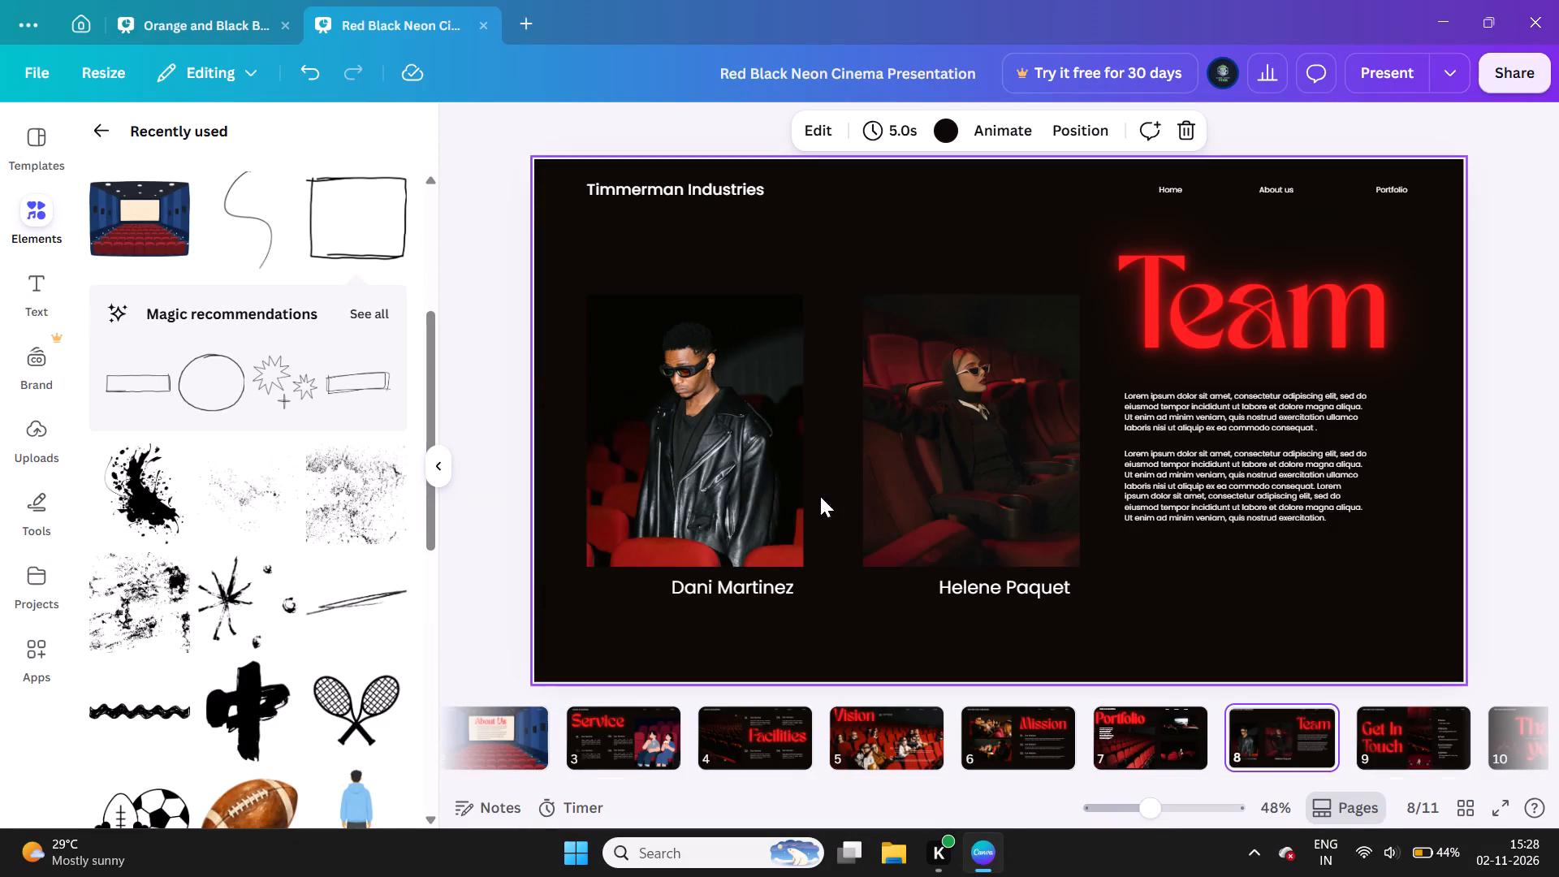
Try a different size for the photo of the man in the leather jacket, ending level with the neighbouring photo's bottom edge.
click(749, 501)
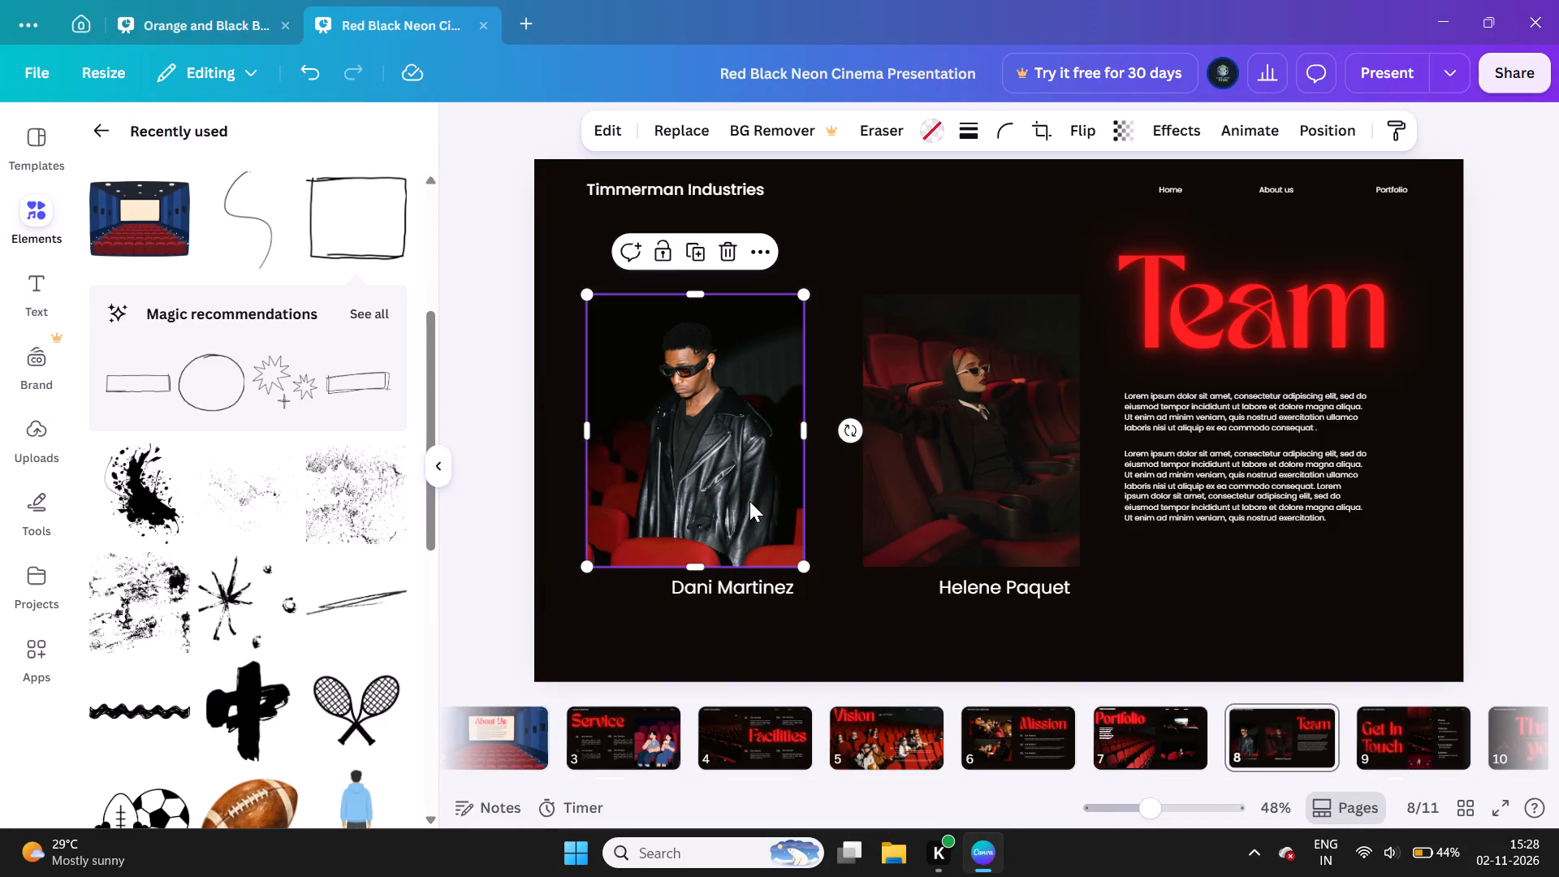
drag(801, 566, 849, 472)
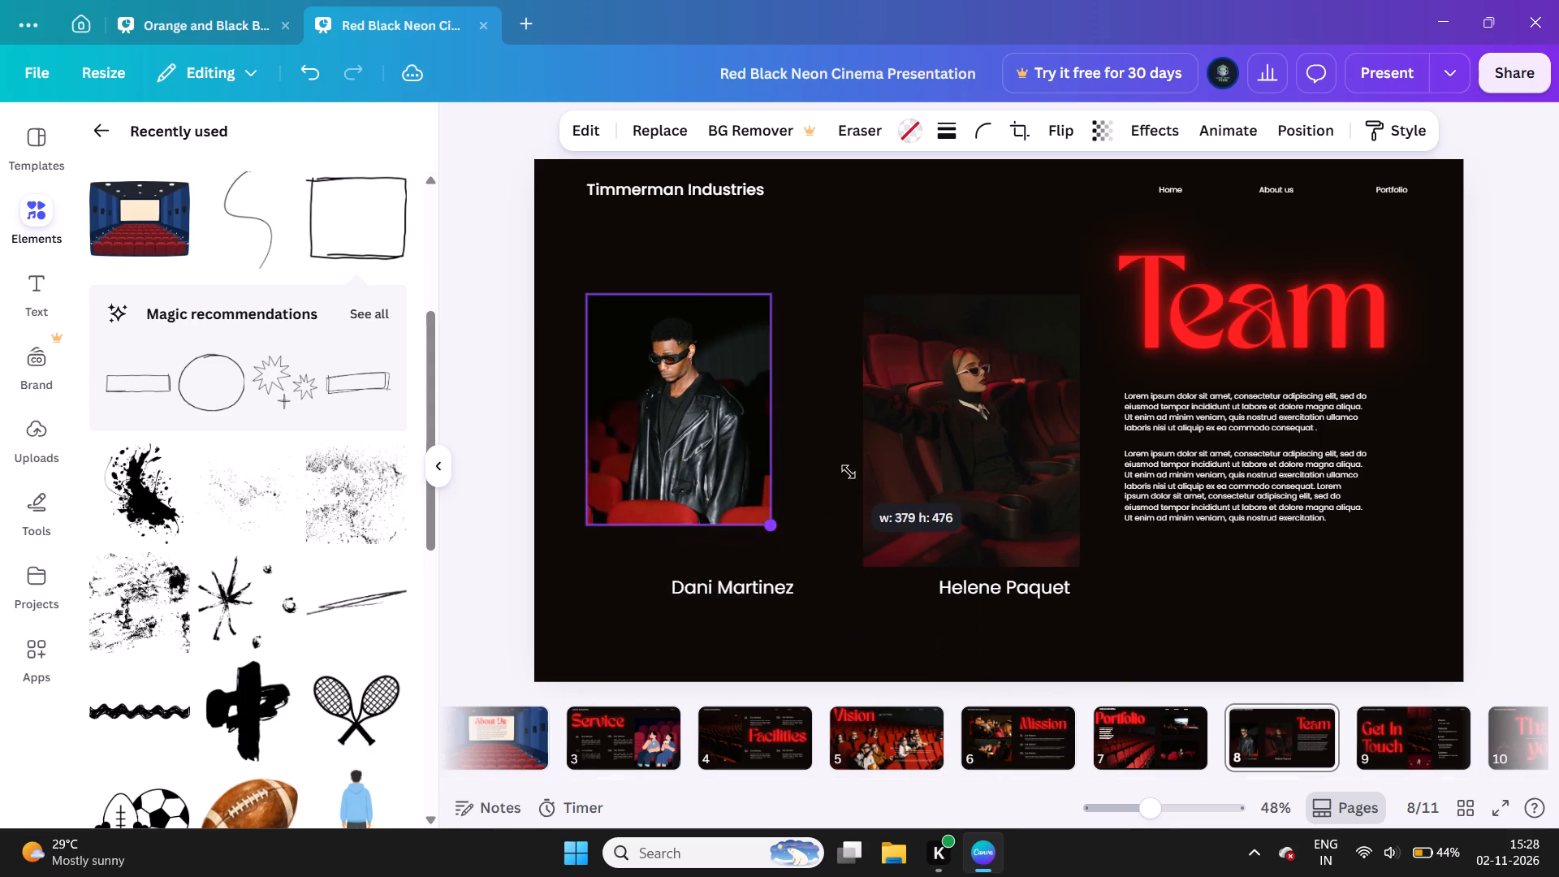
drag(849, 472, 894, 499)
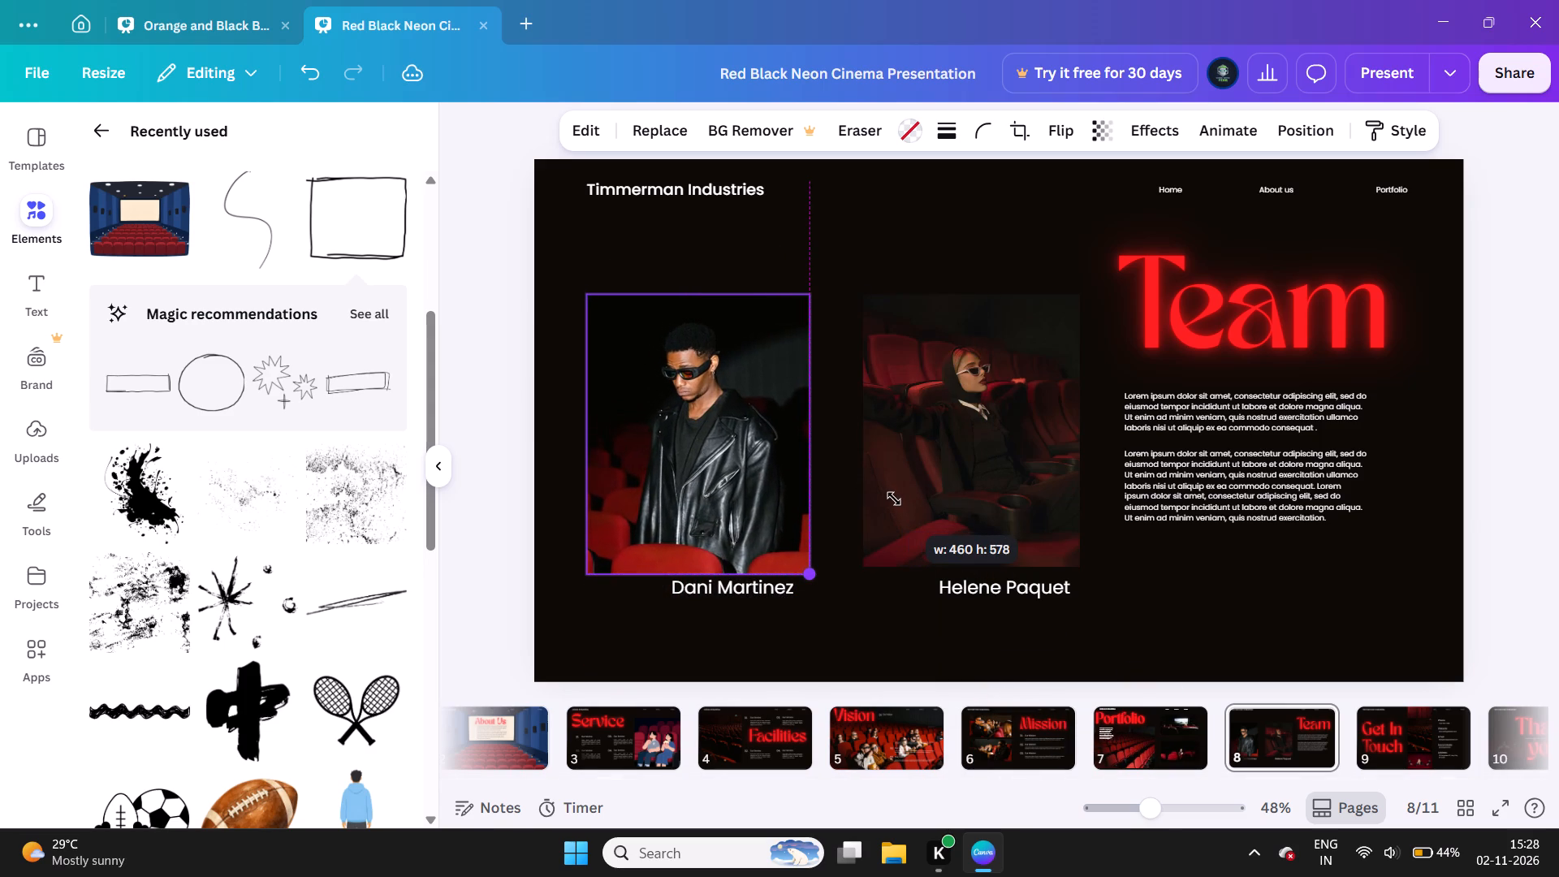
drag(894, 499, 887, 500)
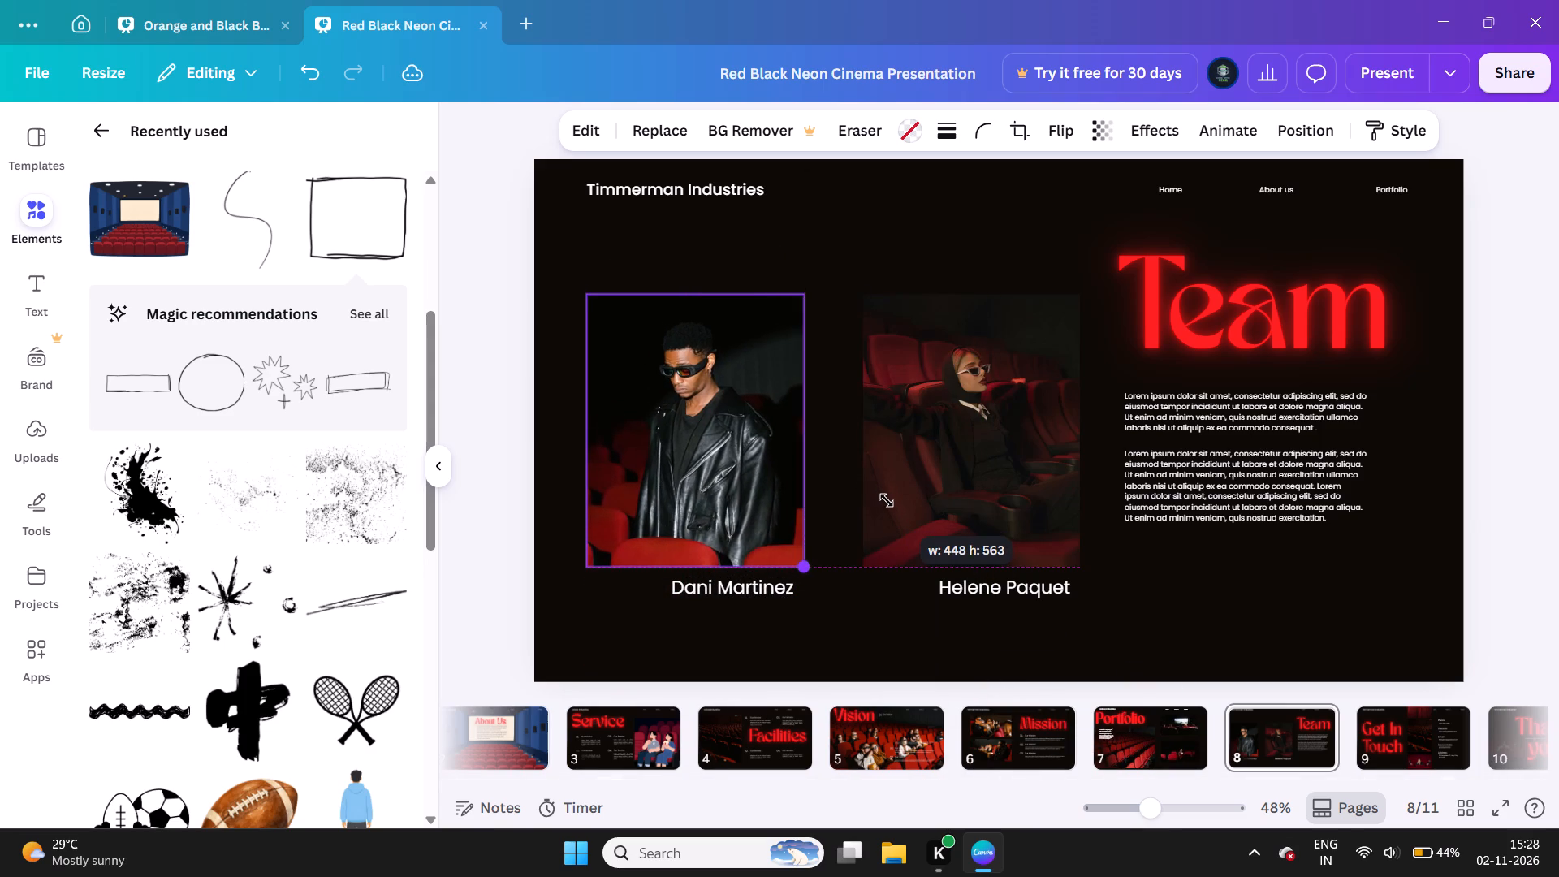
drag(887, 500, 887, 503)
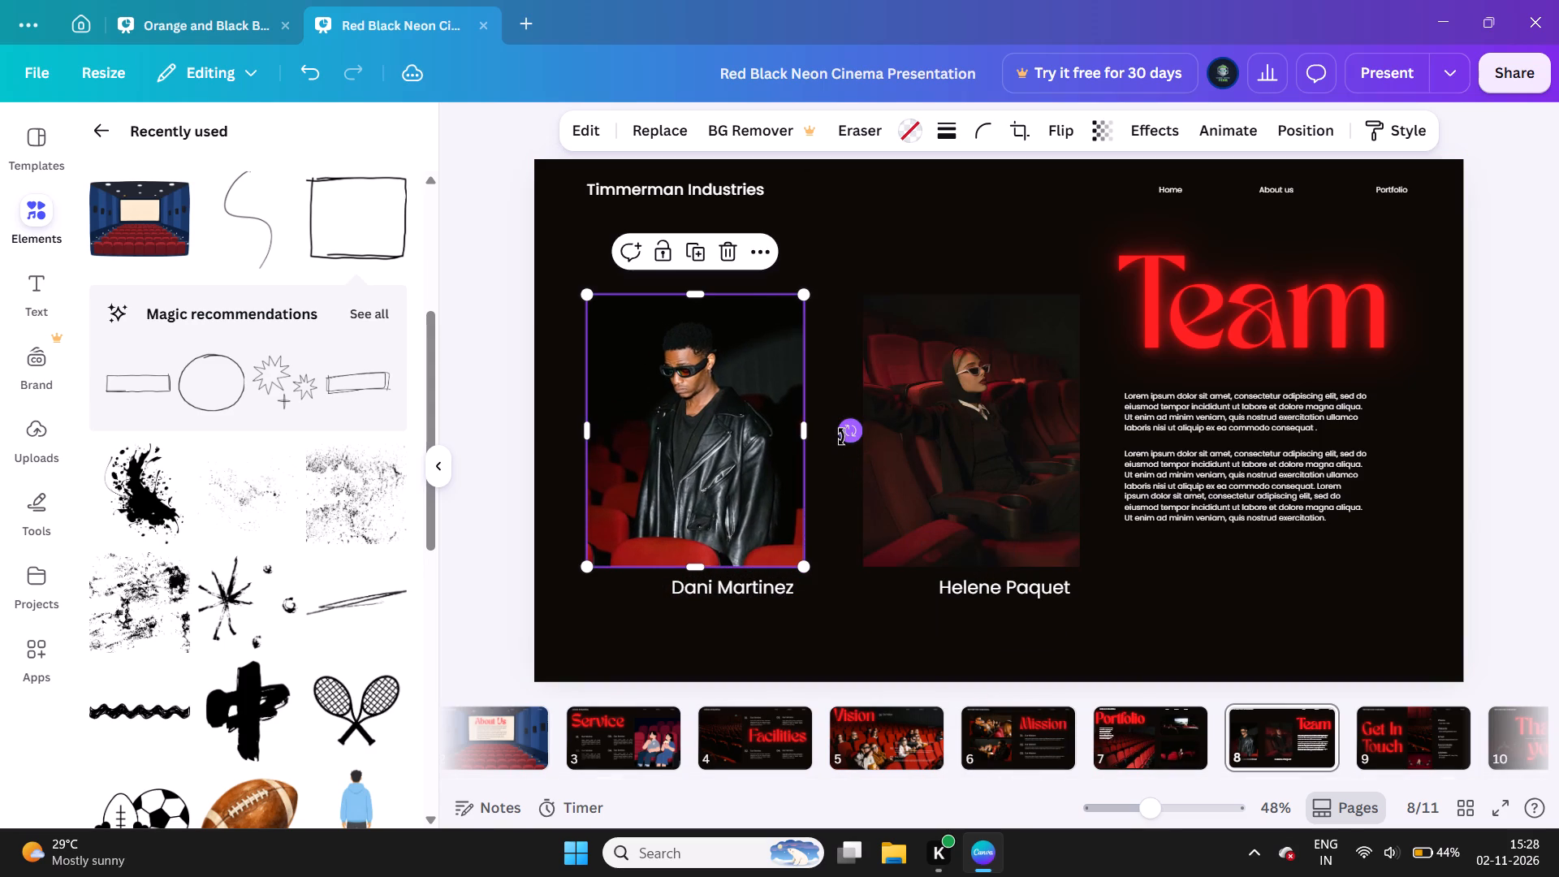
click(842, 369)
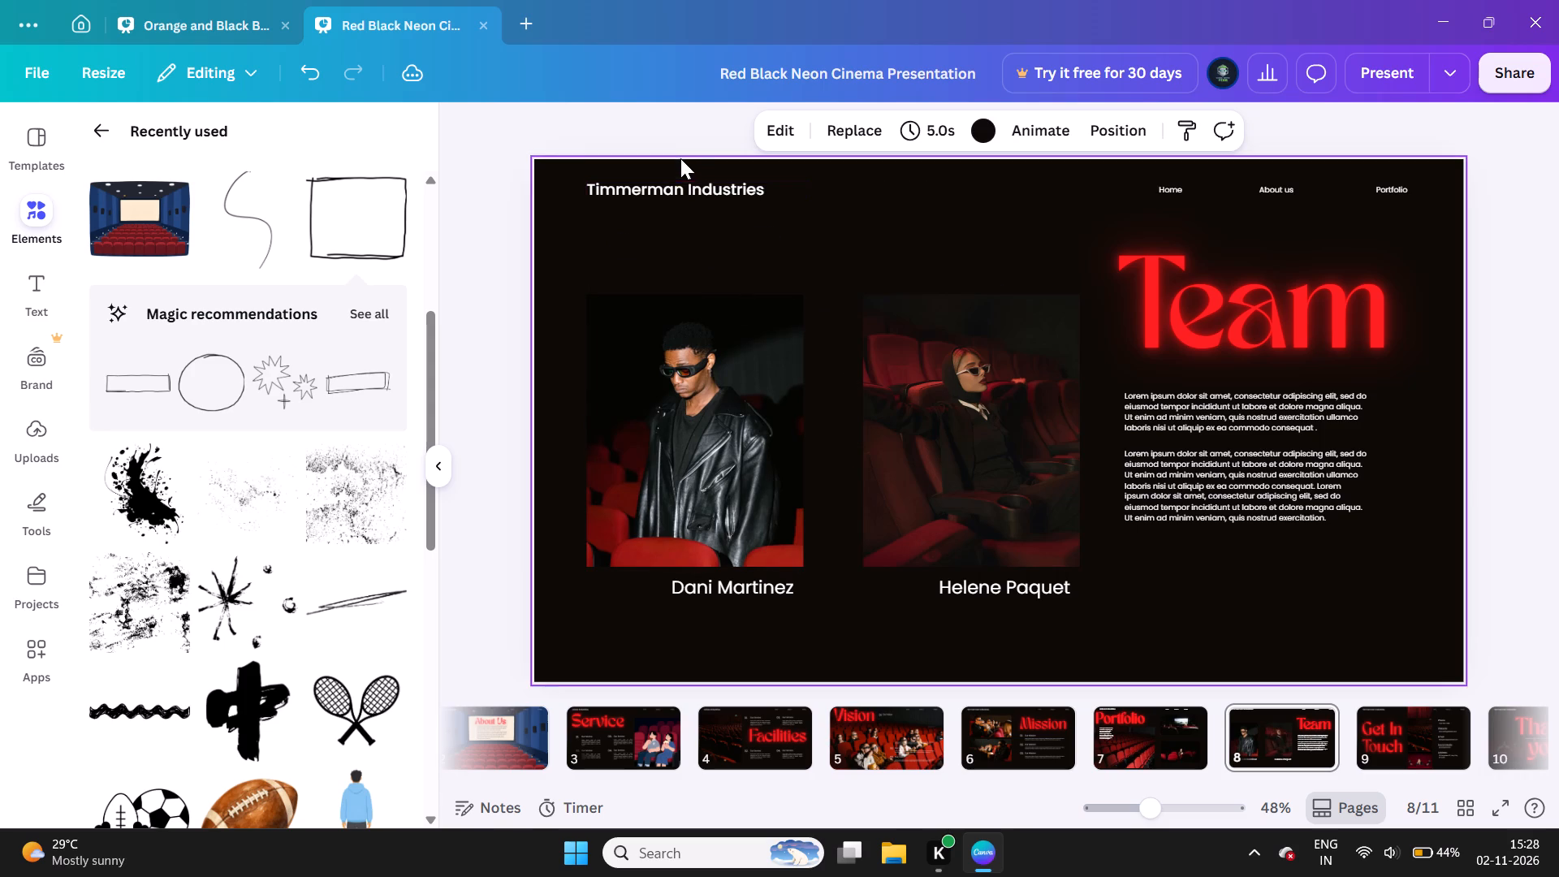
Move the company name down, closer to the photo of the man in the leather jacket.
click(650, 180)
drag(650, 180, 641, 227)
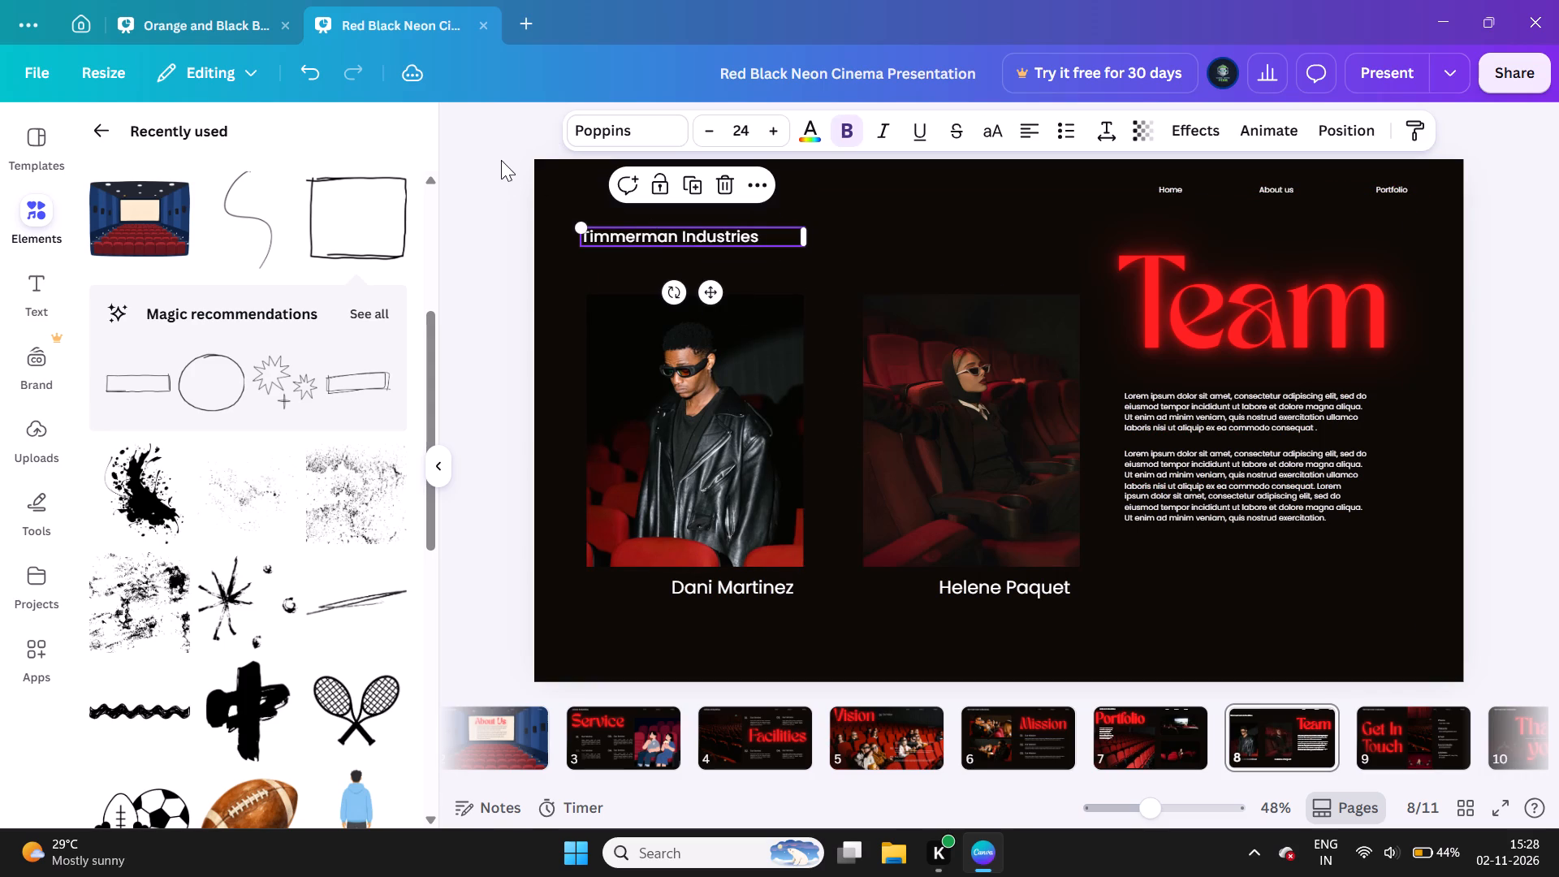
click(501, 160)
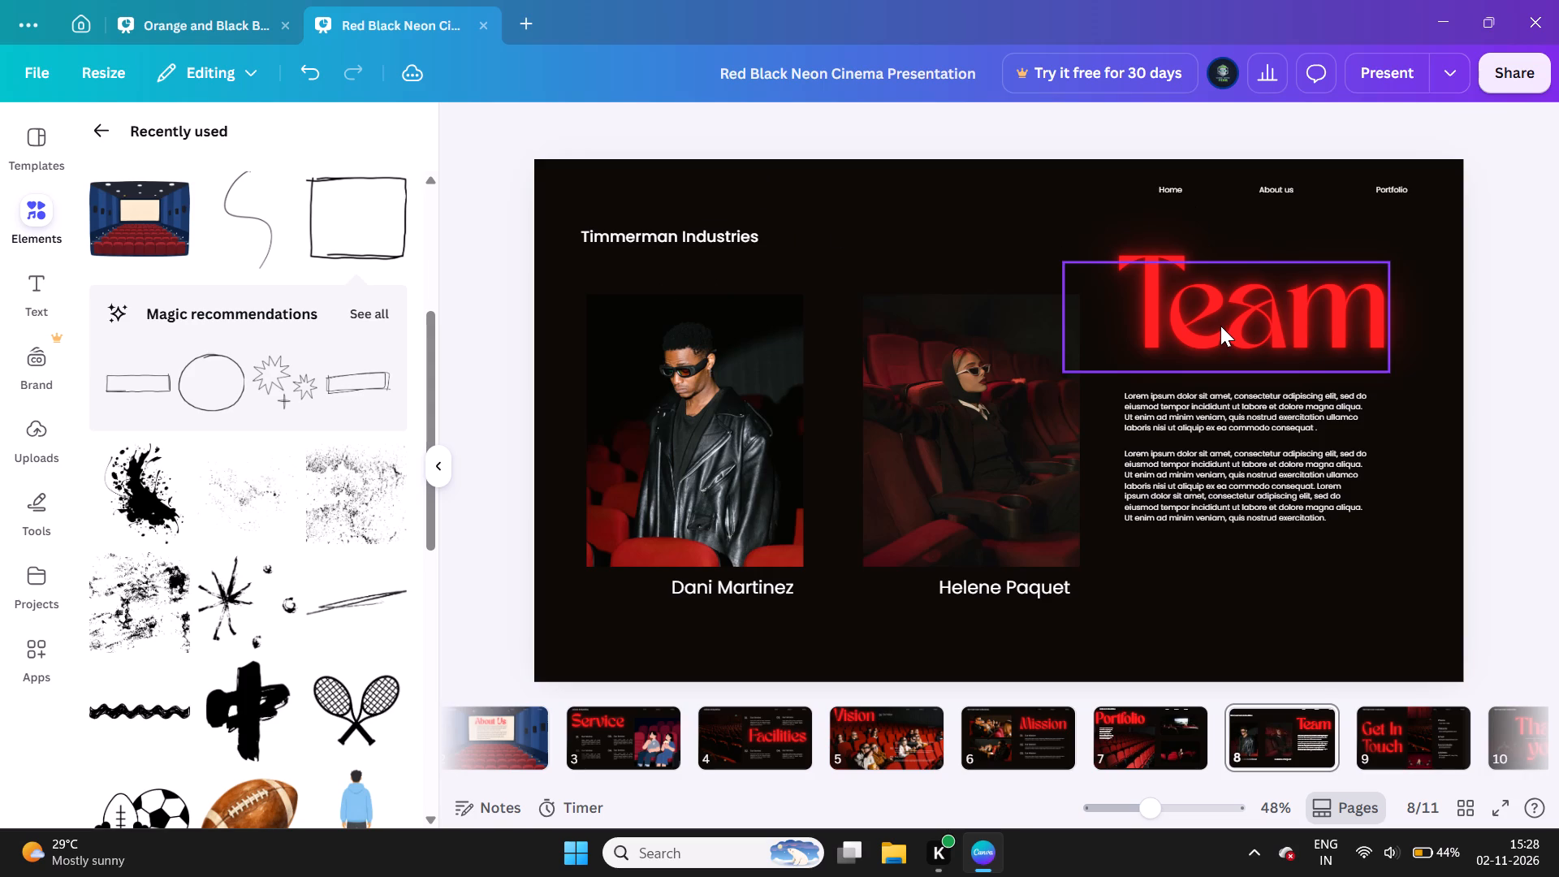
Nudge the Team heading slightly right and down, keeping it above the two paragraphs.
click(1220, 326)
click(1220, 326)
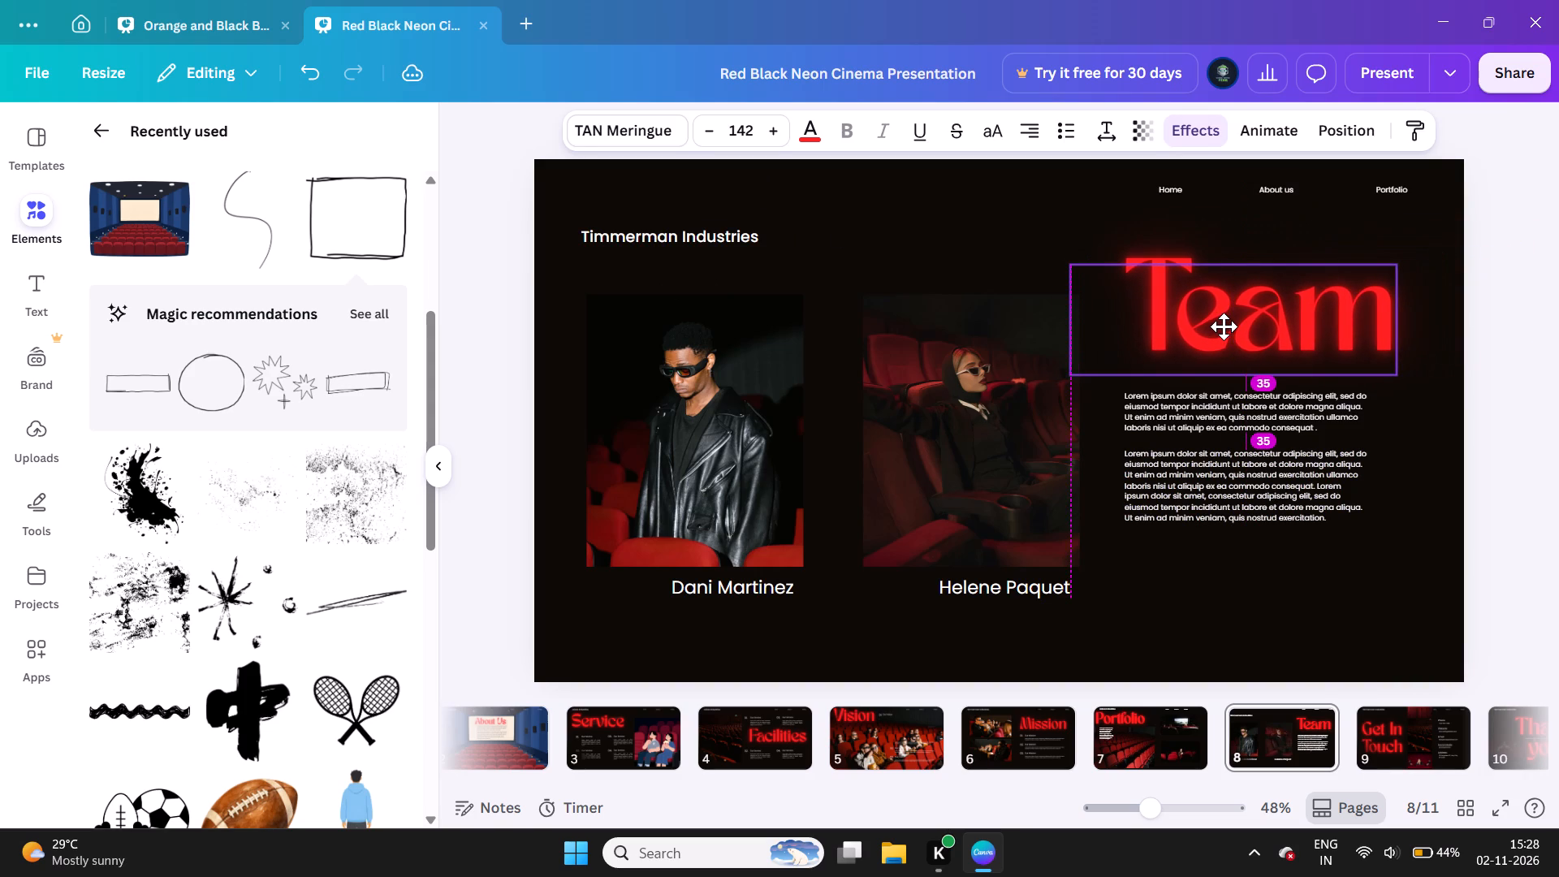
click(1558, 203)
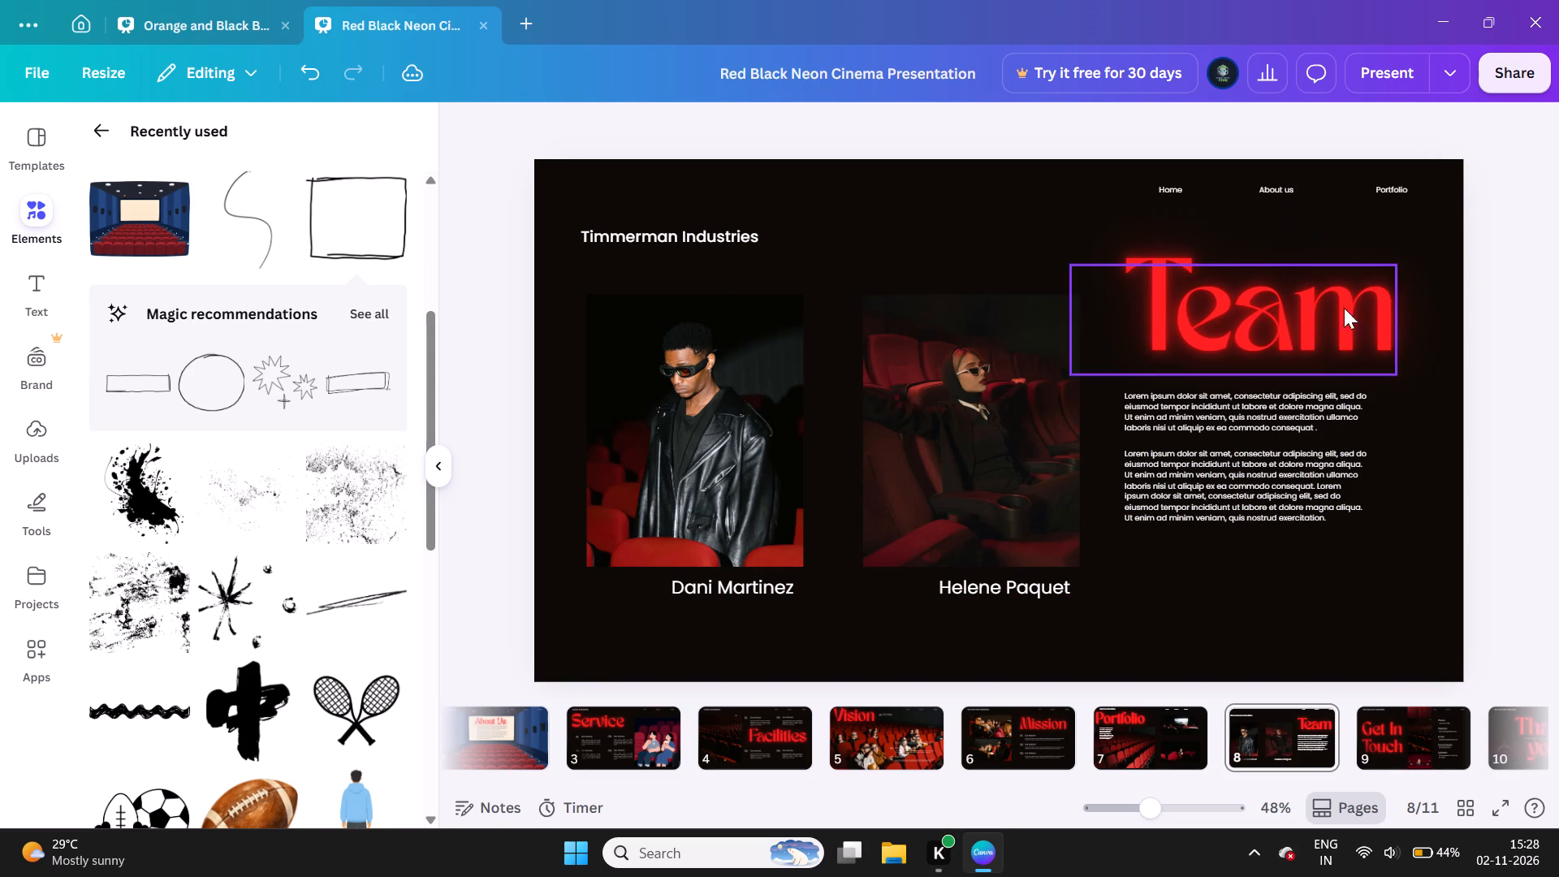
Shift both paragraphs under the Team heading to the right, lining up their right edges with the heading's text box.
drag(1270, 407, 1306, 401)
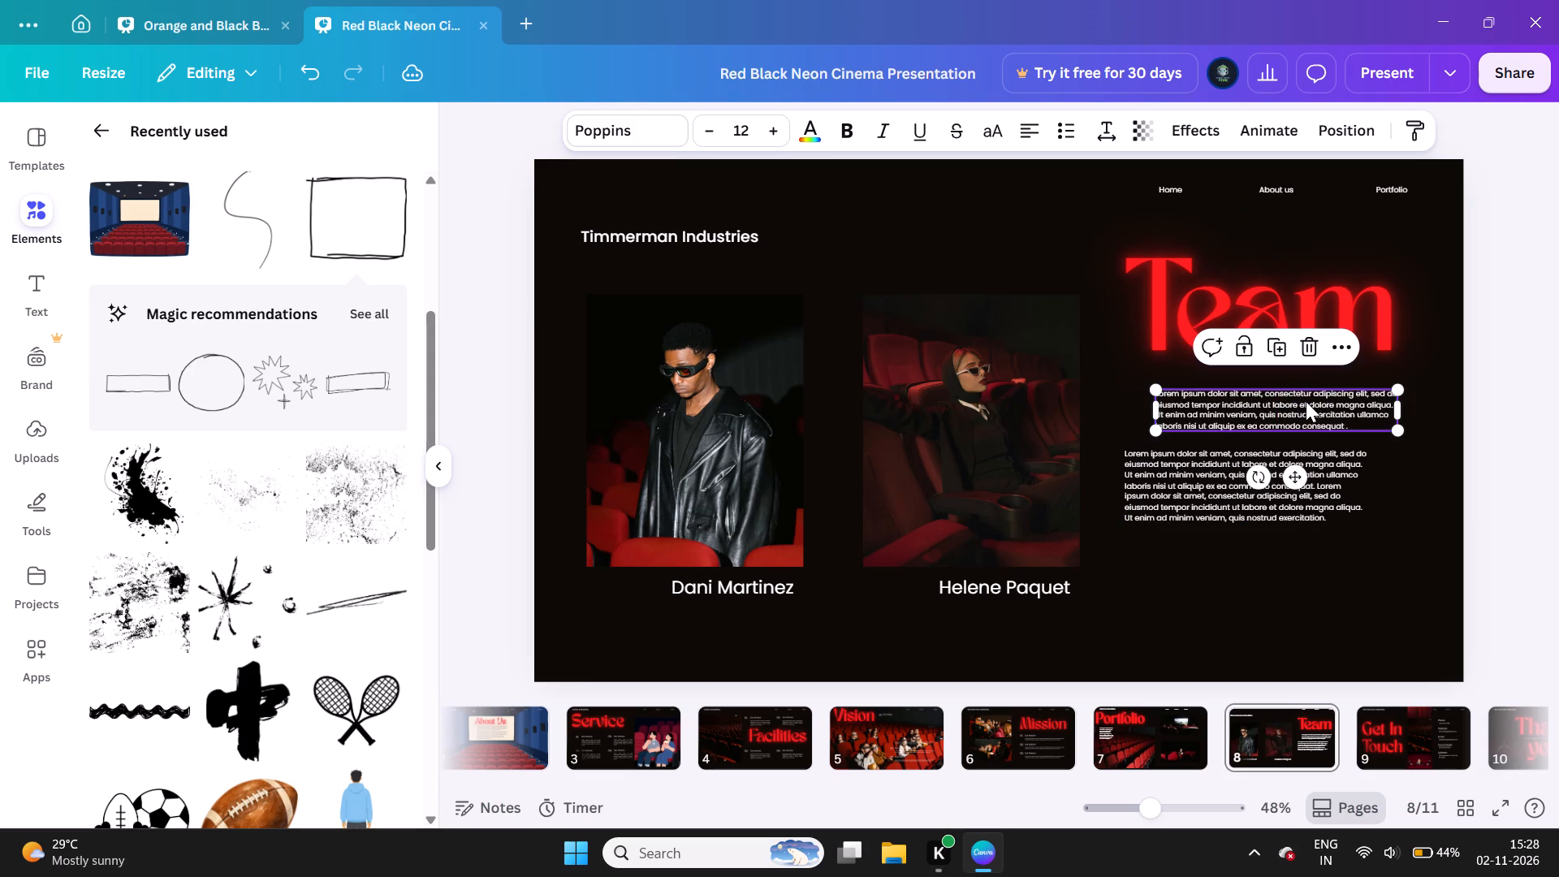
click(1211, 481)
drag(1211, 481, 1233, 482)
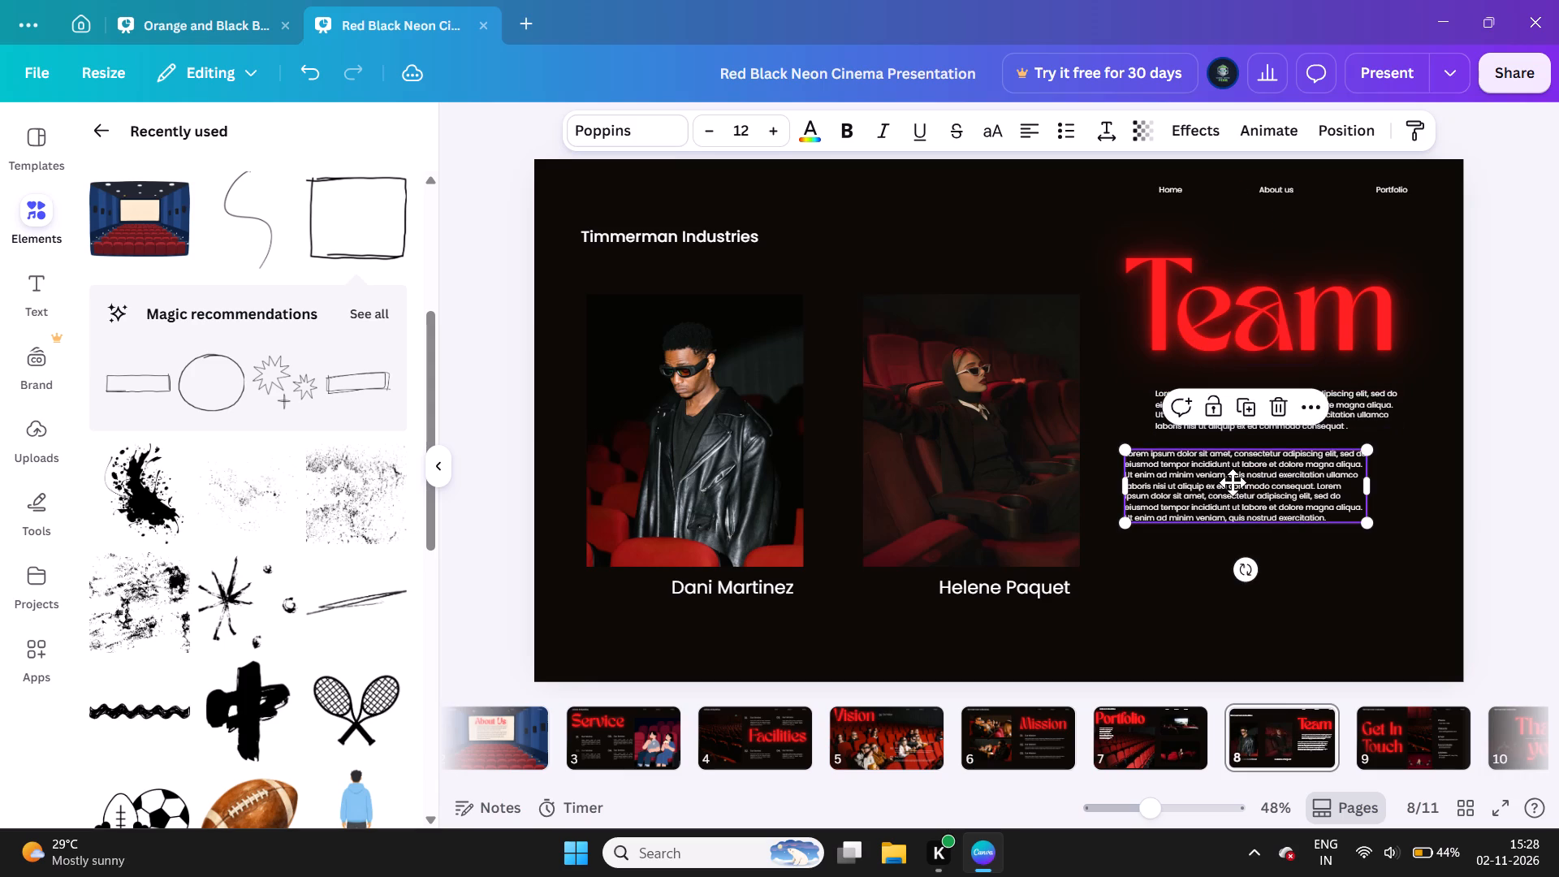
drag(1233, 482, 1240, 485)
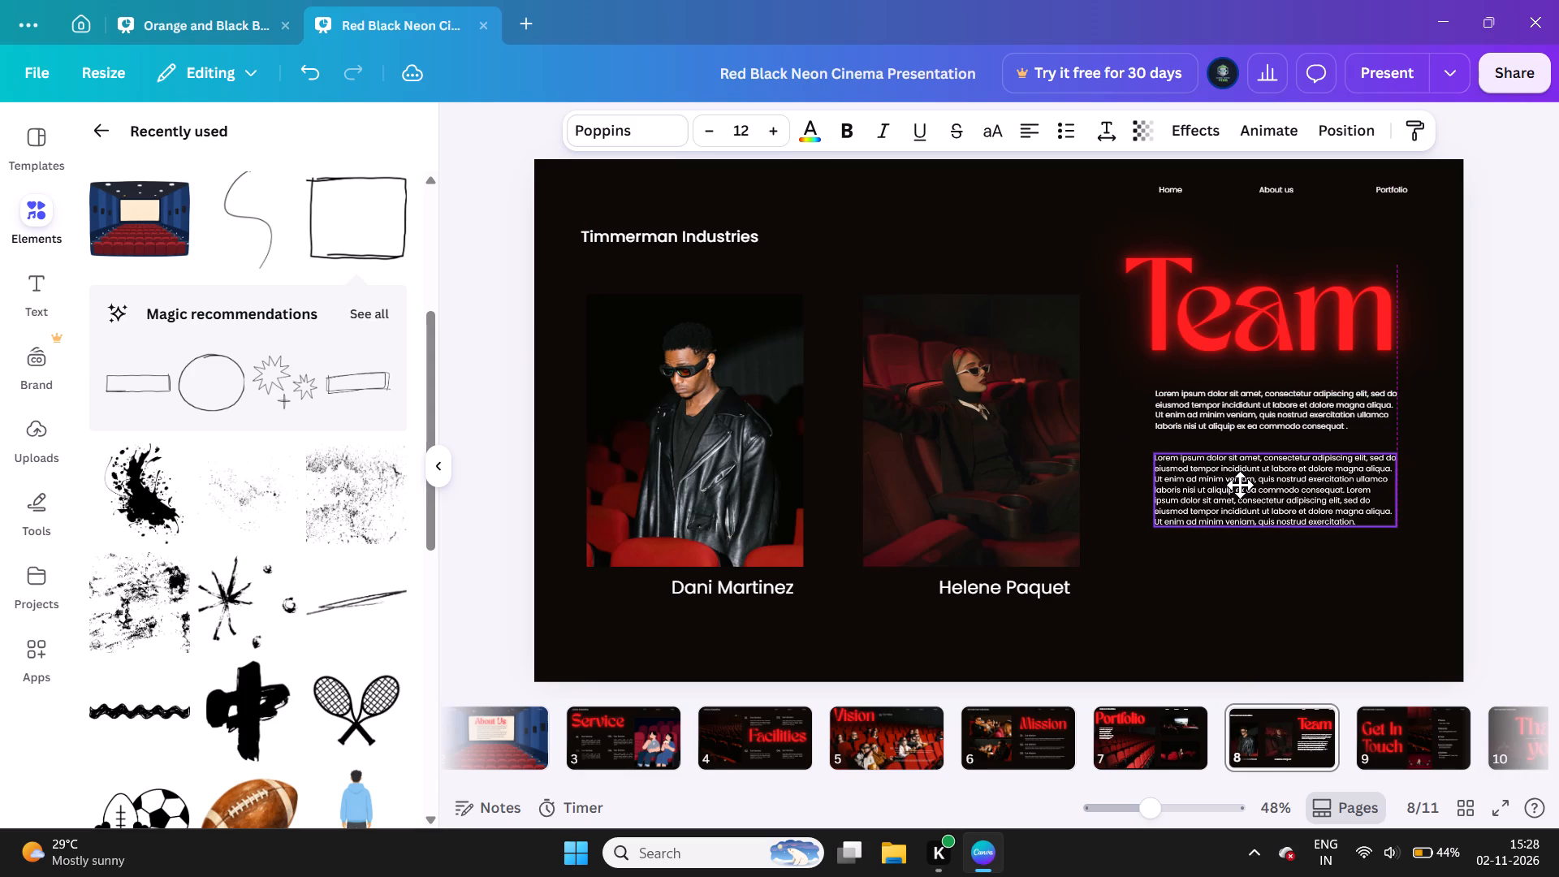
drag(1240, 485, 1241, 485)
click(1501, 254)
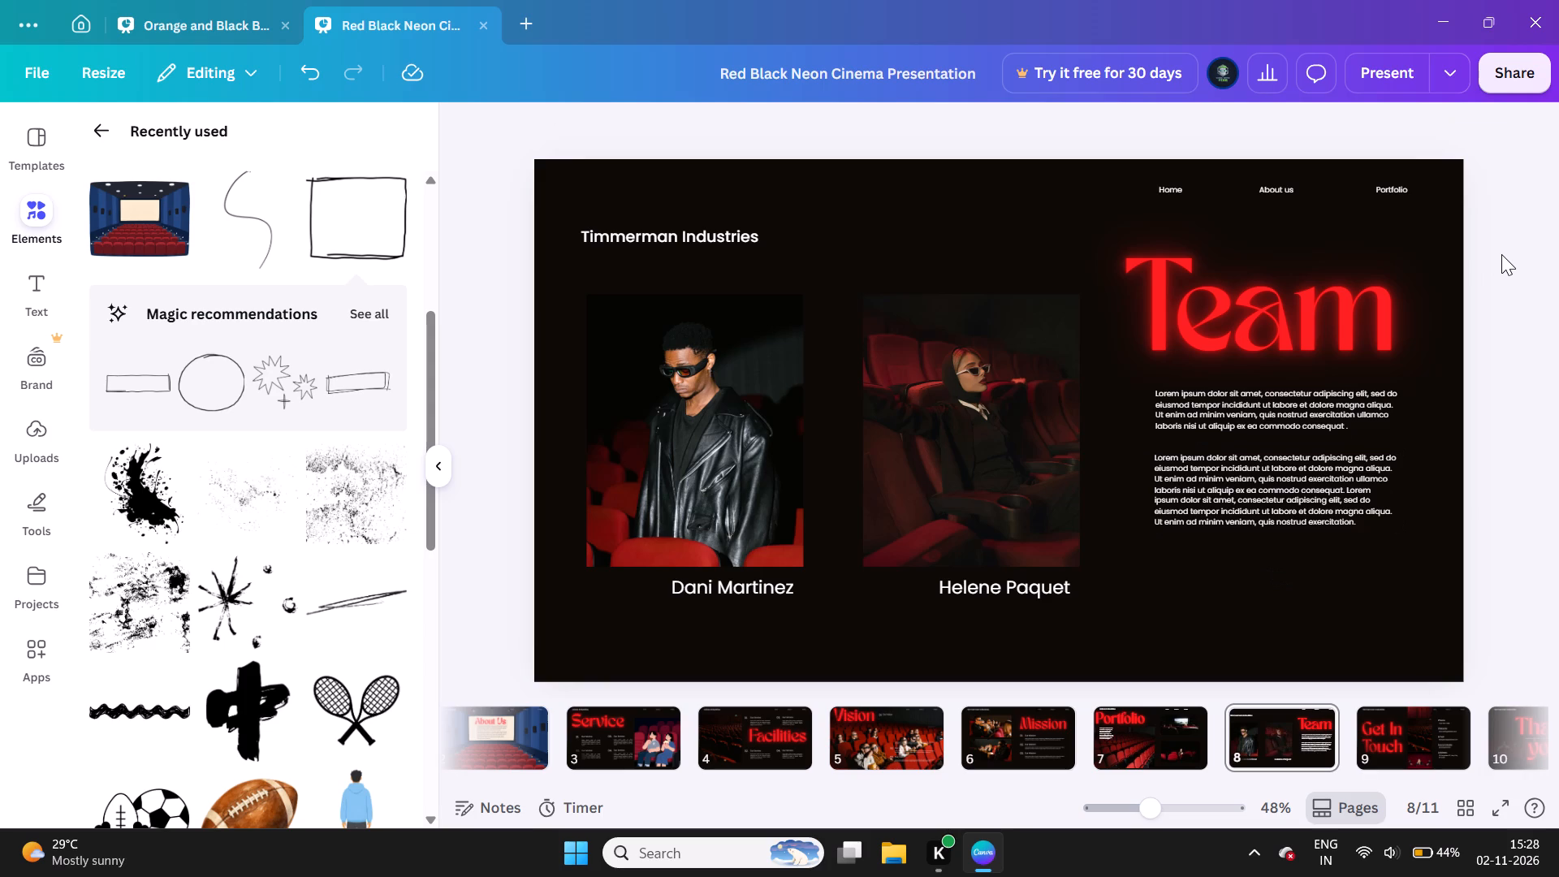
click(1136, 140)
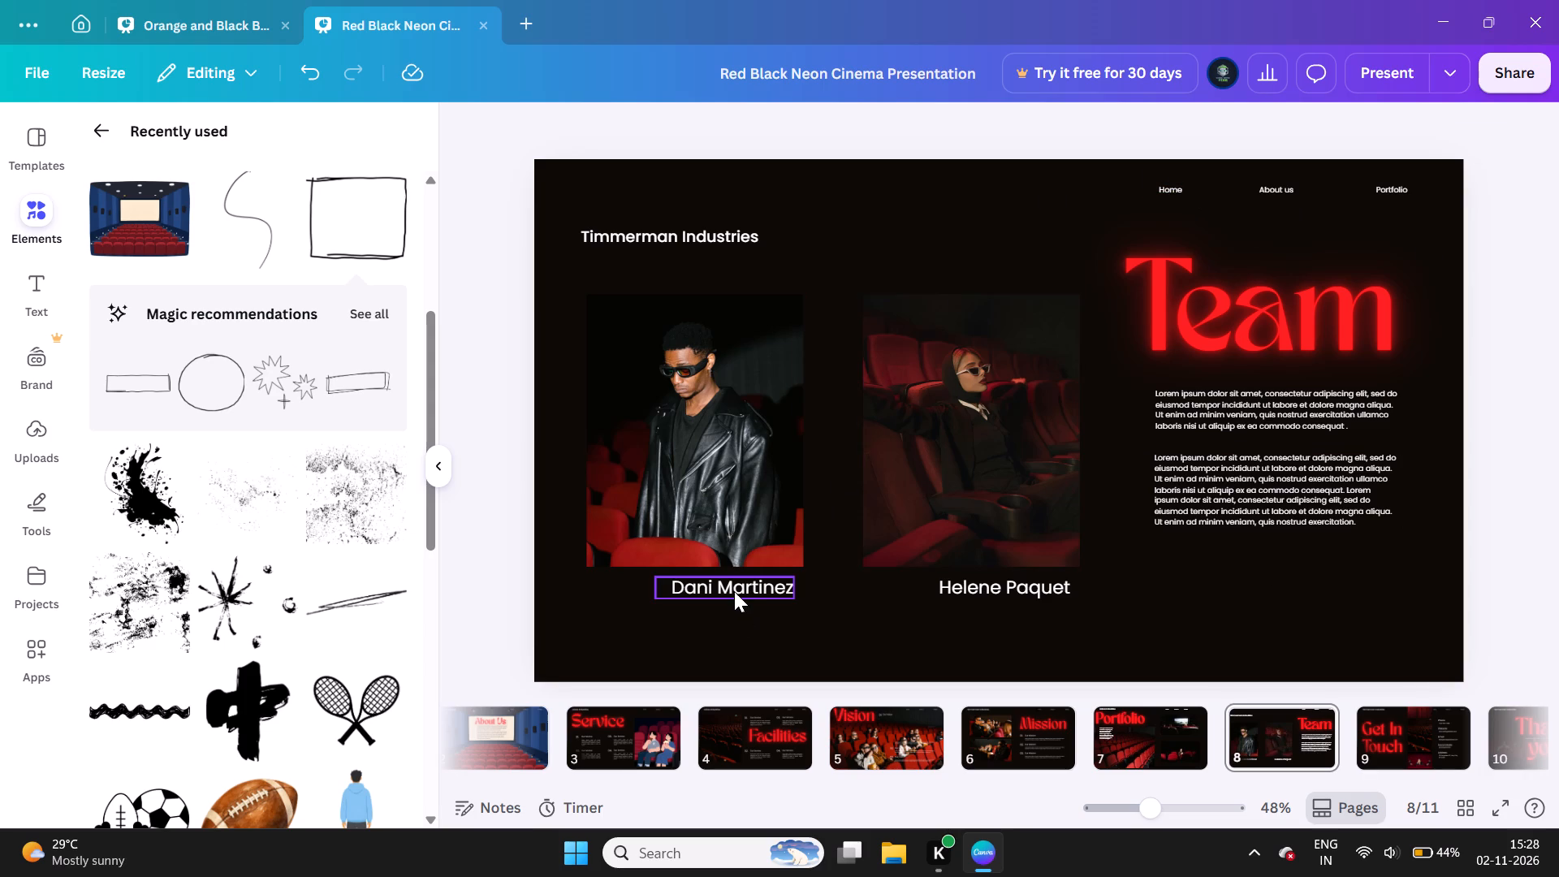
Move the two team member names further below their photos, level with each other, with the first ending at its photo's right edge.
click(731, 591)
drag(731, 591, 734, 633)
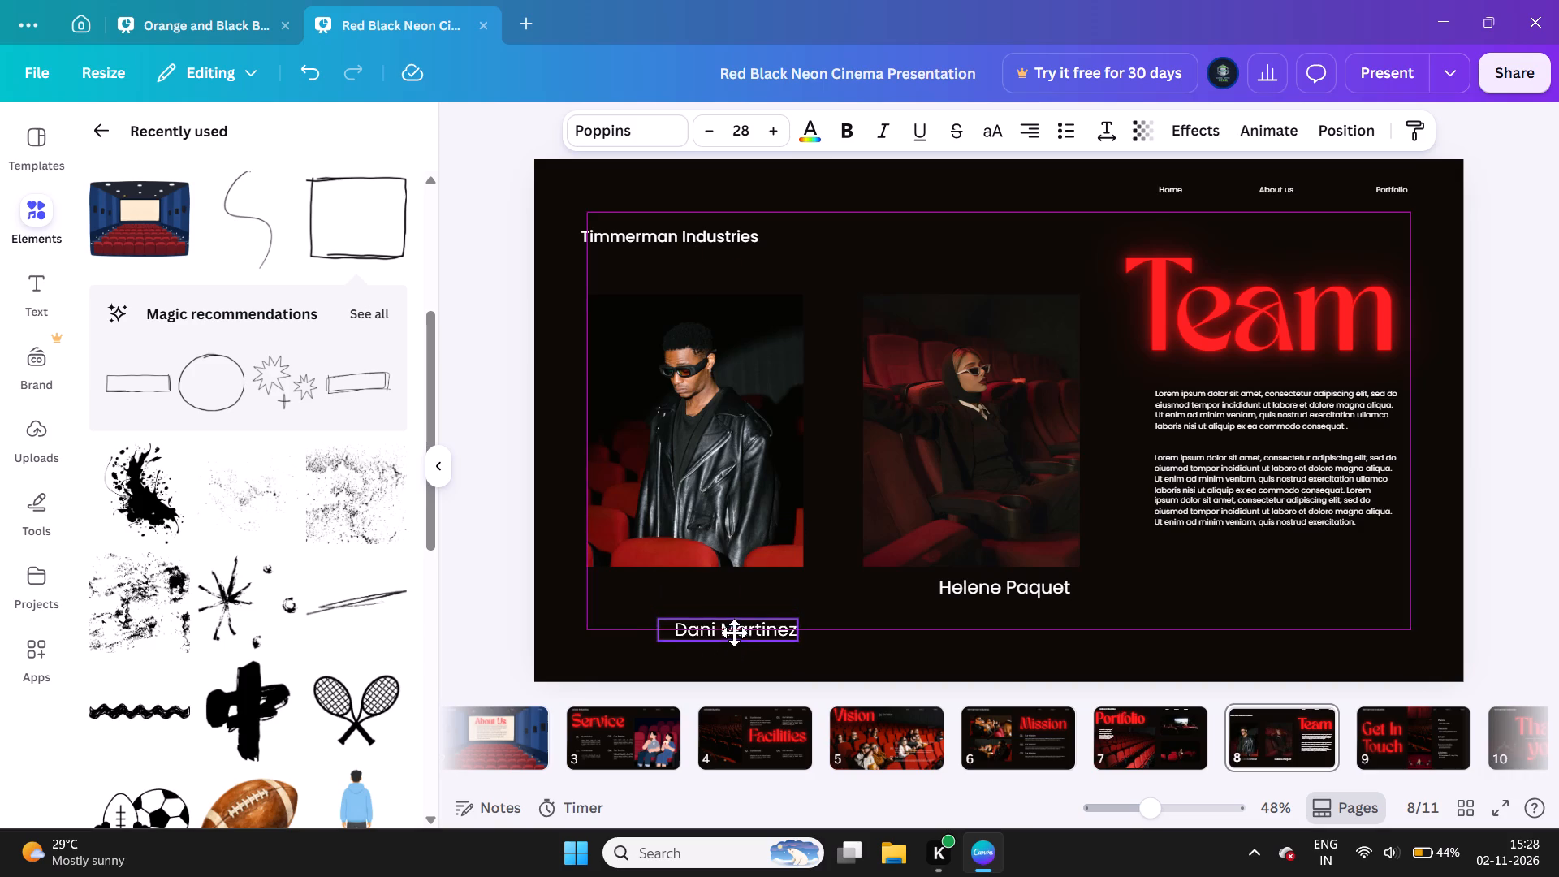
drag(734, 633, 736, 604)
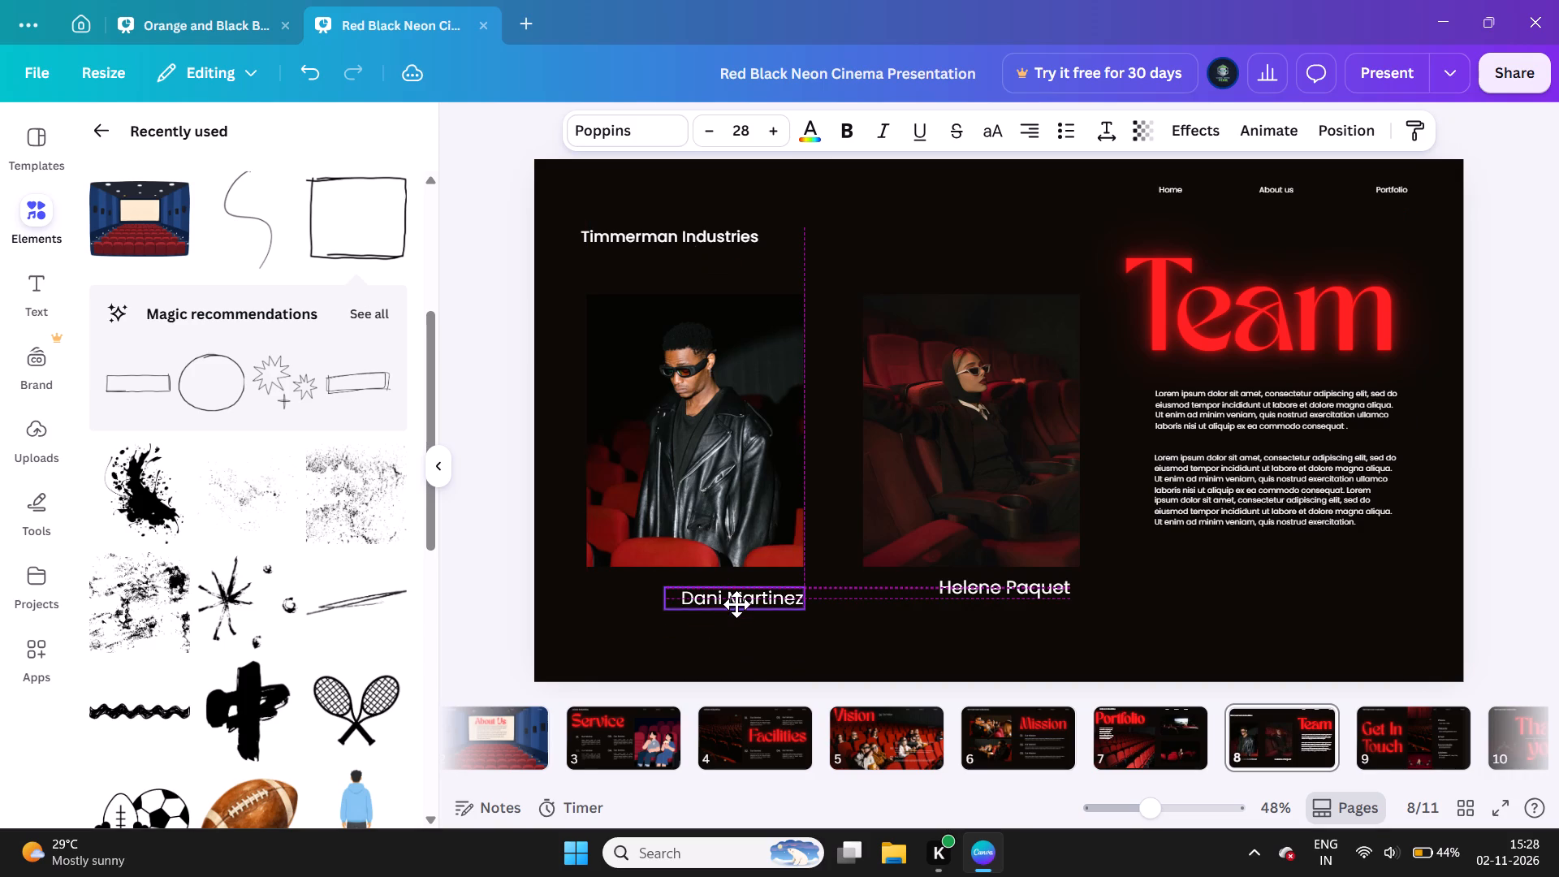
drag(736, 604, 735, 616)
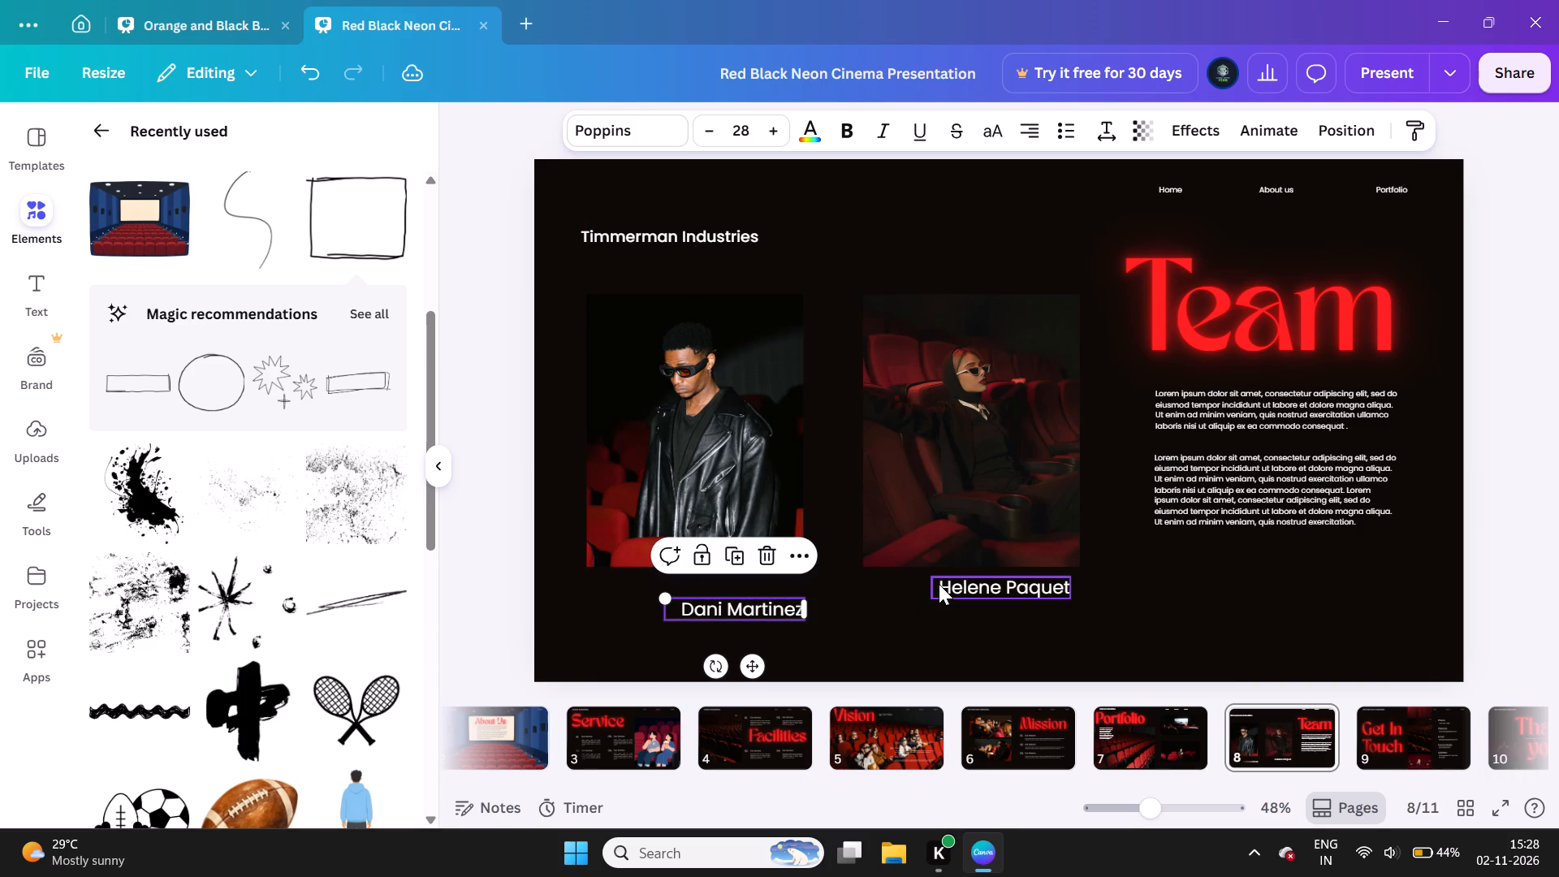
click(939, 584)
drag(939, 584, 939, 603)
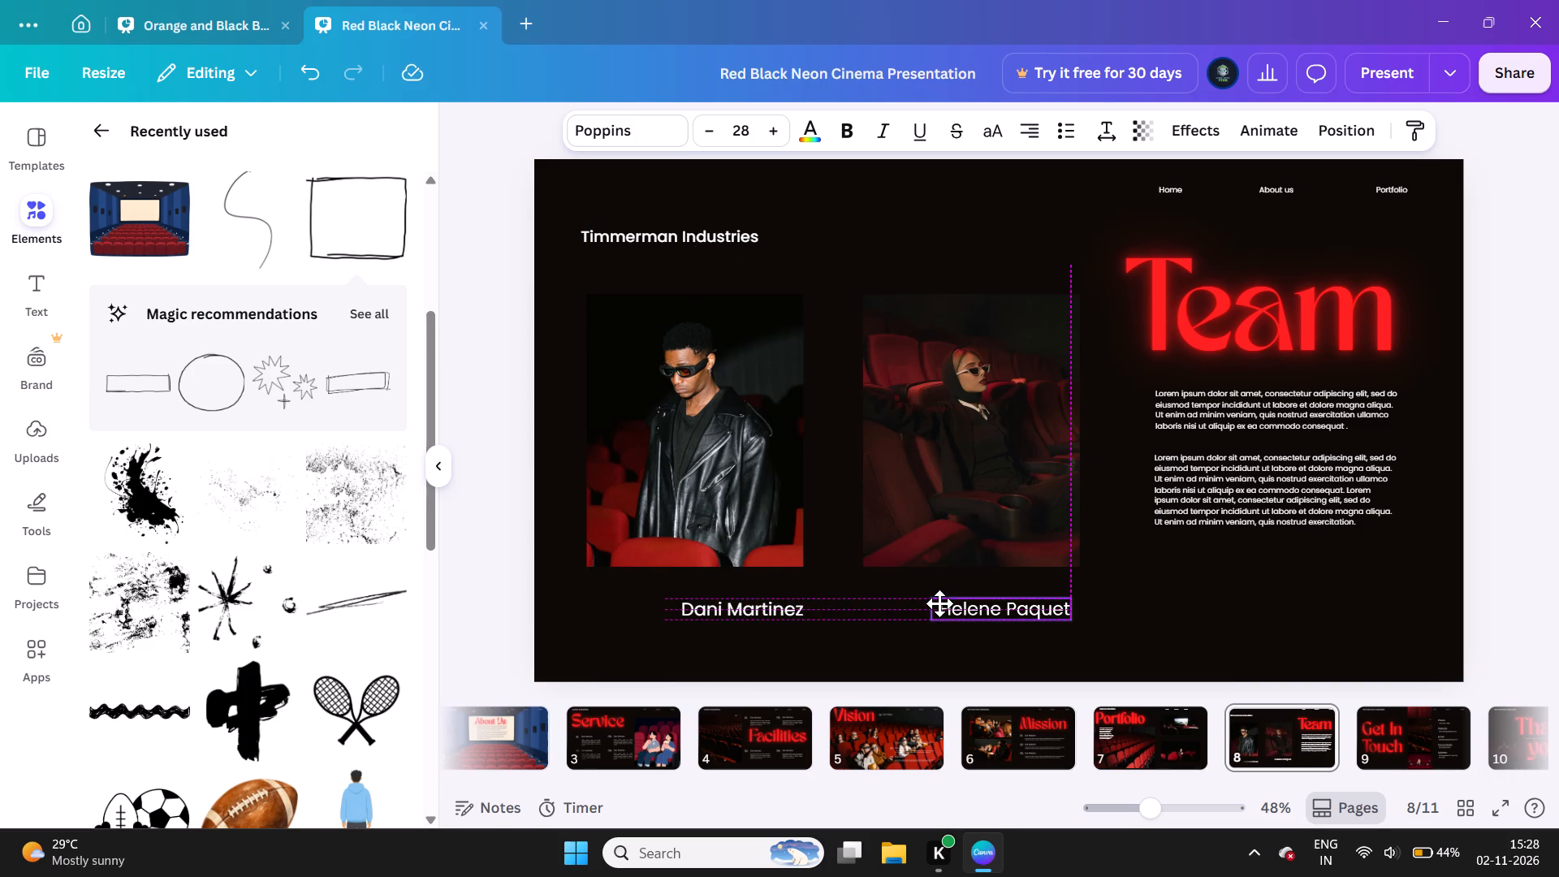
drag(939, 603, 942, 603)
click(499, 446)
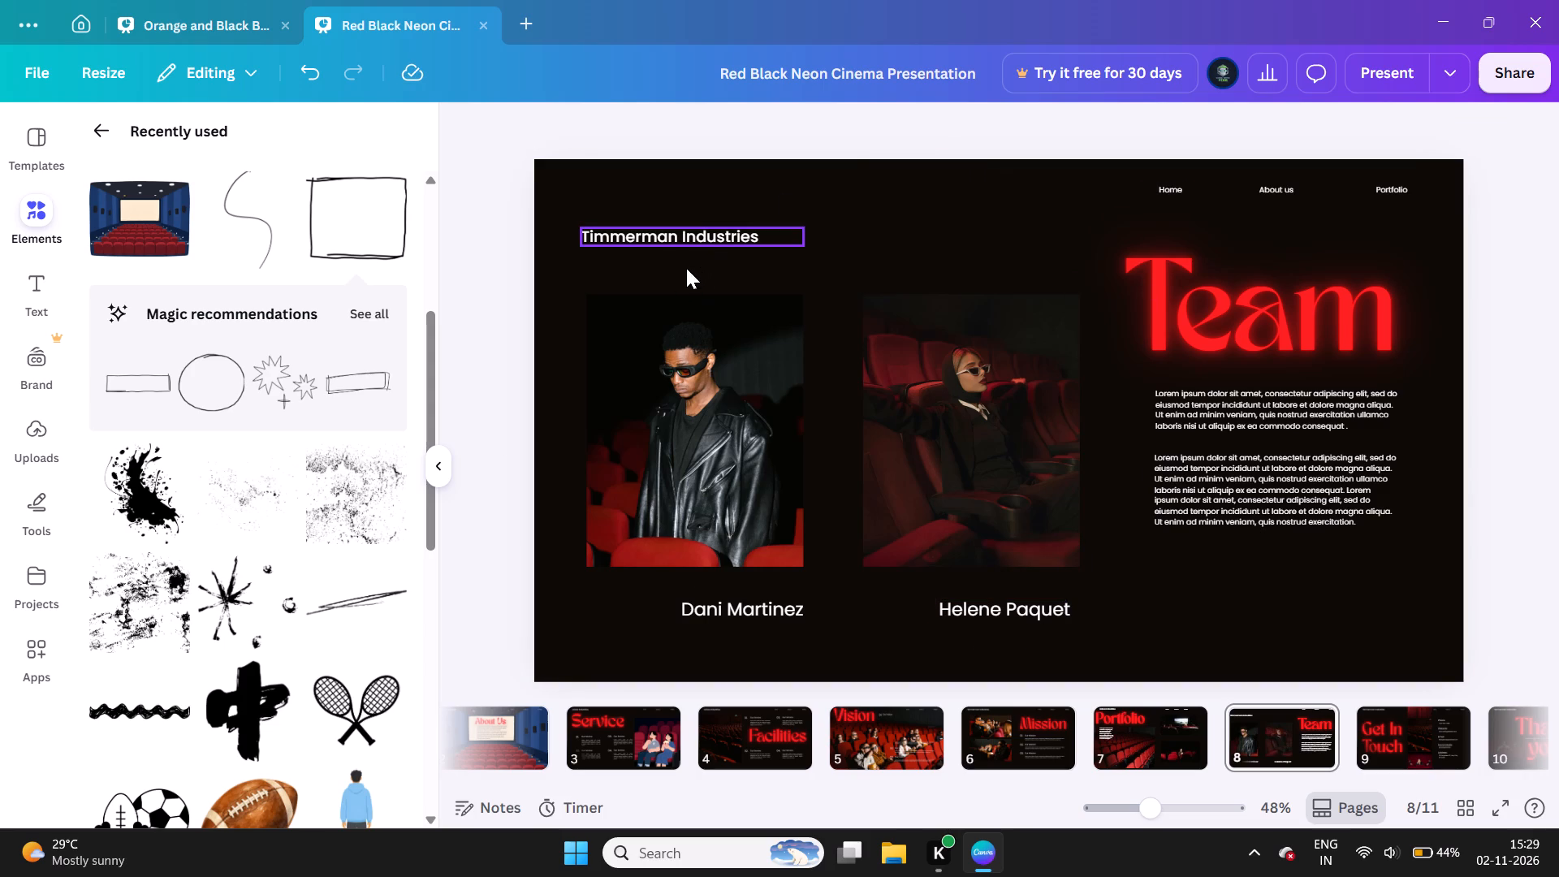
Change the company name on the Team slide to avixex Industries.
click(655, 240)
click(655, 240)
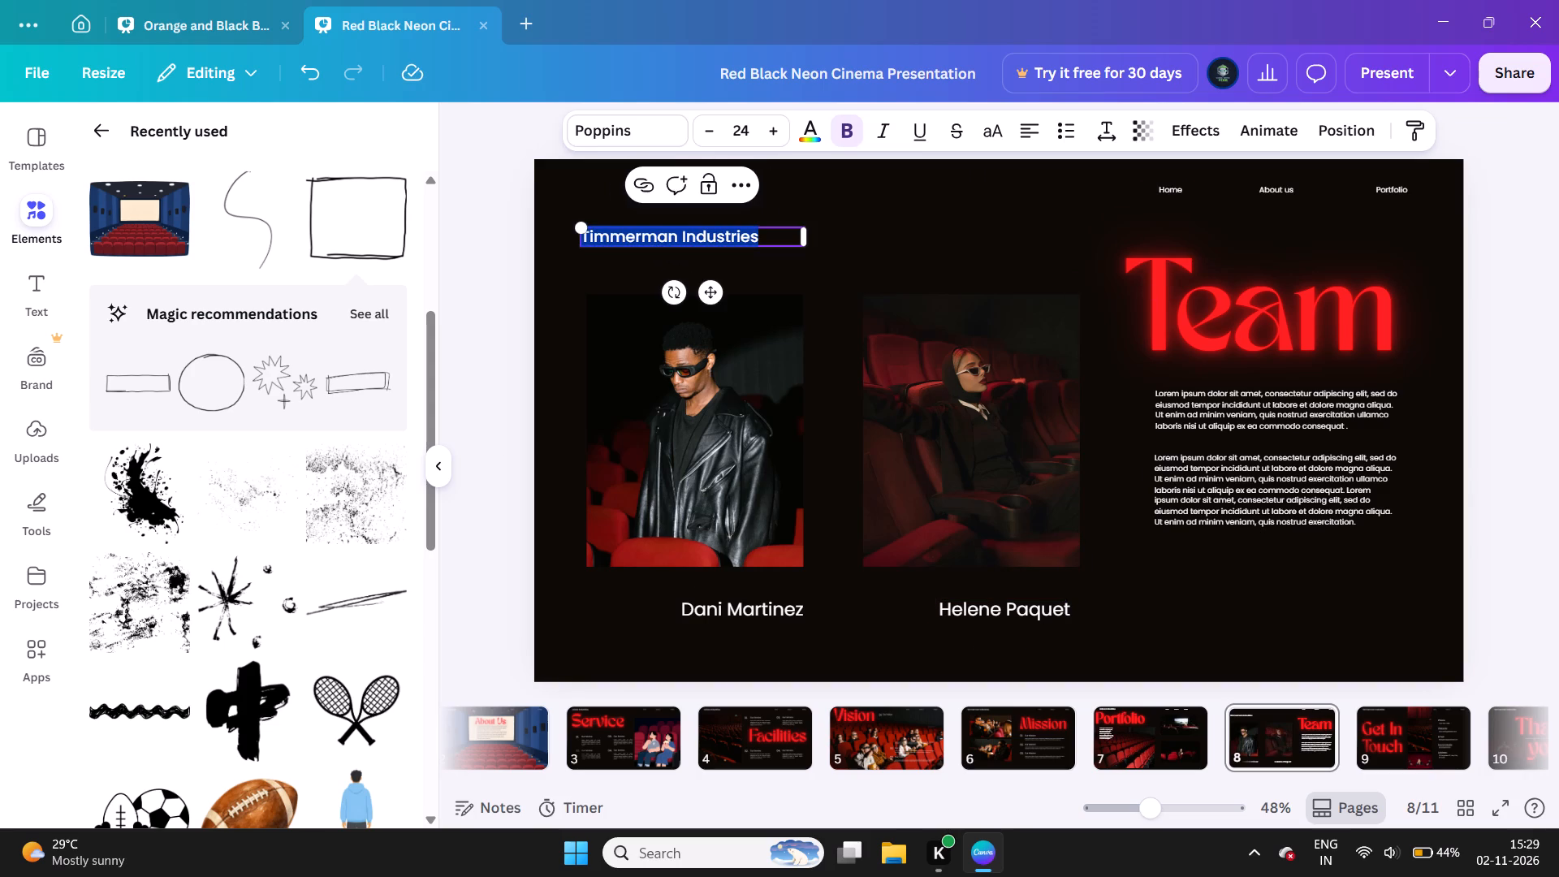
click(675, 239)
key(BackSpace)
key(BackSpace)
key(BackSpace)
key(BackSpace)
key(BackSpace)
key(BackSpace)
key(BackSpace)
key(BackSpace)
key(BackSpace)
key(BackSpace)
key(BackSpace)
key(BackSpace)
key(BackSpace)
key(BackSpace)
key(BackSpace)
key(BackSpace)
key(BackSpace)
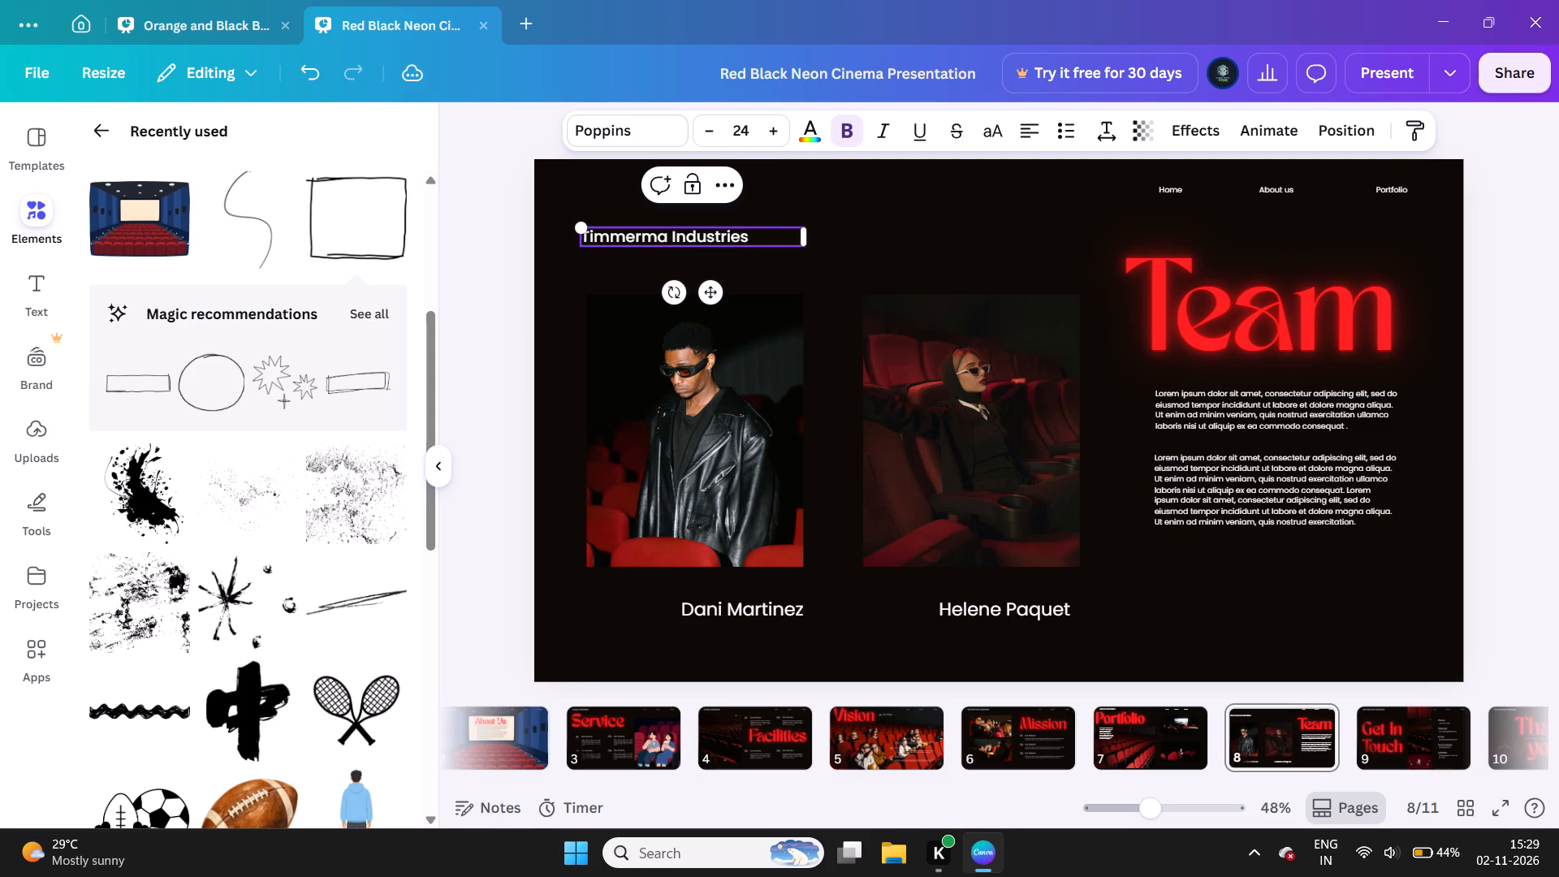
key(a)
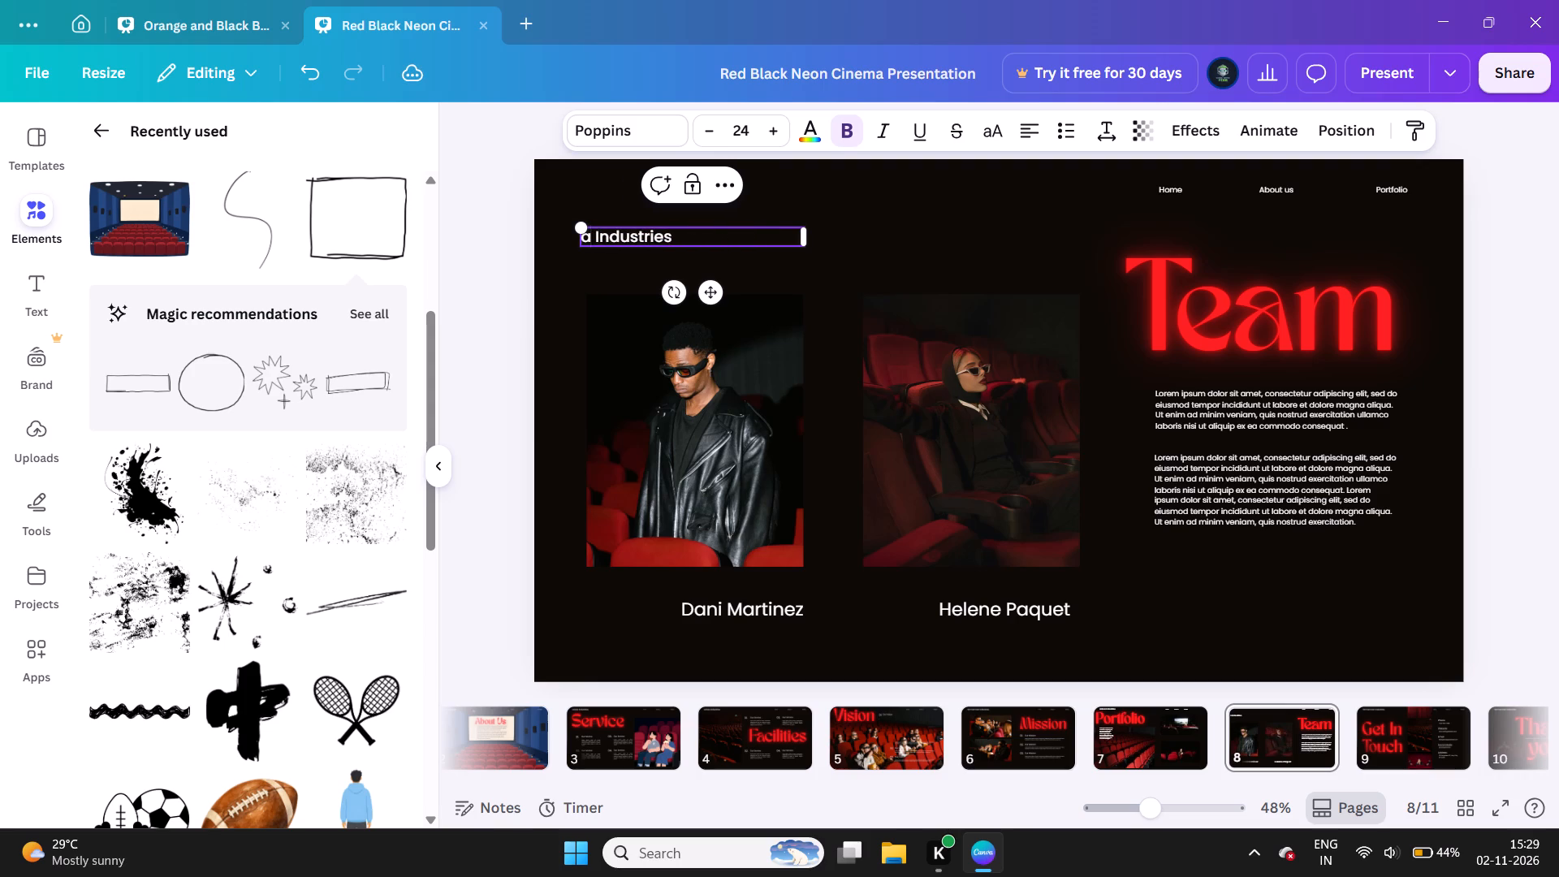
text(vi)
text(xex)
click(487, 98)
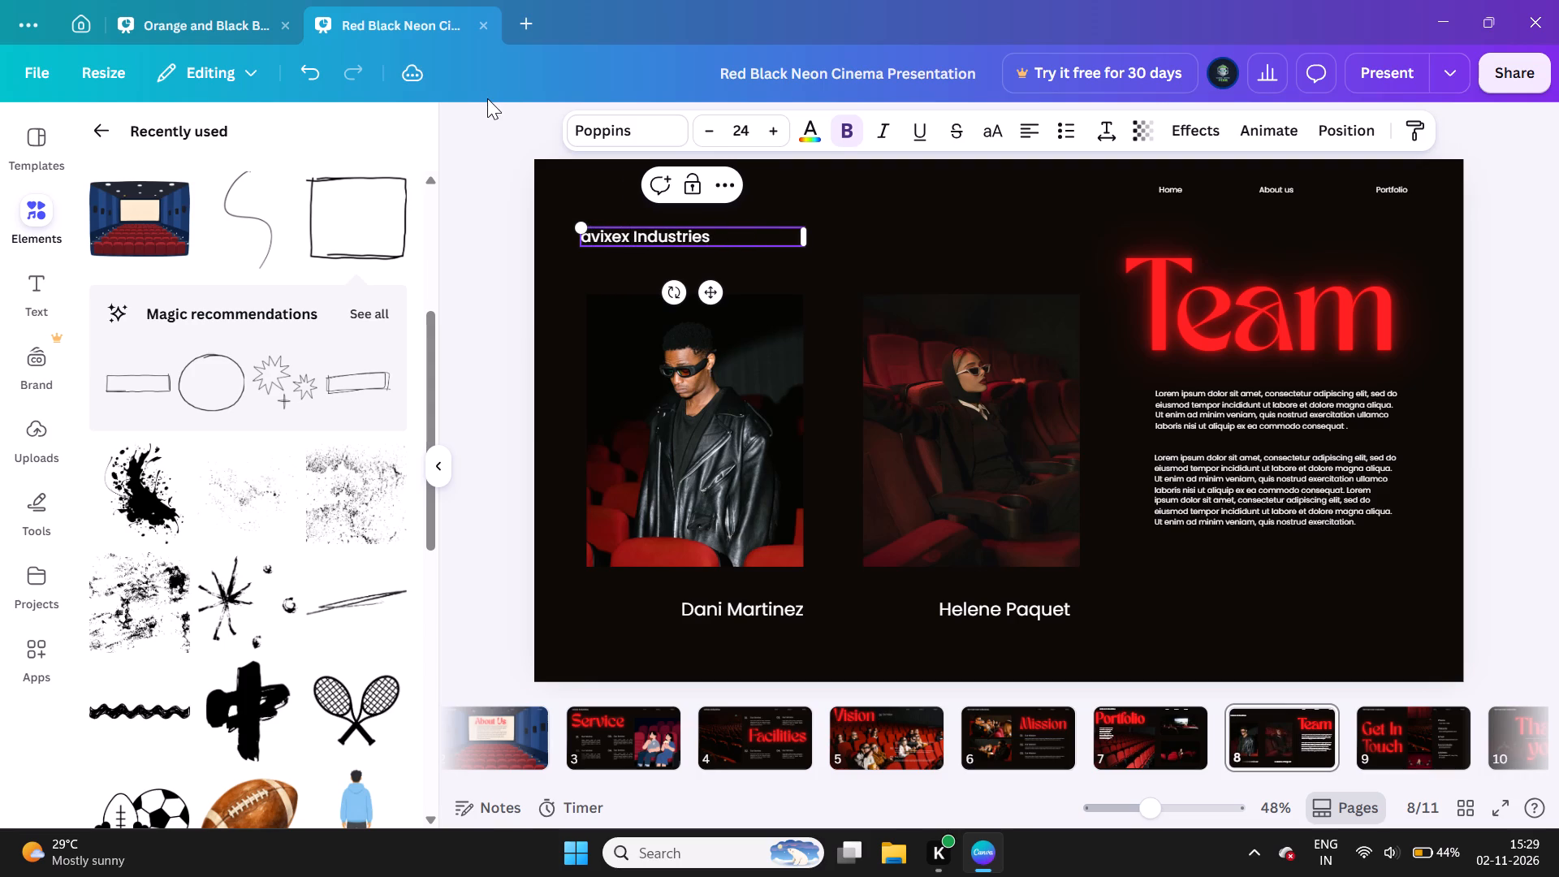
click(529, 271)
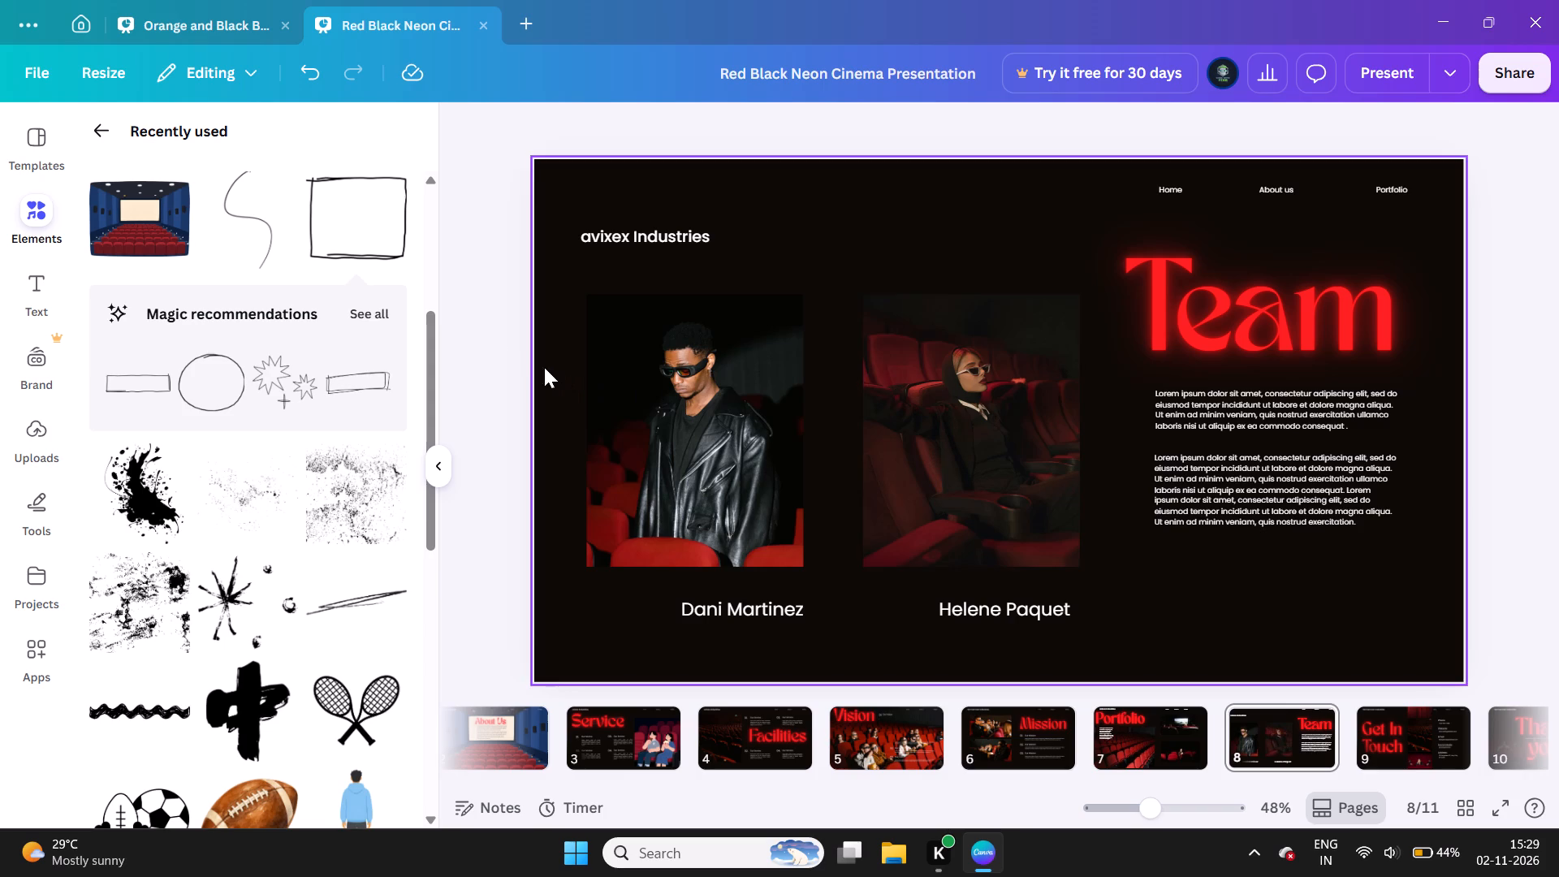
click(499, 346)
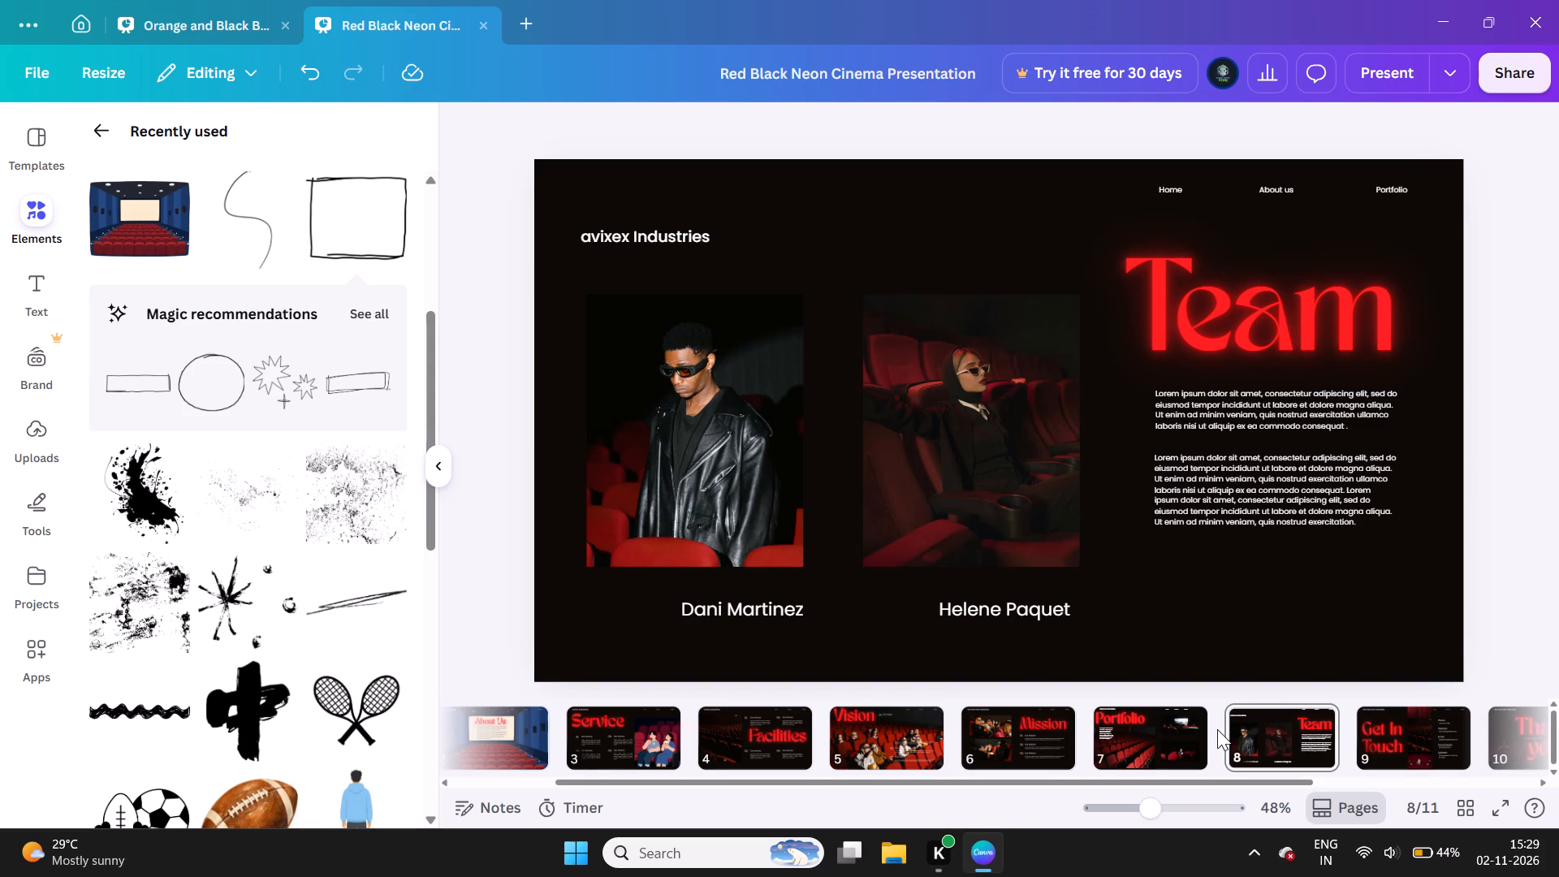
Open the Get In Touch slide on page 9.
scroll(1217, 729, left, 2)
click(1144, 734)
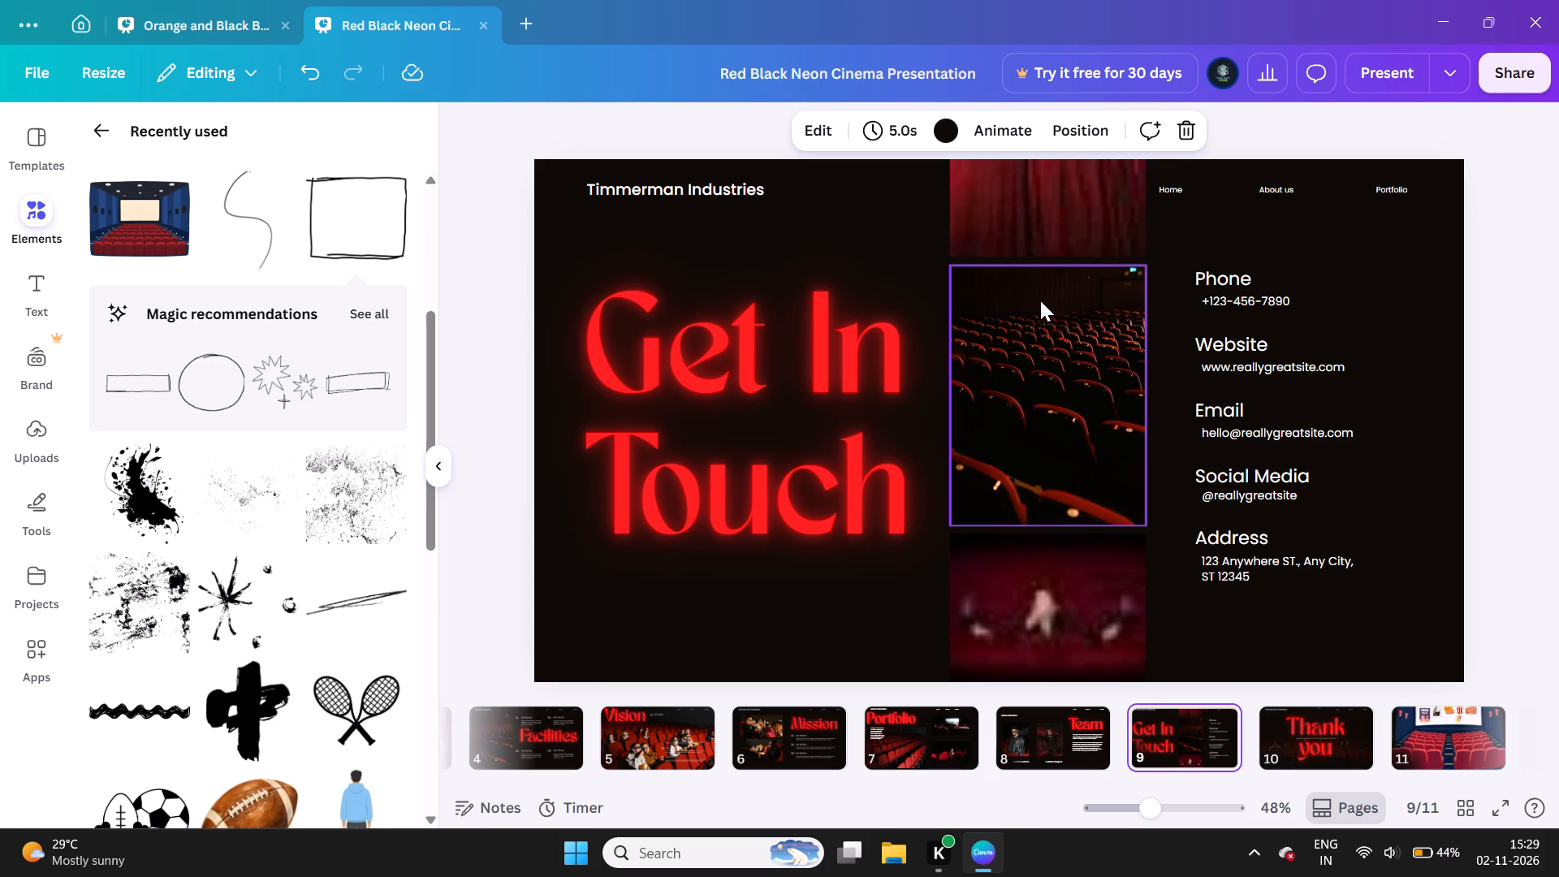
click(982, 244)
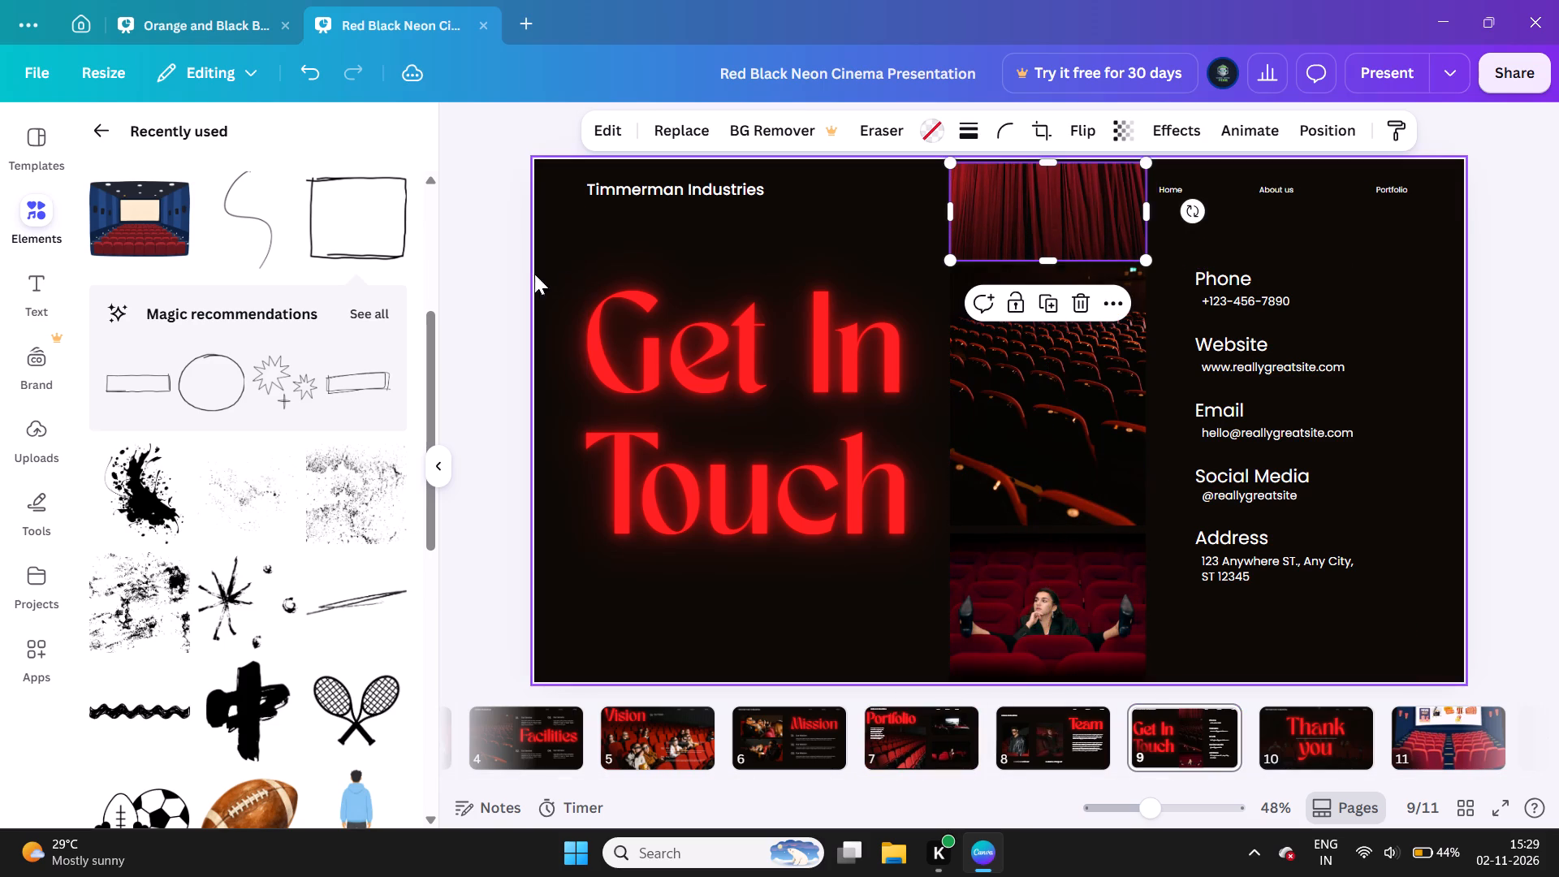
click(489, 270)
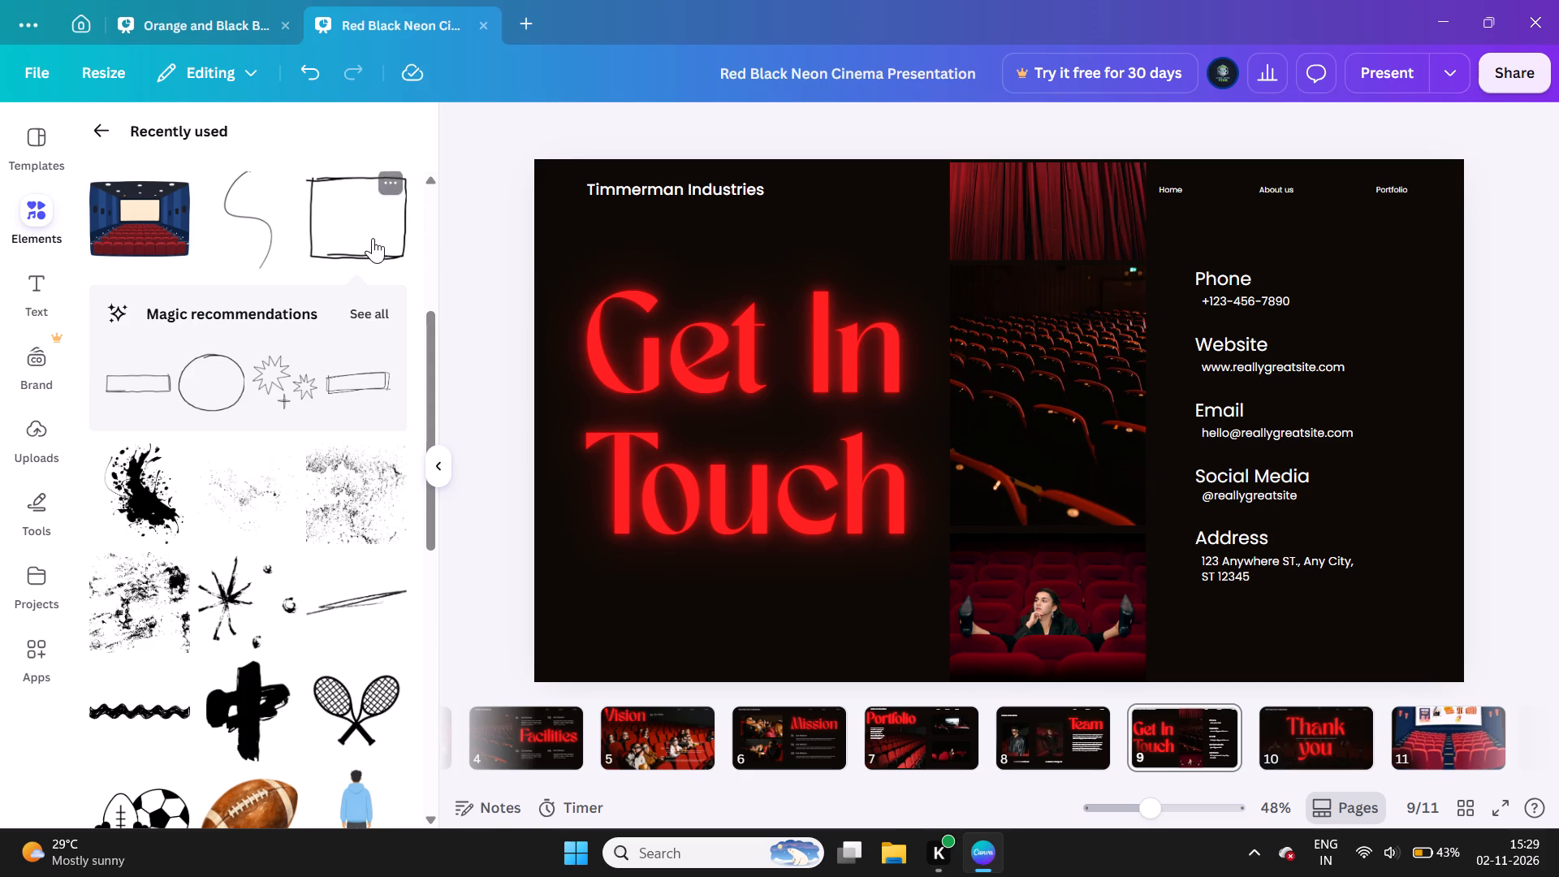
click(488, 169)
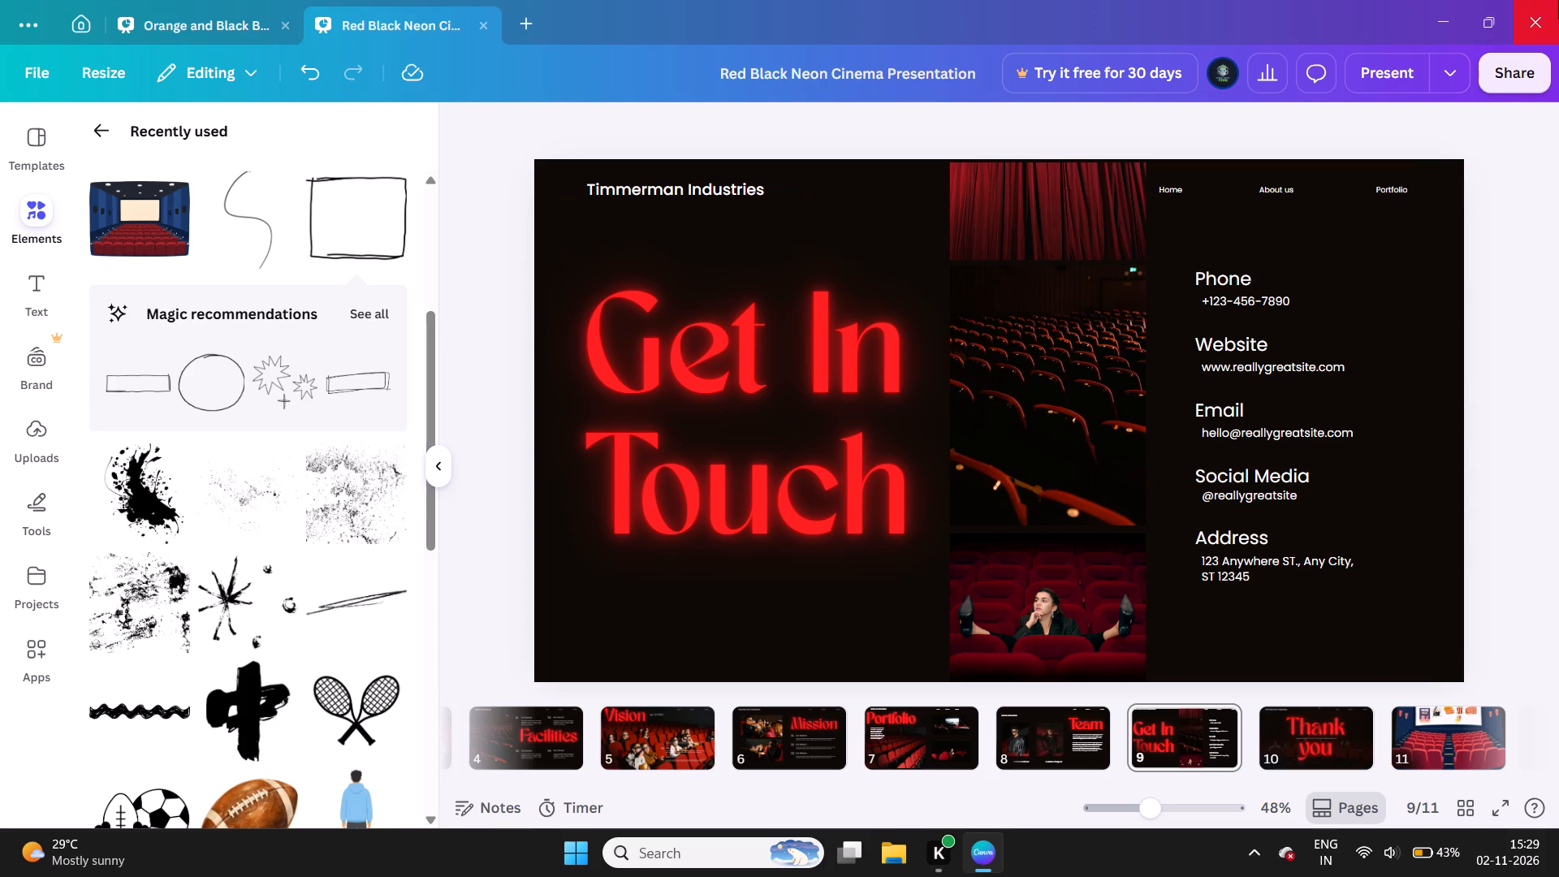